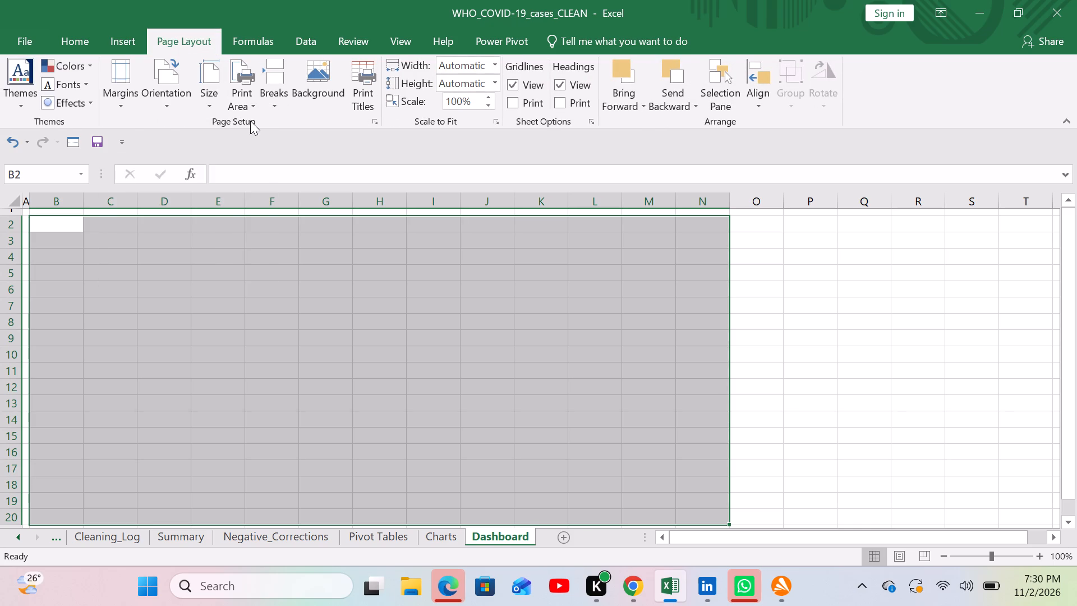
click(132, 45)
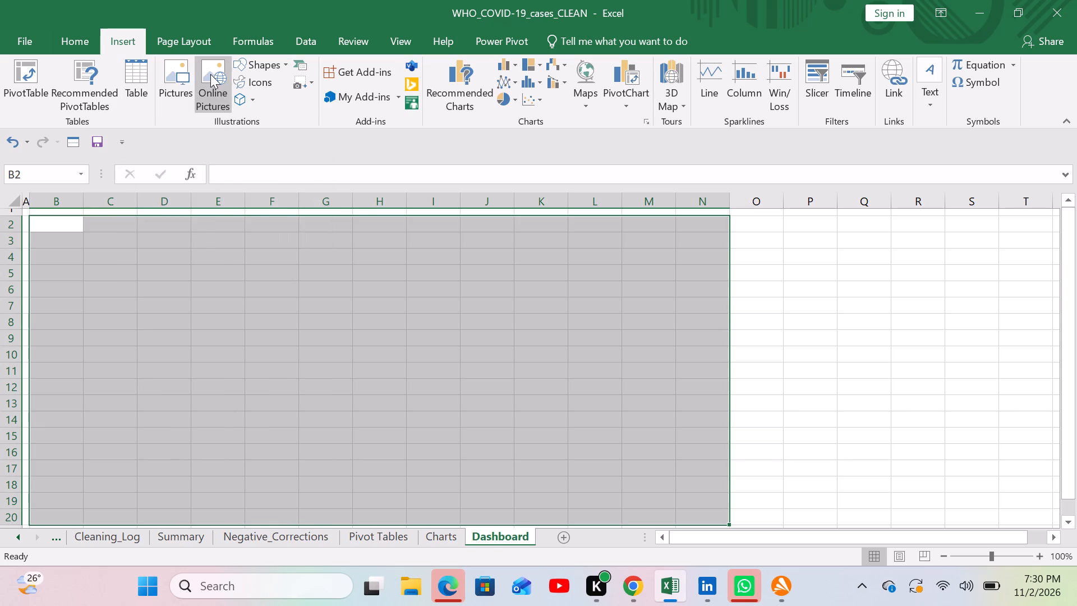
click(196, 43)
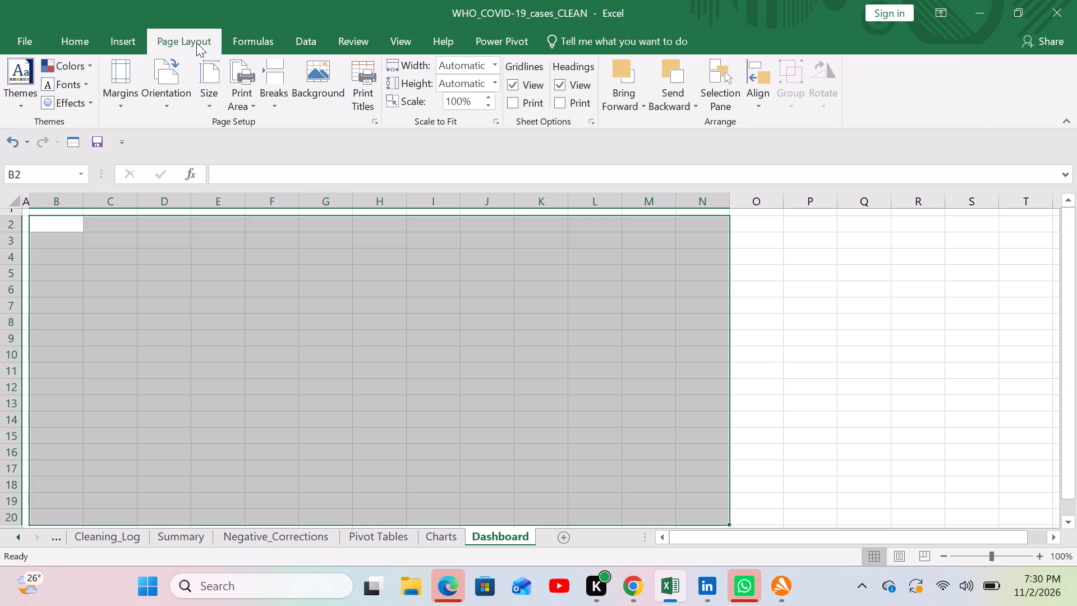
click(254, 43)
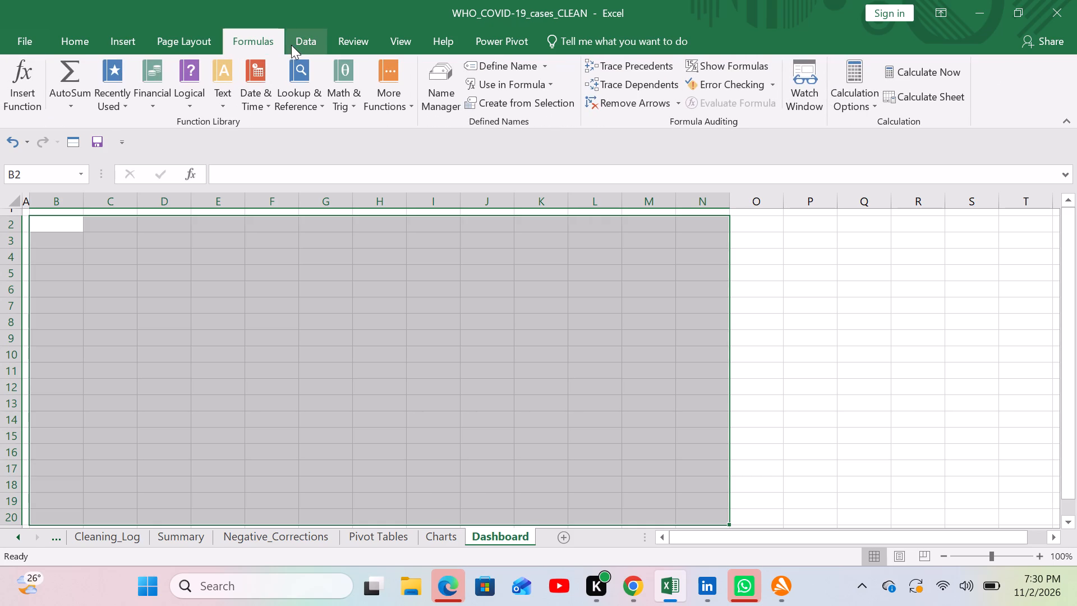
click(291, 45)
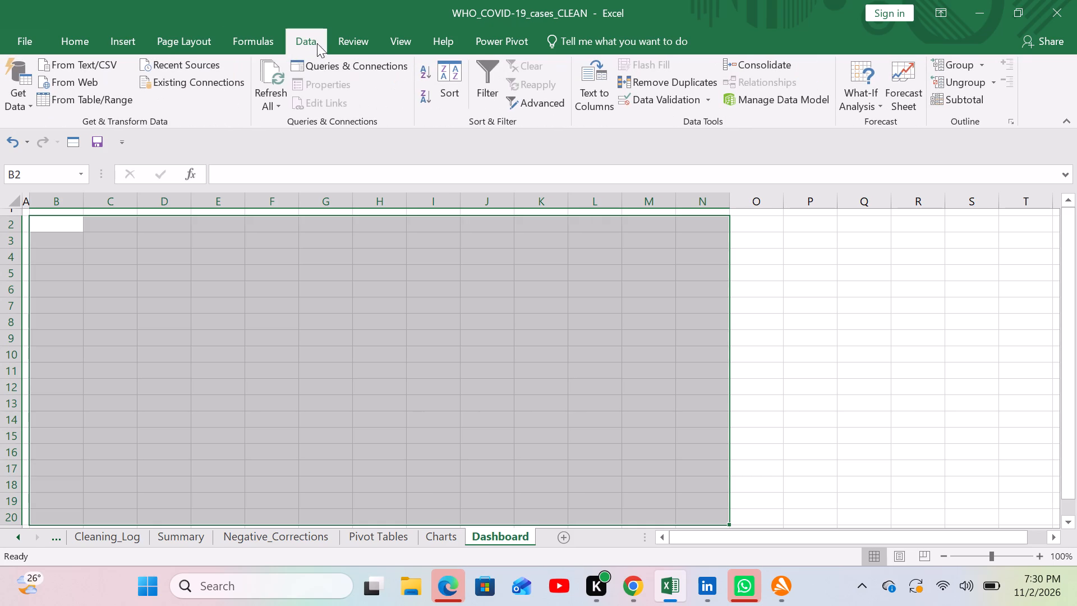
click(334, 42)
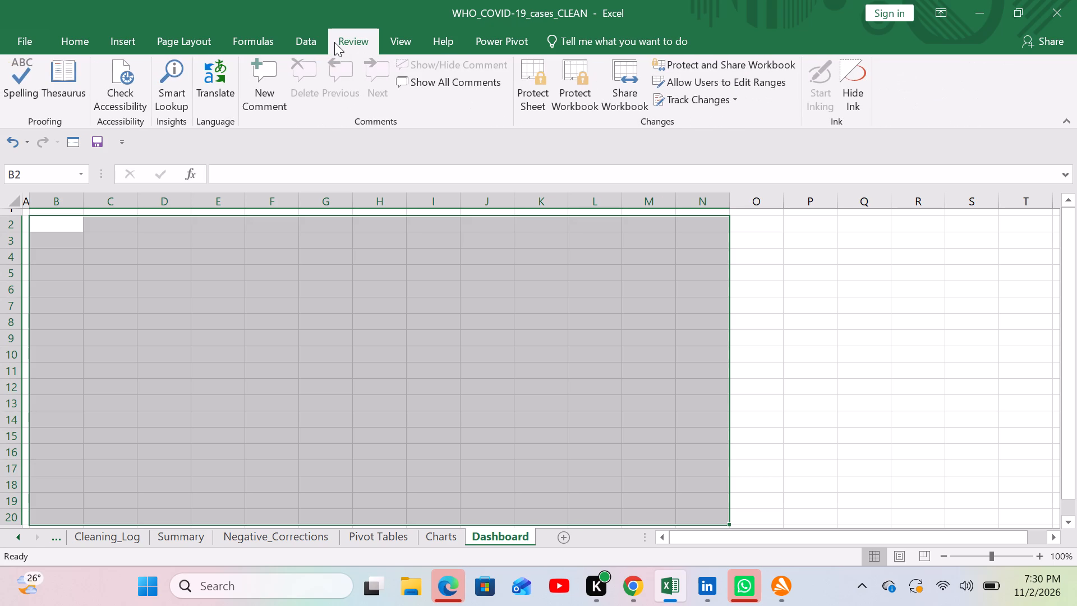
click(401, 34)
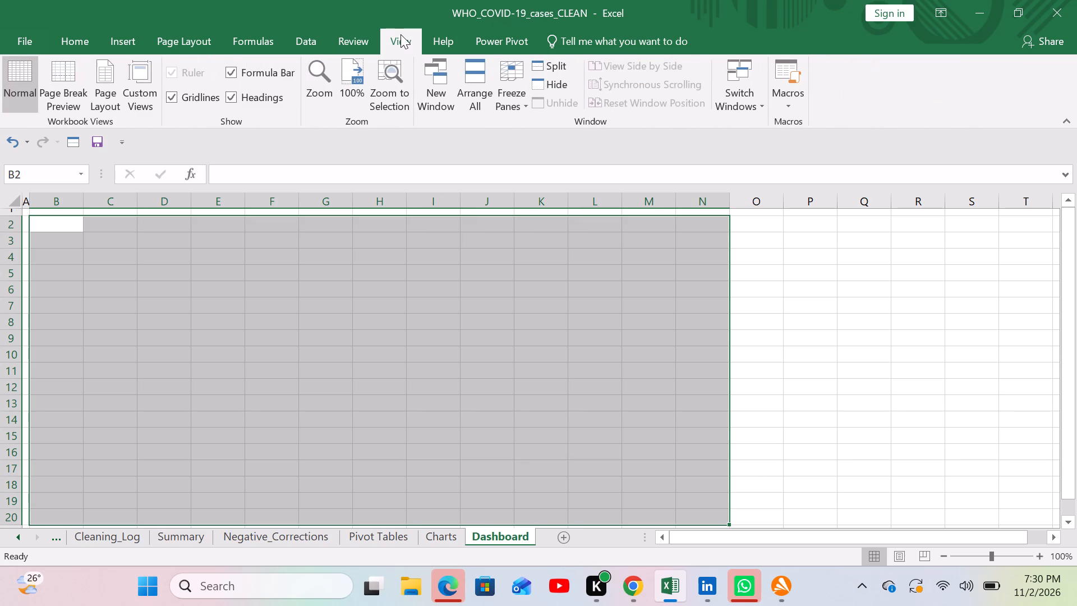
click(172, 97)
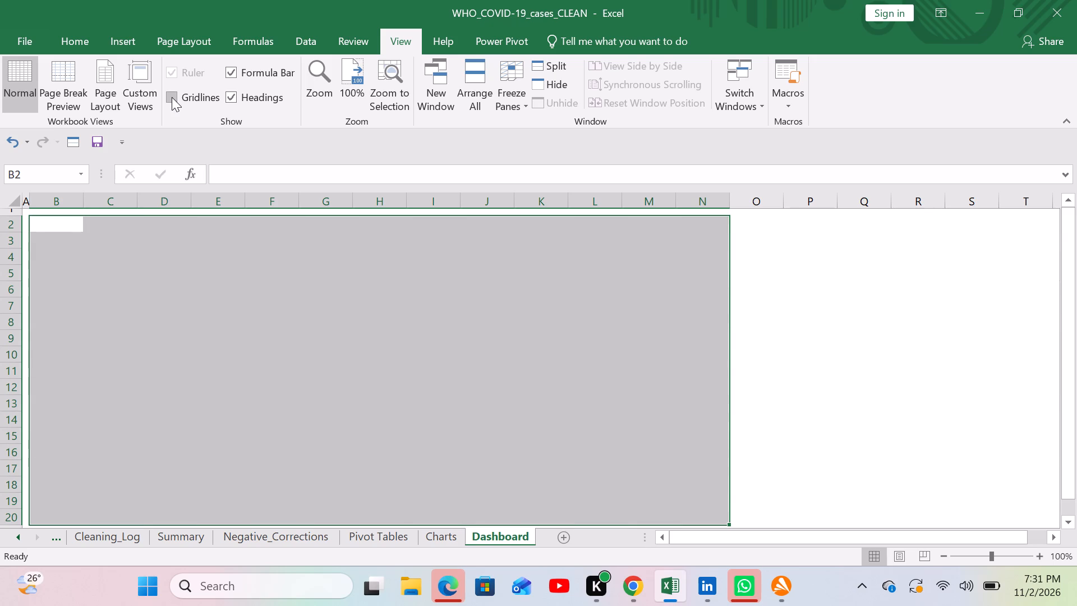
click(58, 229)
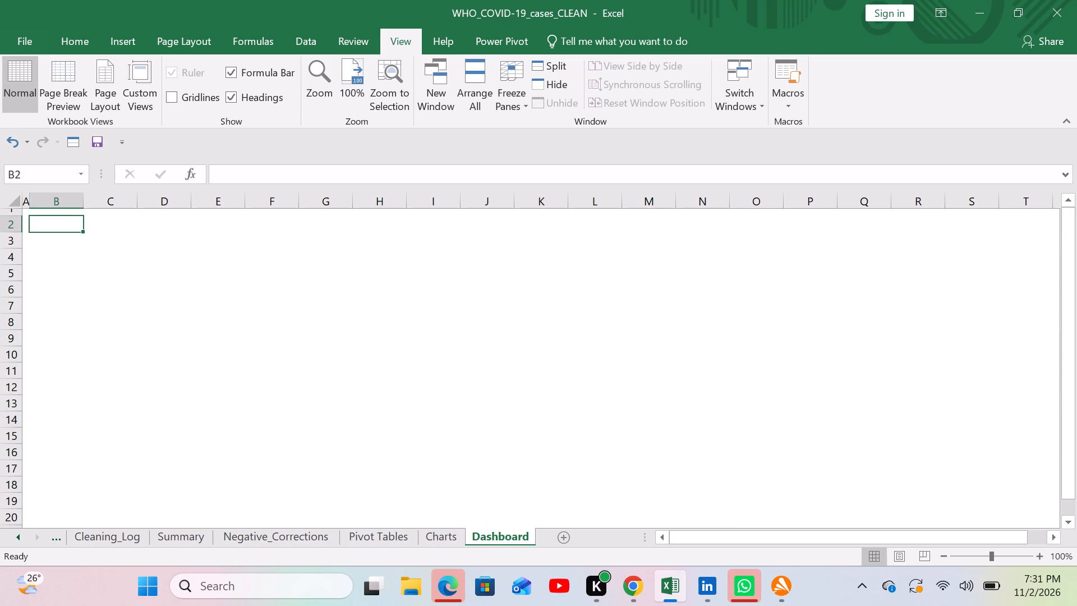
Widen columns B through F one by one to more than twice their default width, making column C slightly the widest.
drag(85, 205, 158, 216)
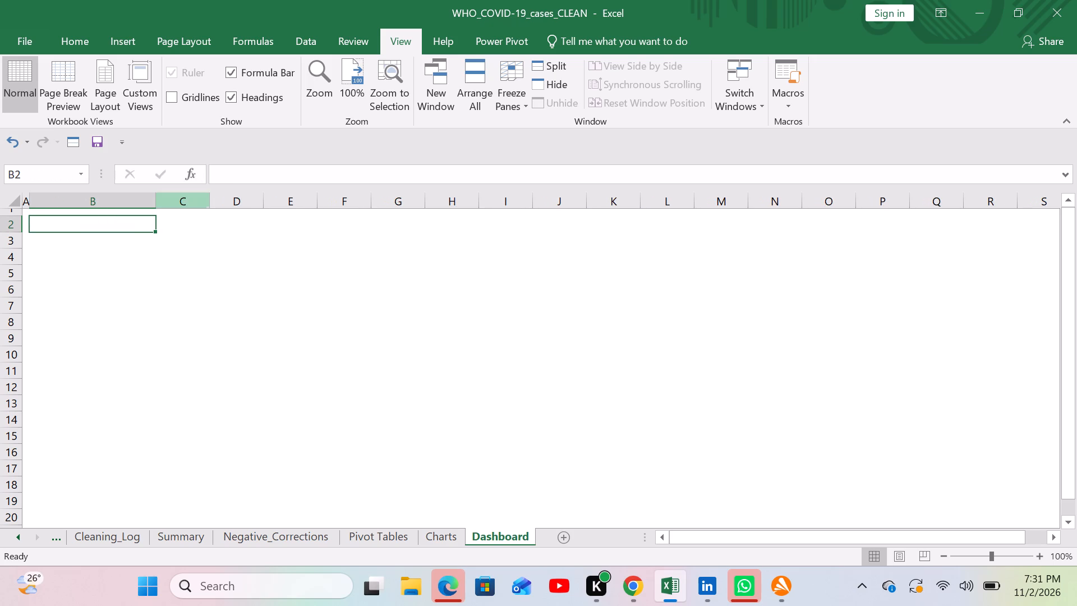
drag(212, 202, 287, 218)
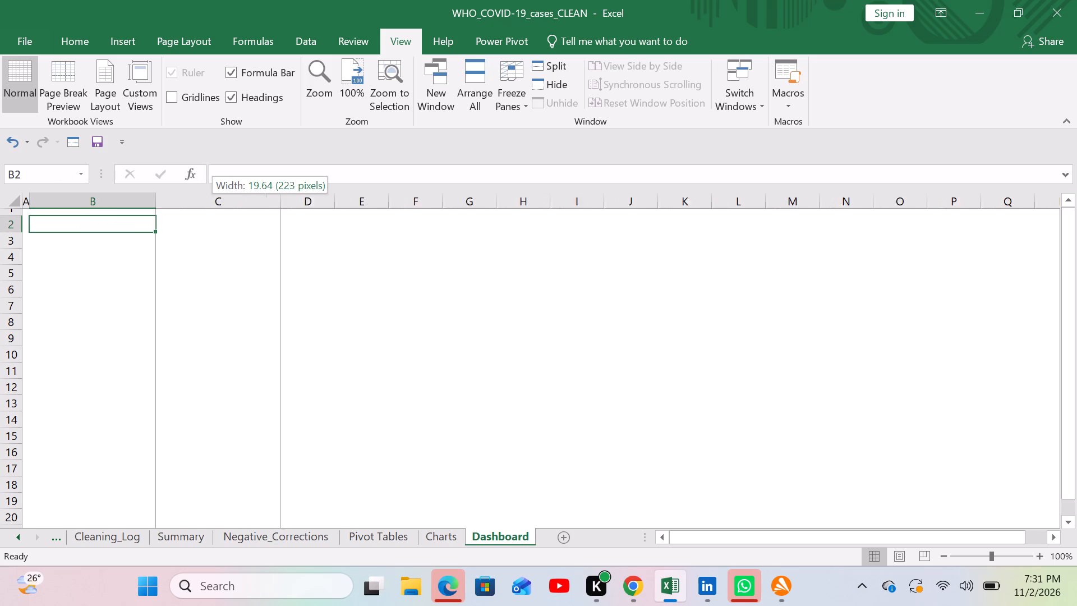
drag(287, 218, 302, 223)
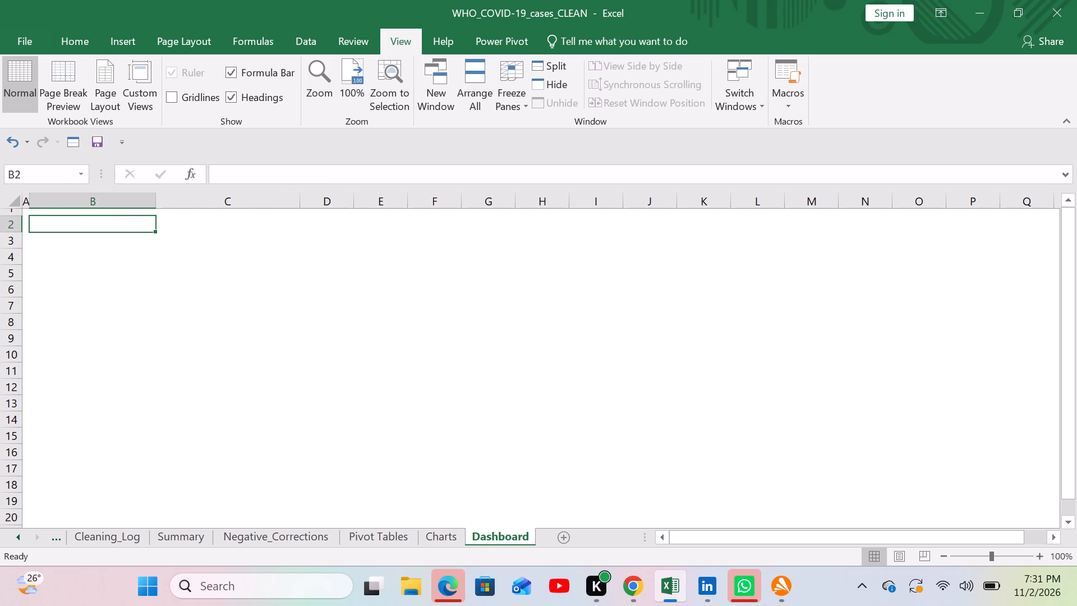
drag(352, 202, 425, 208)
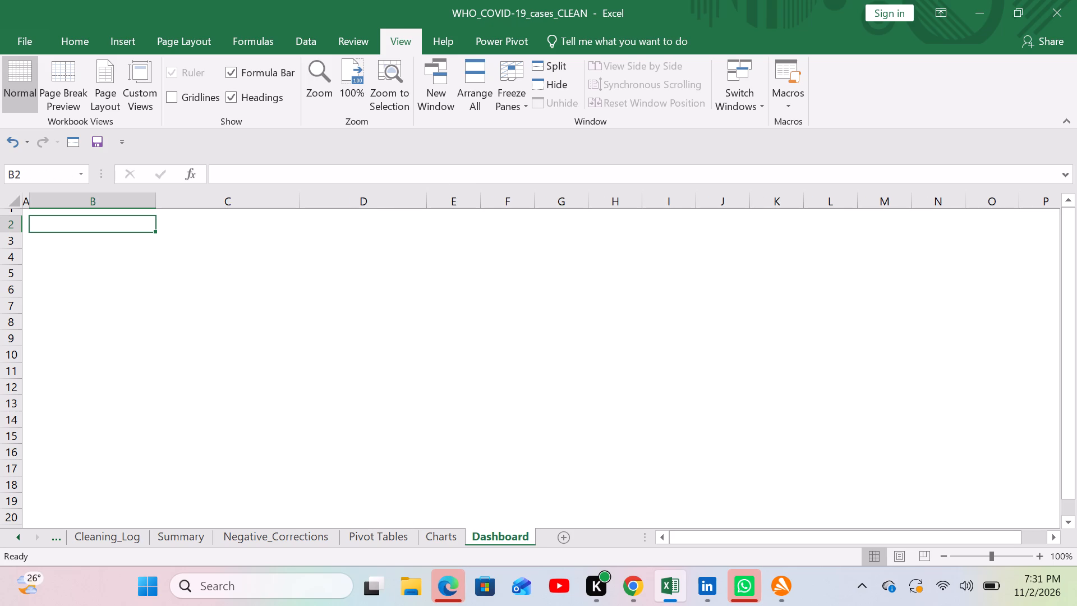
drag(482, 201, 563, 214)
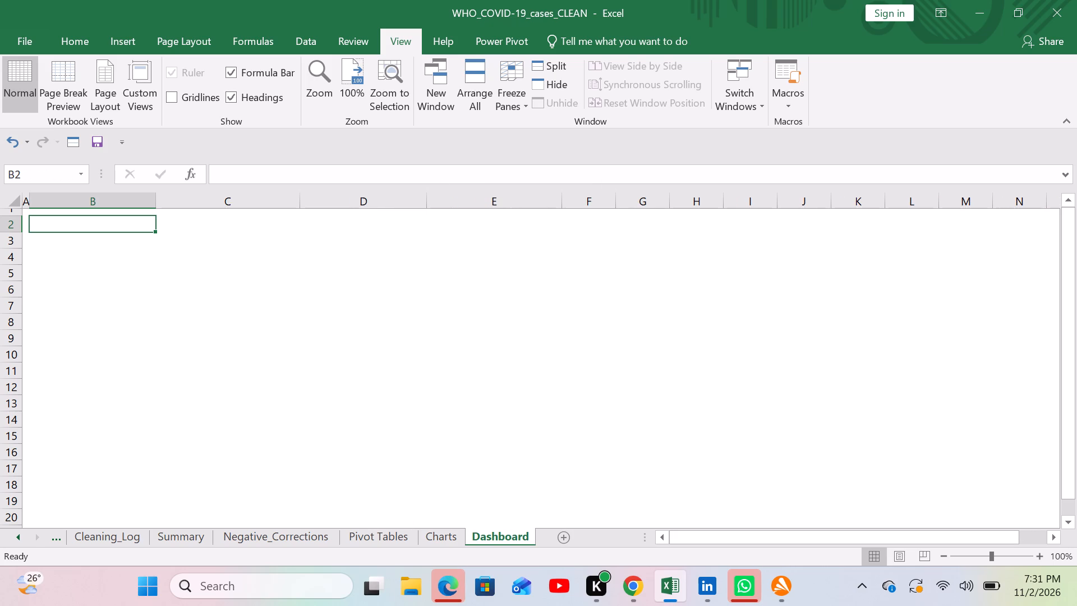
drag(615, 201, 678, 205)
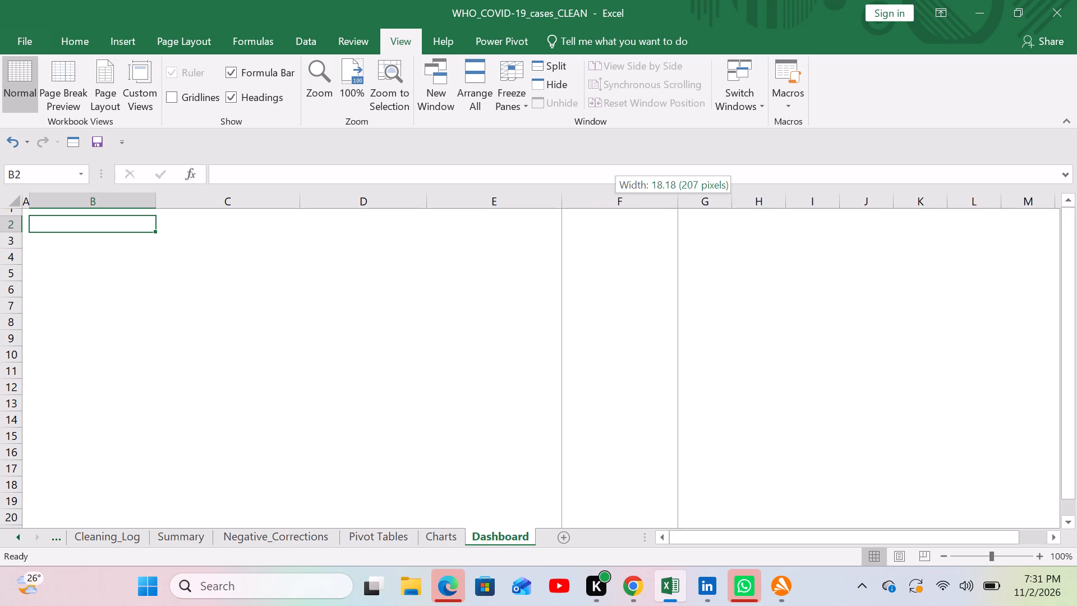
drag(678, 205, 692, 205)
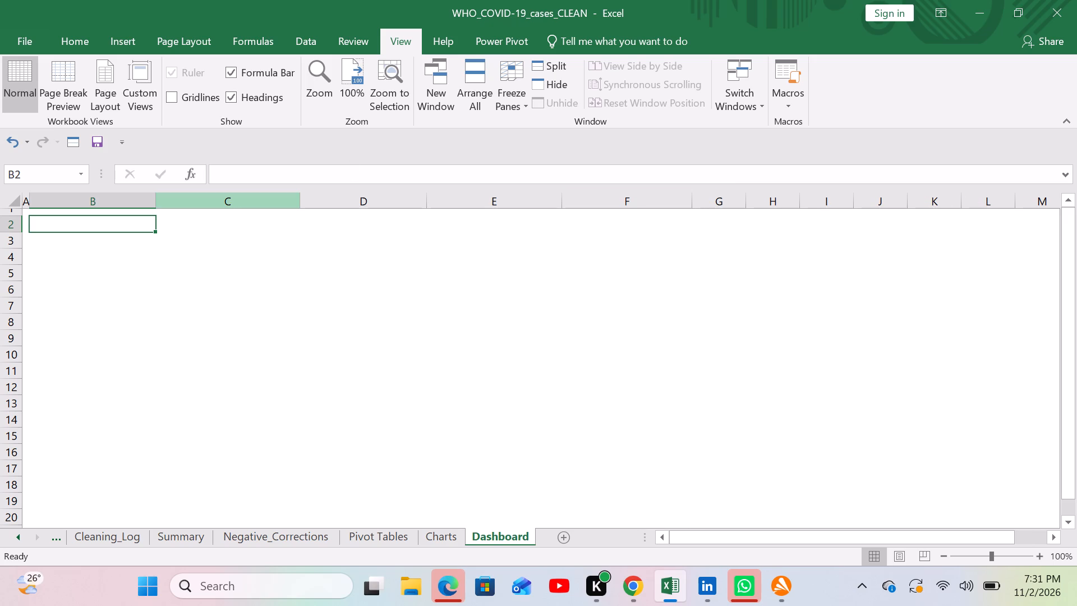
Apply thick outside borders to cell B2 and separately to cell B3.
click(80, 36)
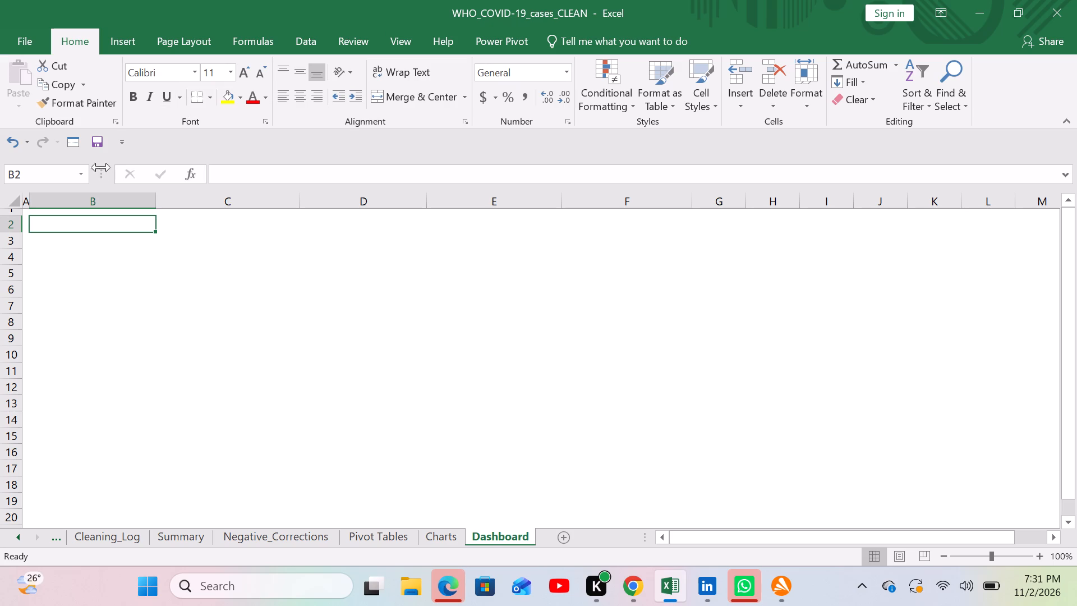
click(197, 90)
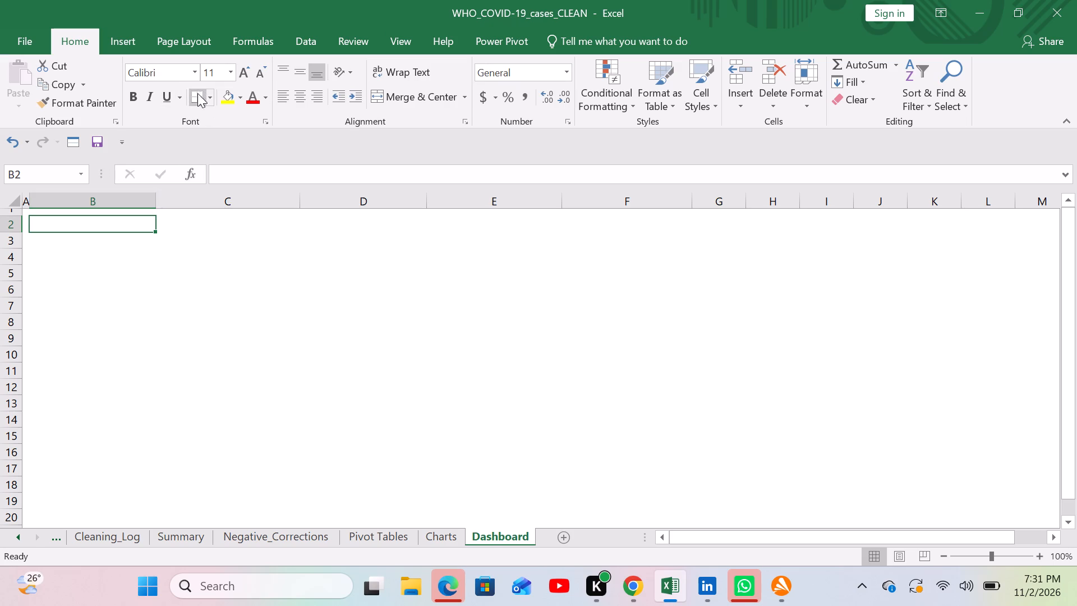
click(206, 96)
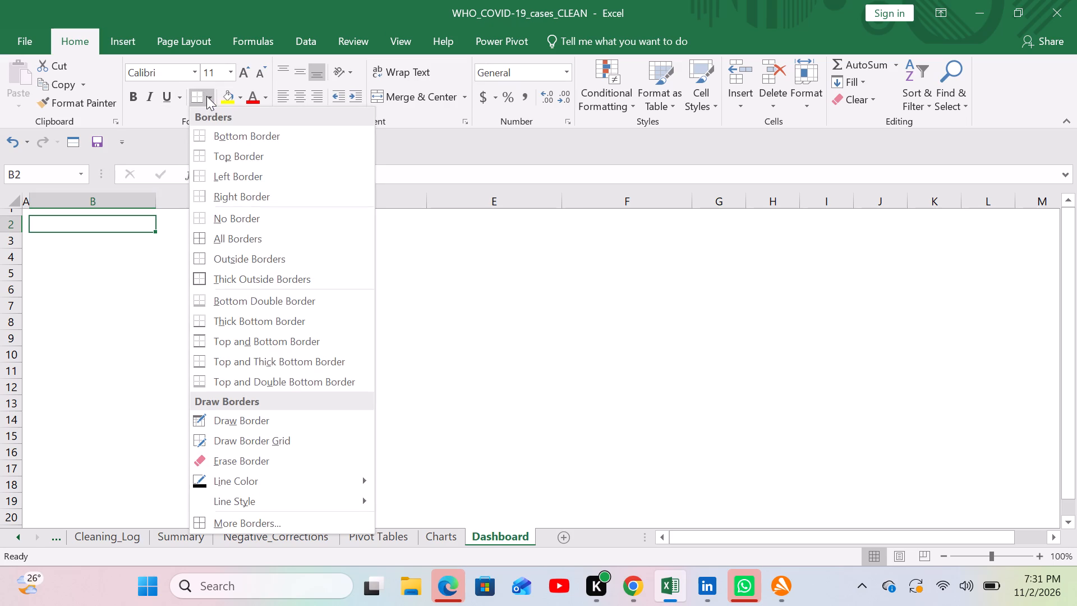
click(247, 273)
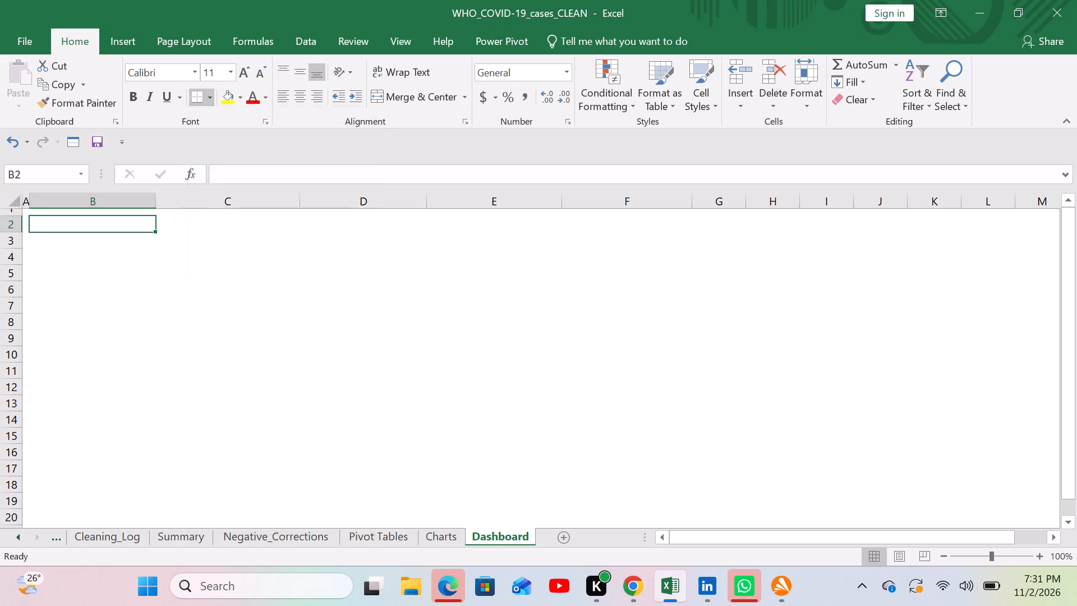
click(171, 222)
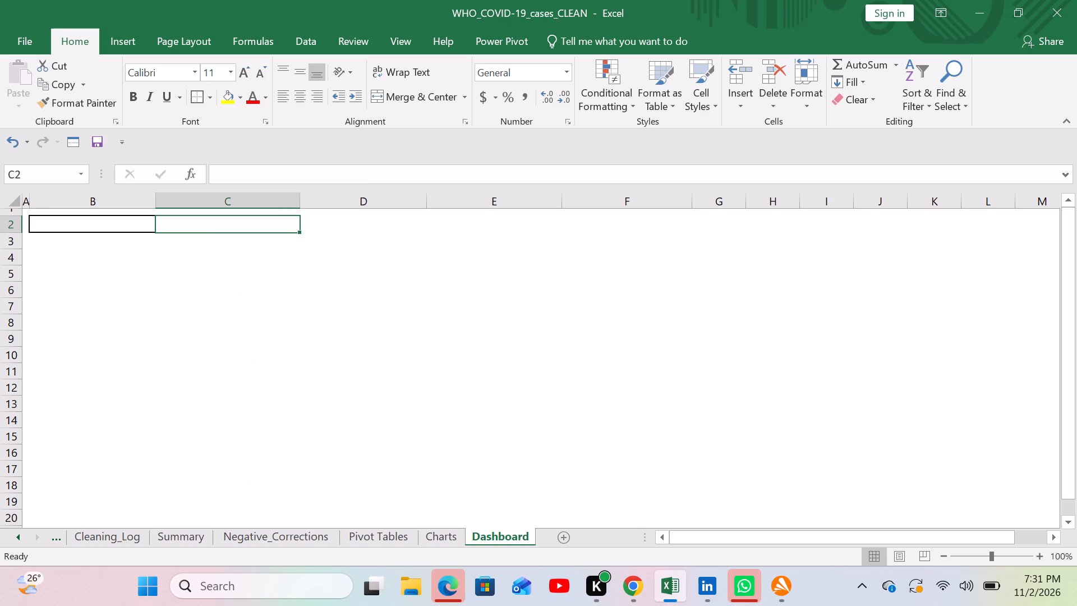
click(124, 240)
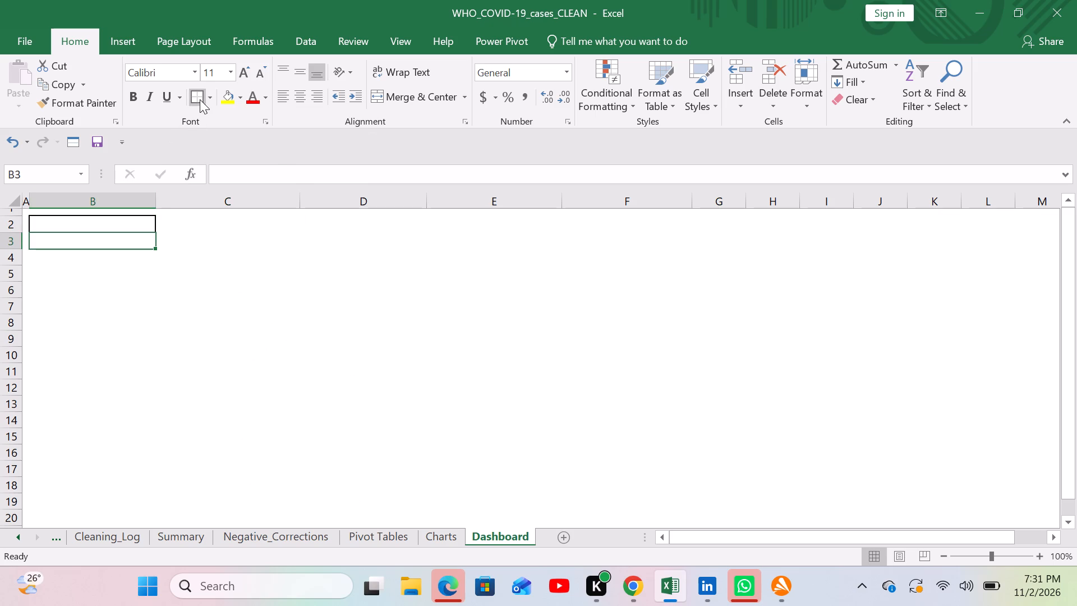
click(199, 97)
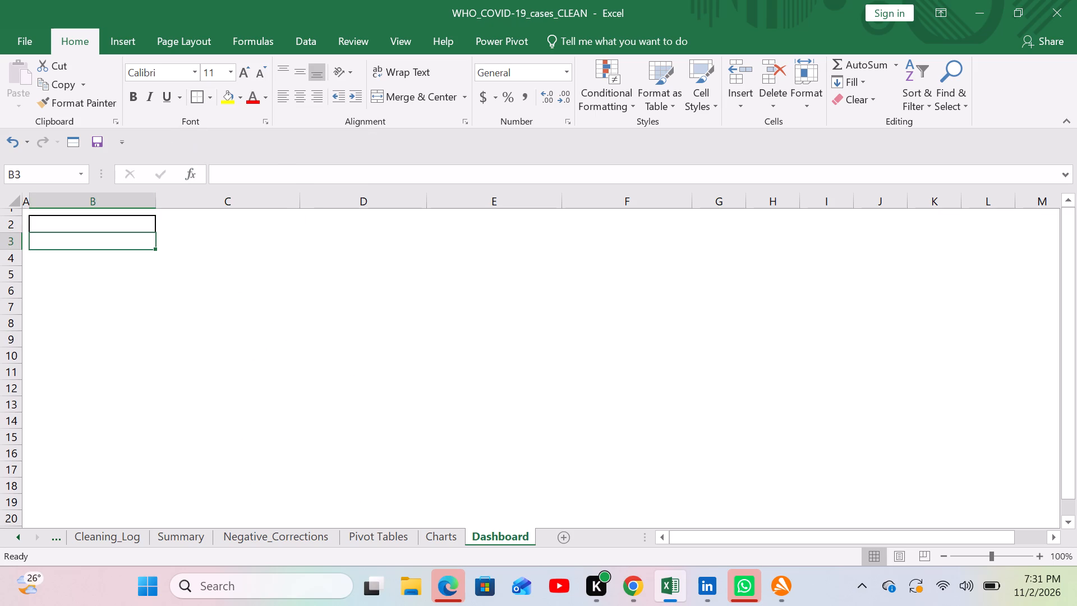
click(169, 224)
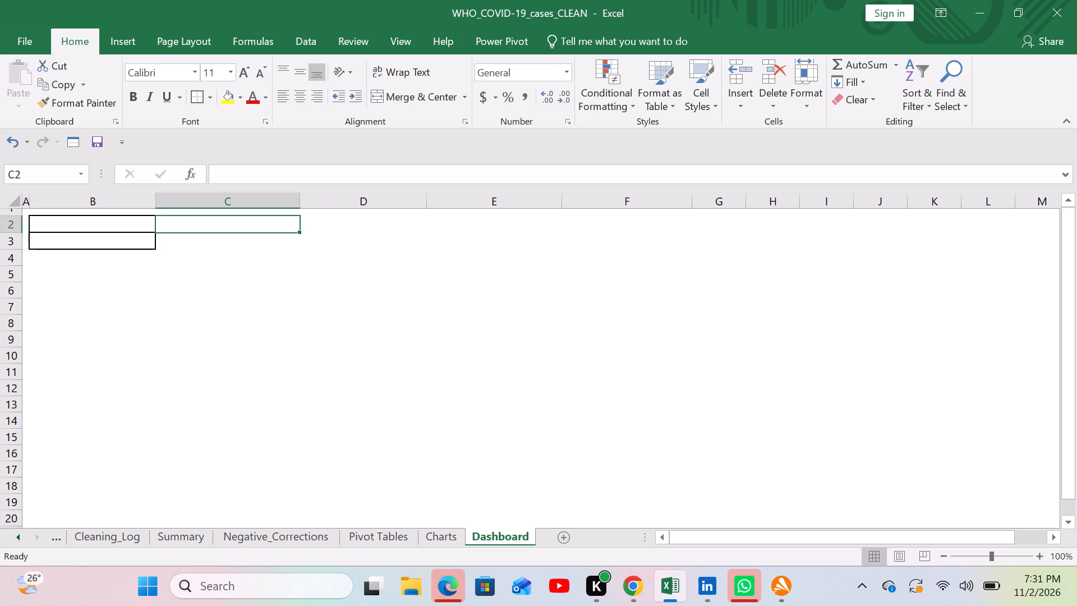
Frame the range B2:G20 with a thick outside border.
click(96, 222)
drag(96, 222, 396, 320)
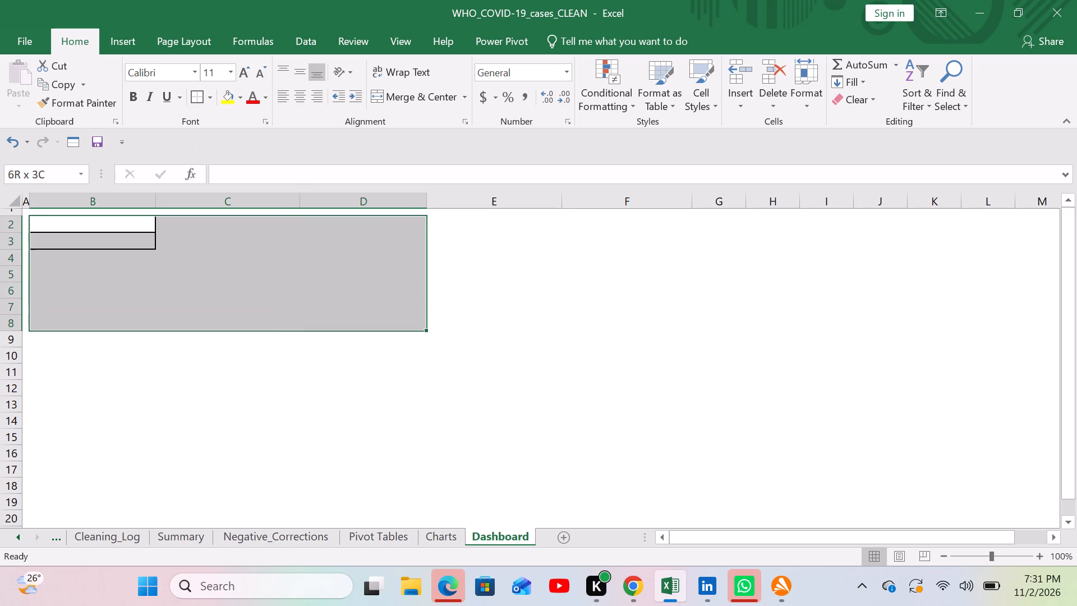
drag(396, 320, 606, 451)
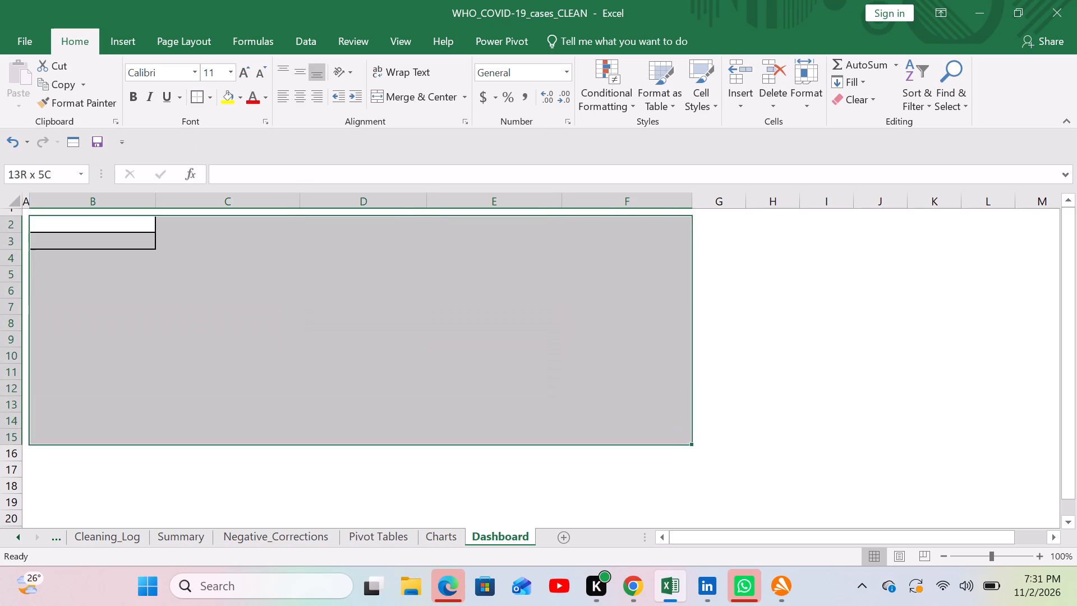
drag(606, 451, 710, 477)
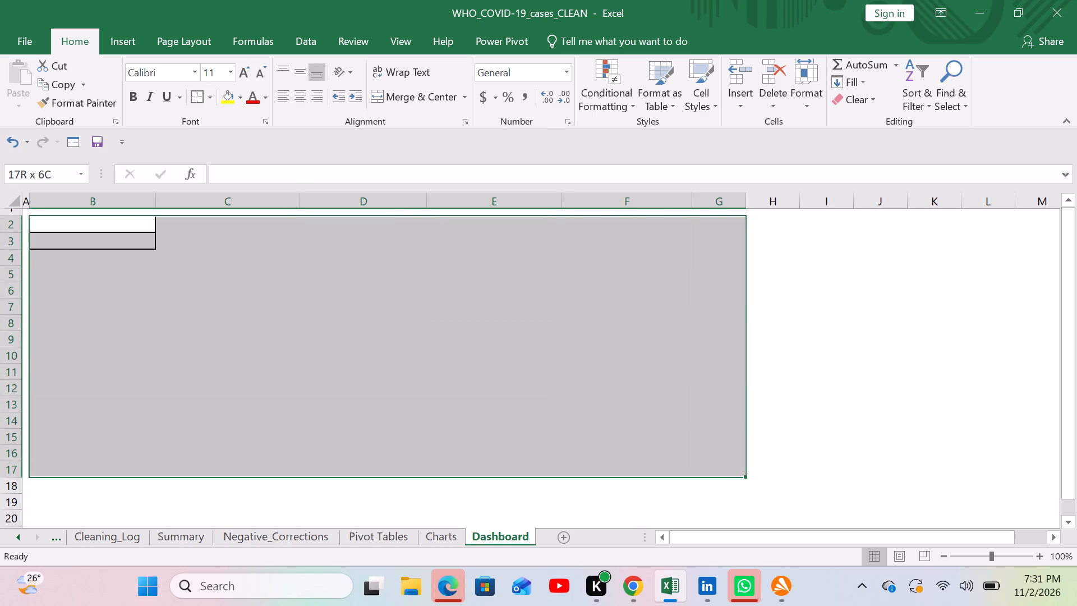
drag(710, 477, 733, 515)
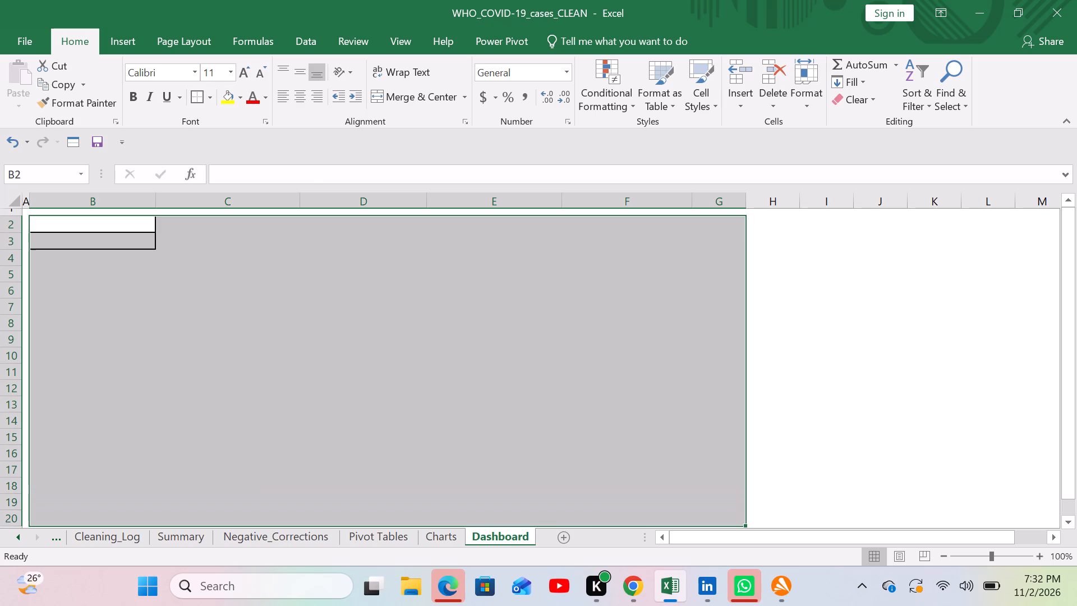
click(193, 94)
Apply a thick outside border to cell C2.
click(175, 221)
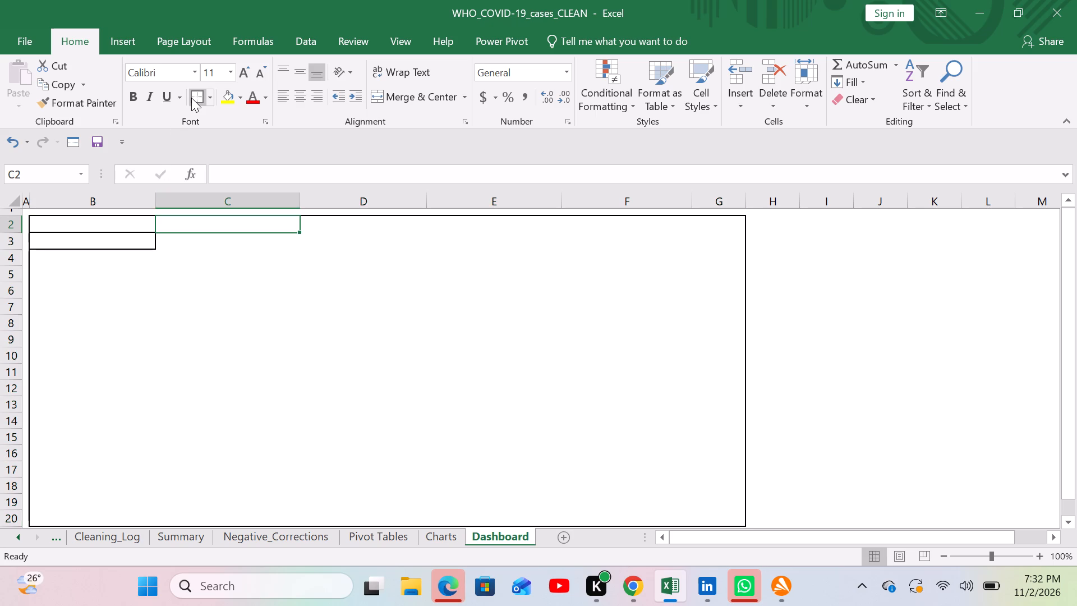
click(191, 98)
click(210, 243)
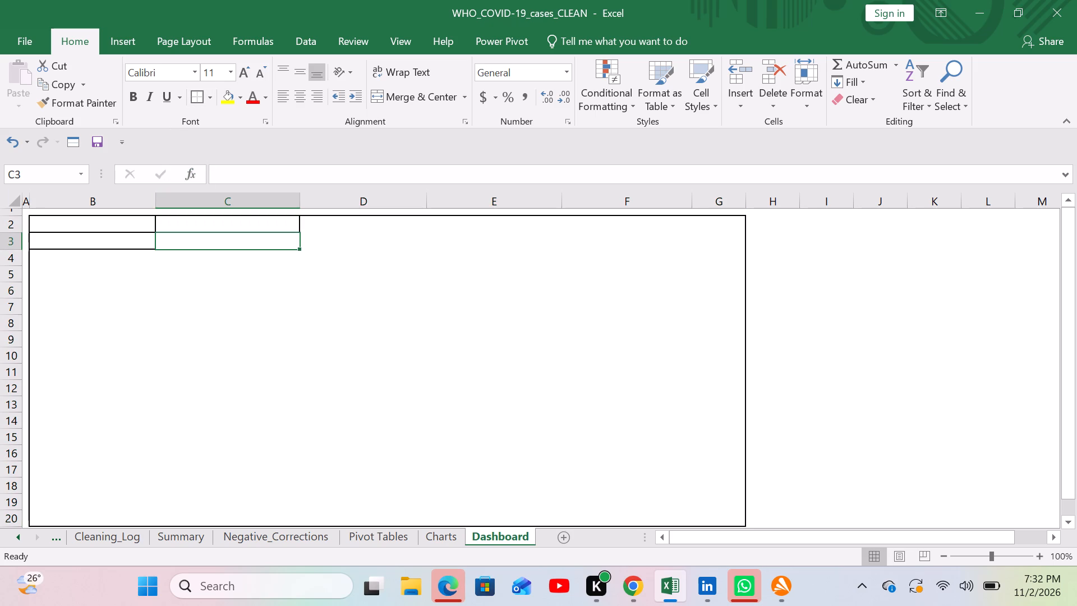
Apply thick outside borders separately to cells C3, D2 and D3.
click(198, 91)
click(331, 223)
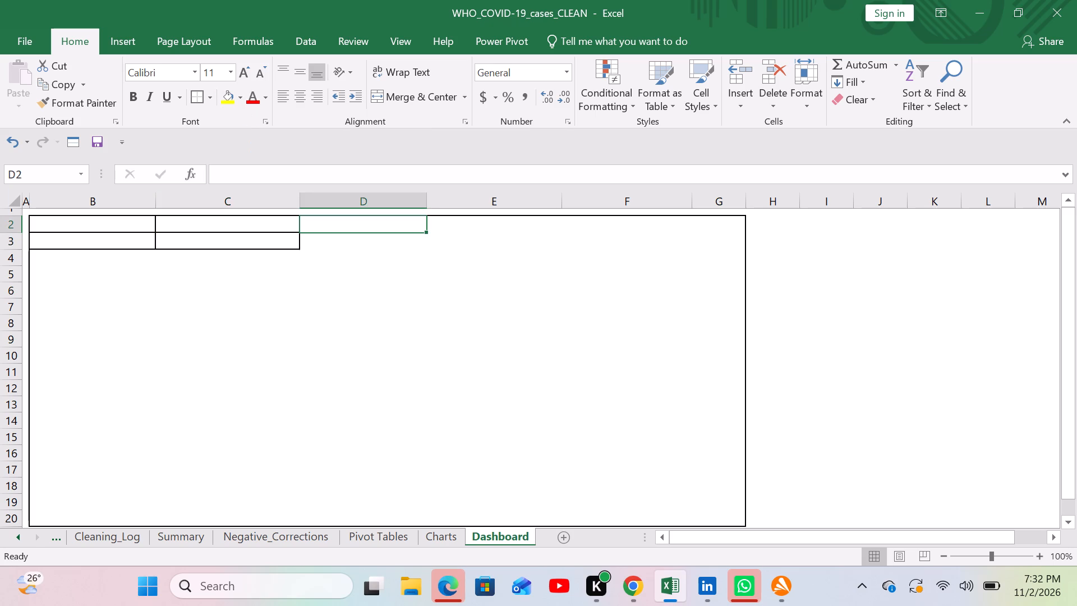
click(188, 98)
click(336, 241)
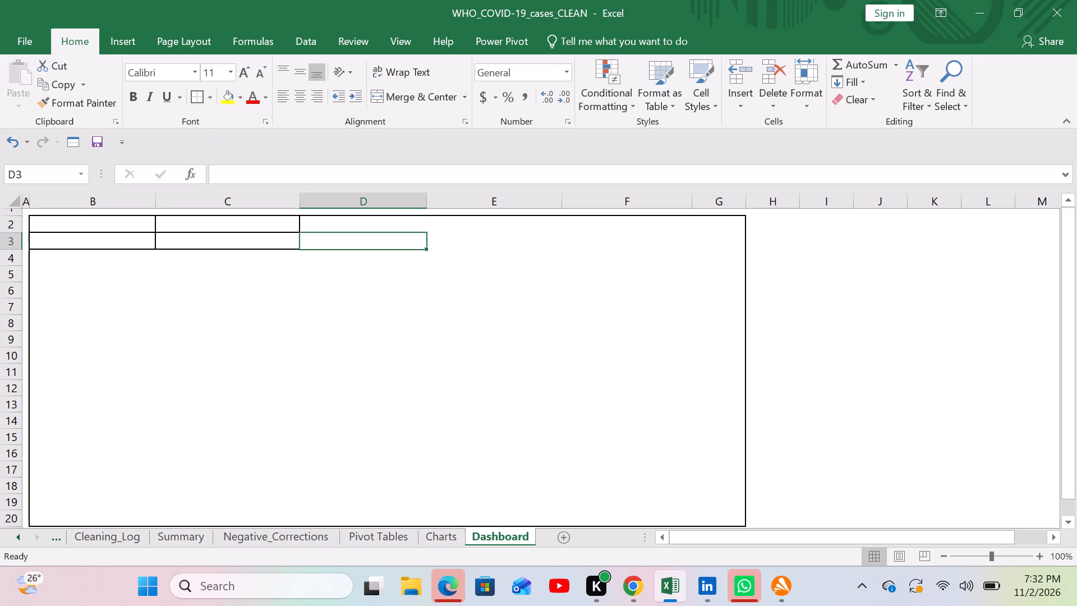
click(335, 228)
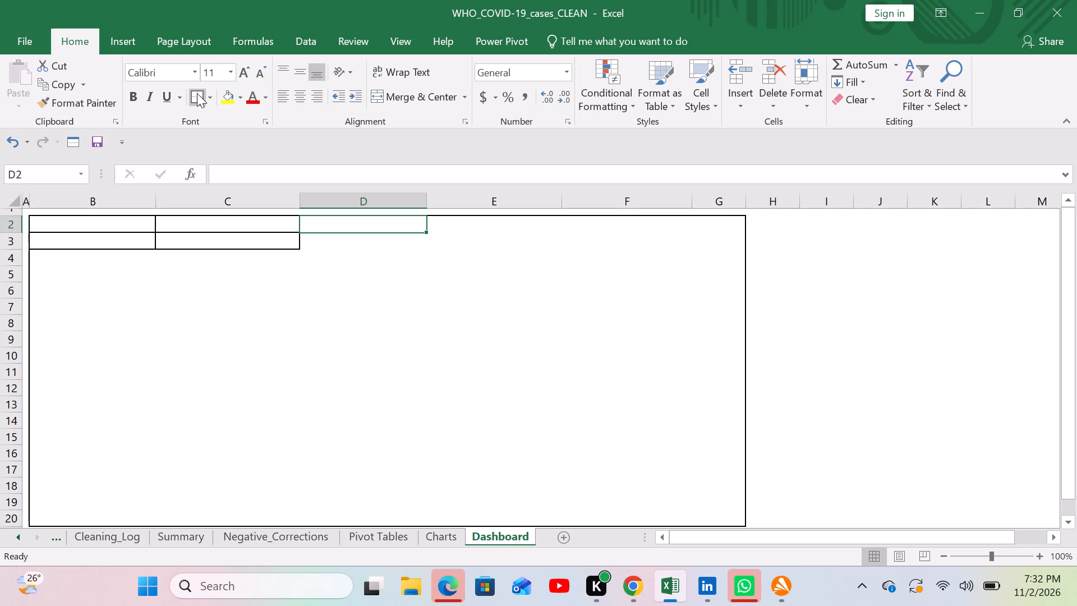
click(197, 93)
click(343, 242)
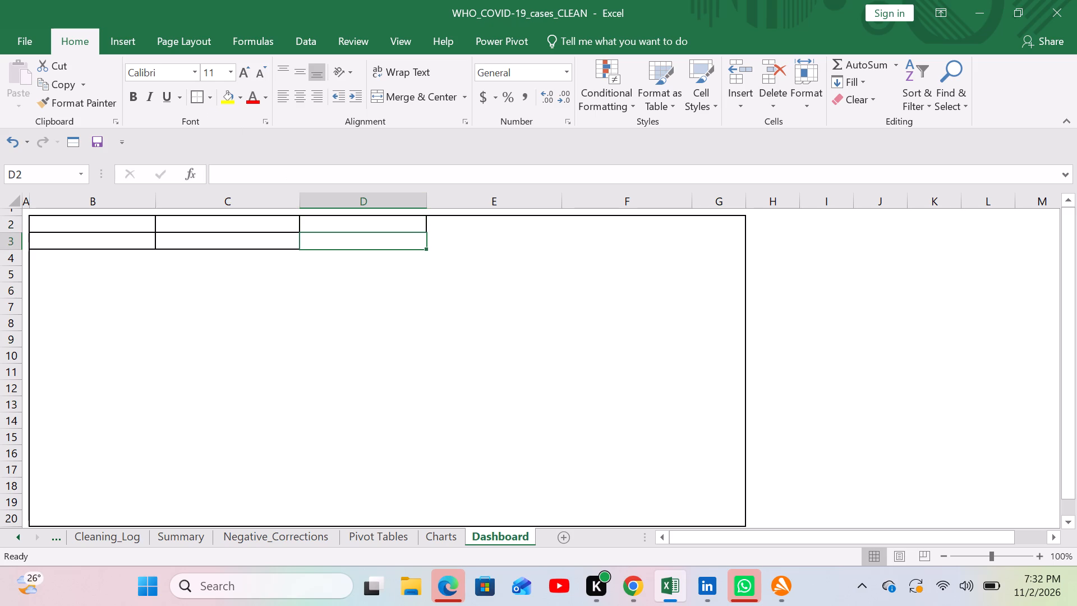
click(192, 94)
Apply thick outside borders separately to each of the cells E2, E3, F2, F3, G2 and G3.
click(446, 231)
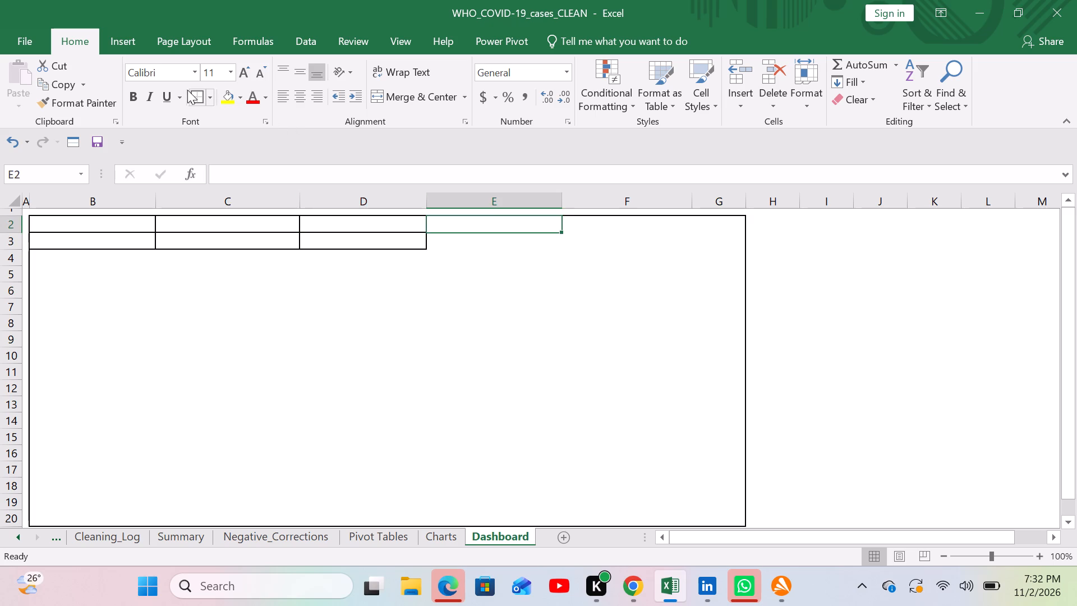
click(193, 94)
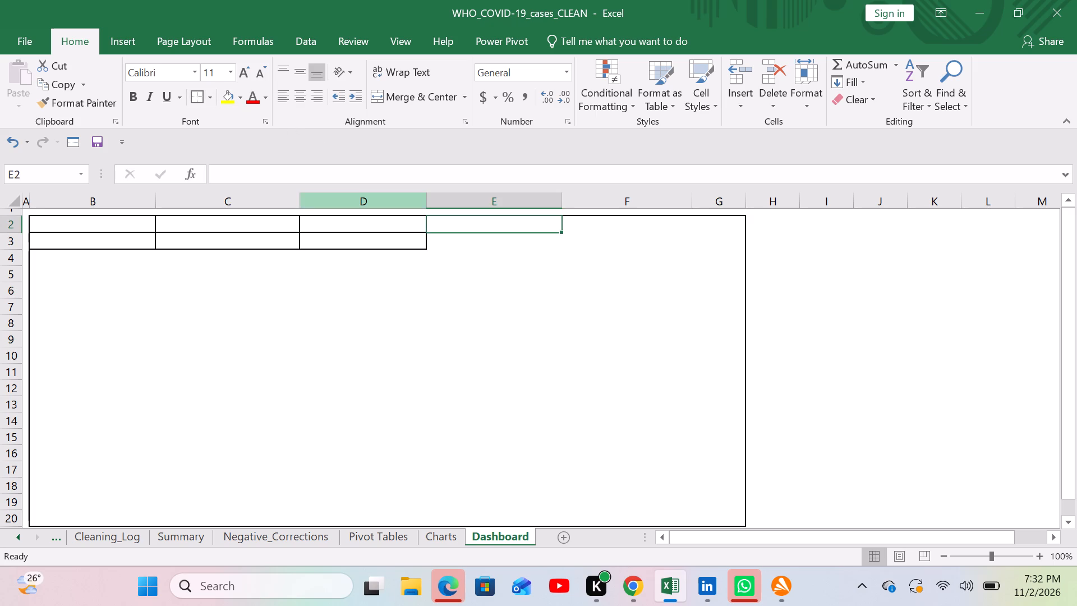
click(455, 249)
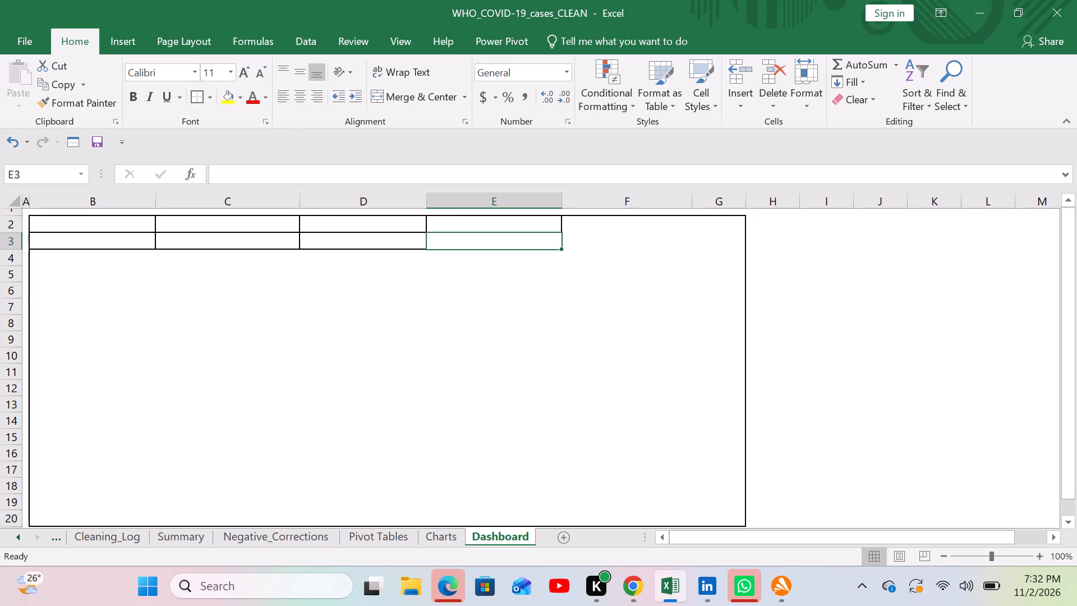
click(195, 94)
click(611, 224)
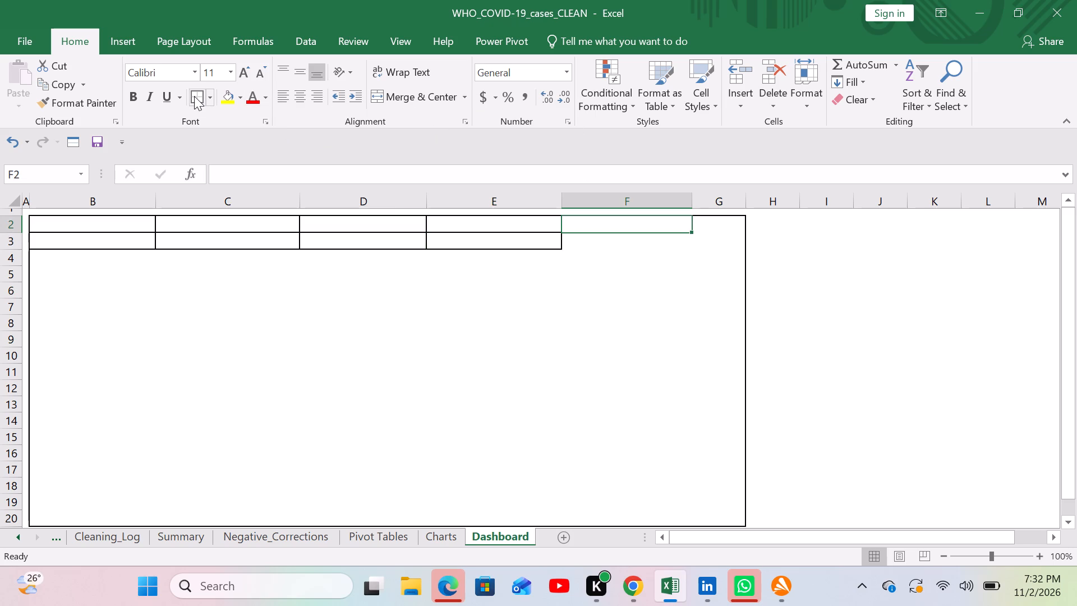
click(194, 96)
click(599, 238)
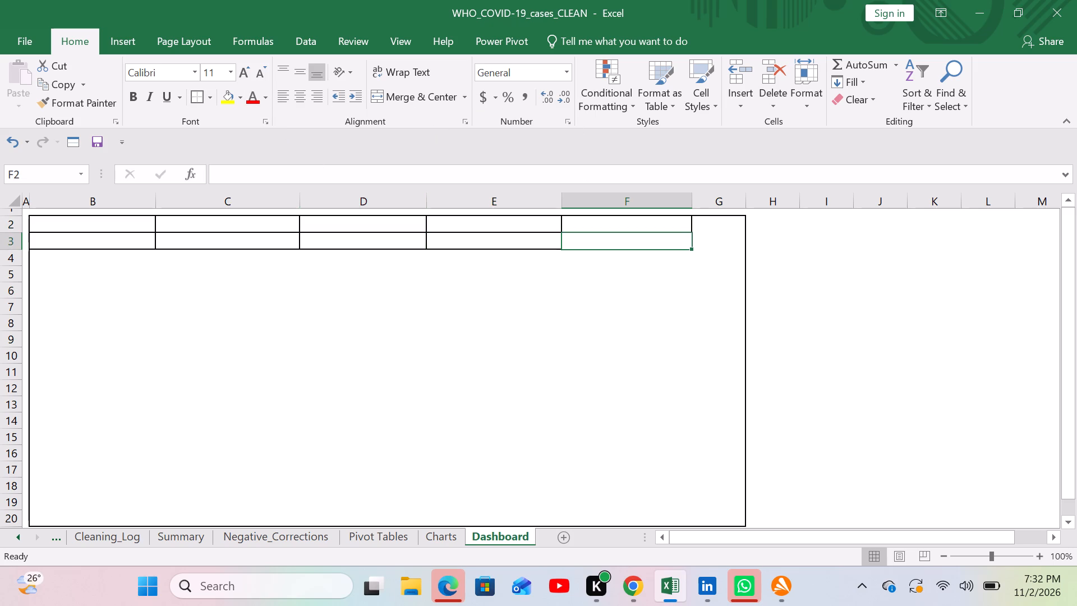
click(190, 93)
click(709, 227)
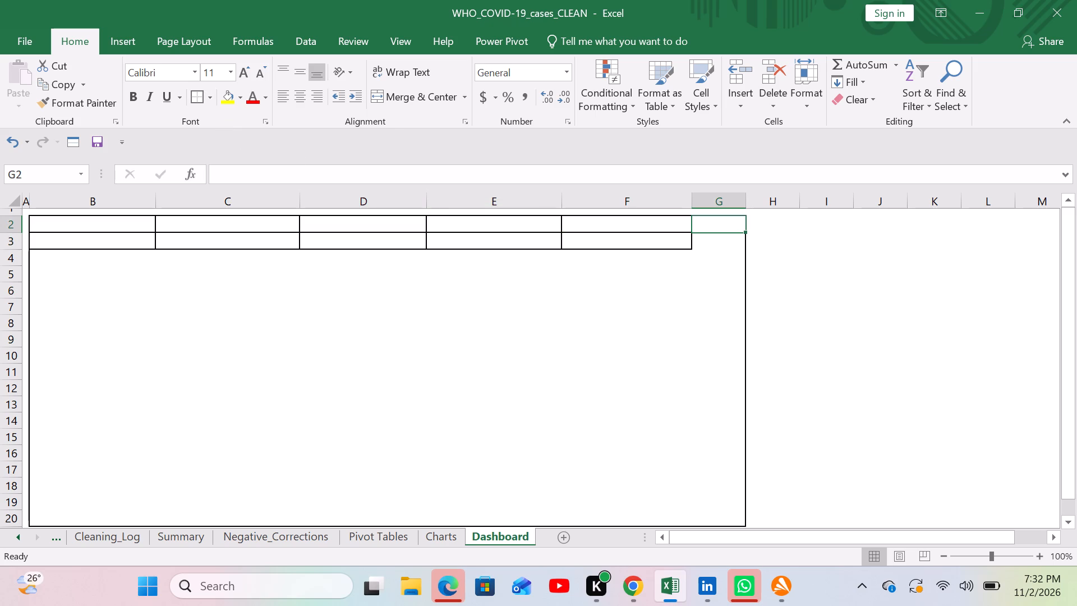
click(194, 94)
click(706, 245)
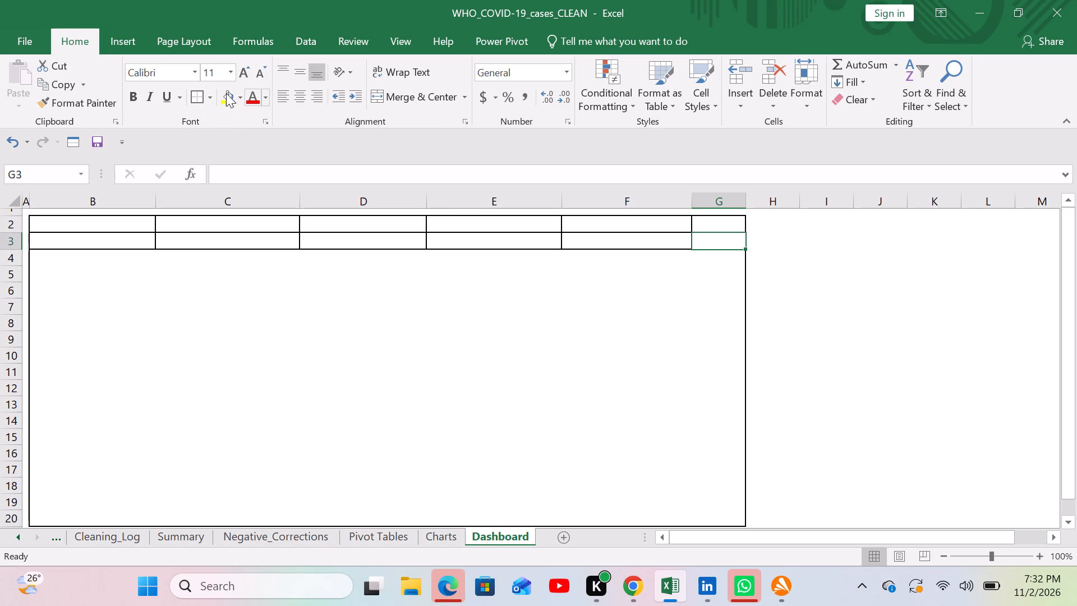
click(199, 94)
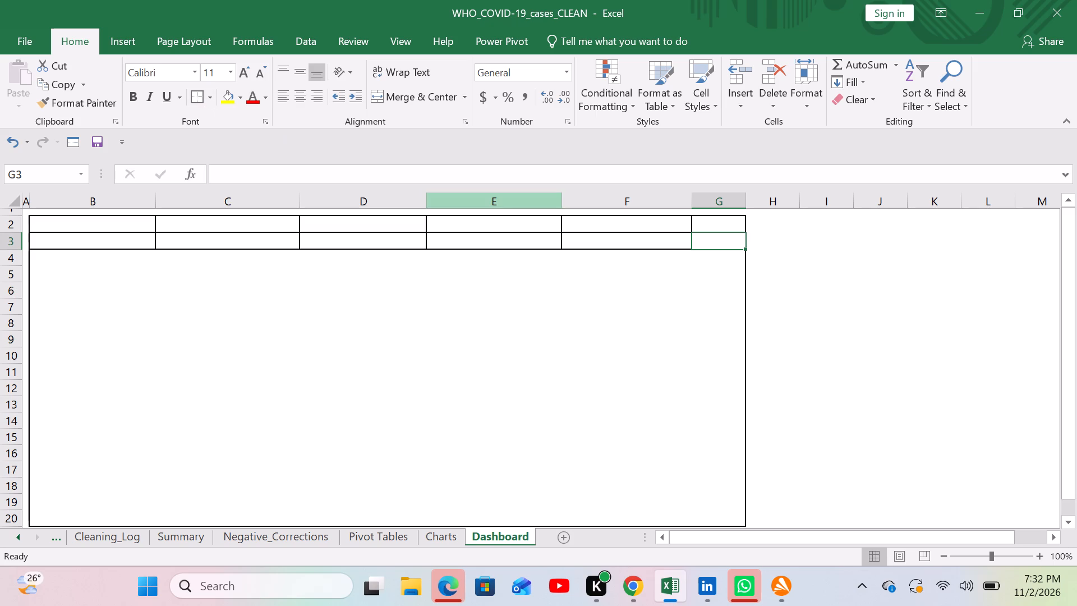
Examine the Cleaning_Log sheet and the pivot tables and WHO_region slicer on the Pivot Tables sheet, and return to the Dashboard sheet.
click(108, 532)
scroll(108, 532, right, 2)
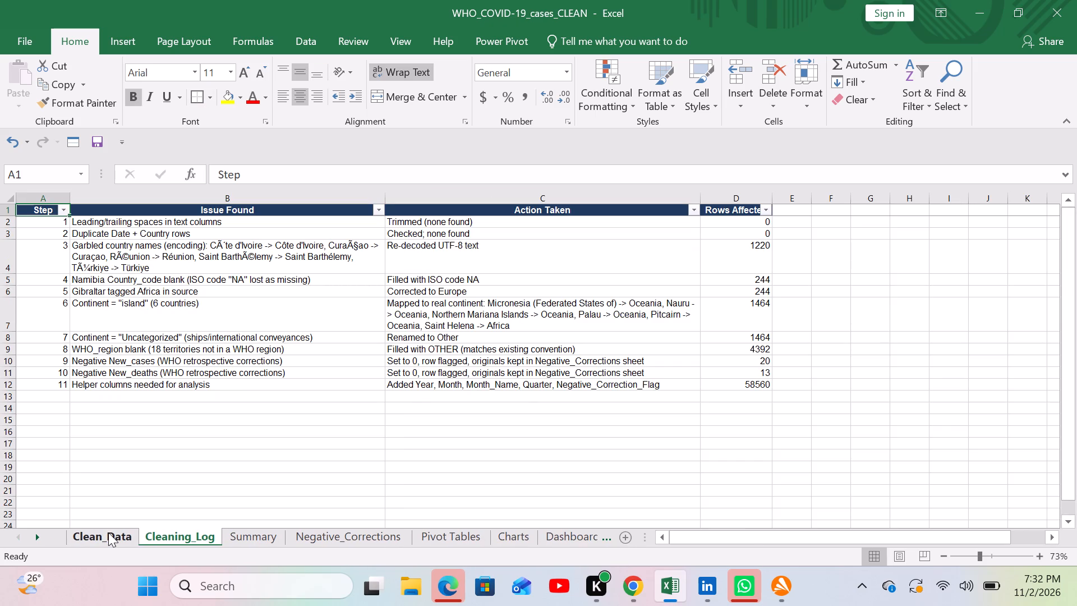
click(443, 541)
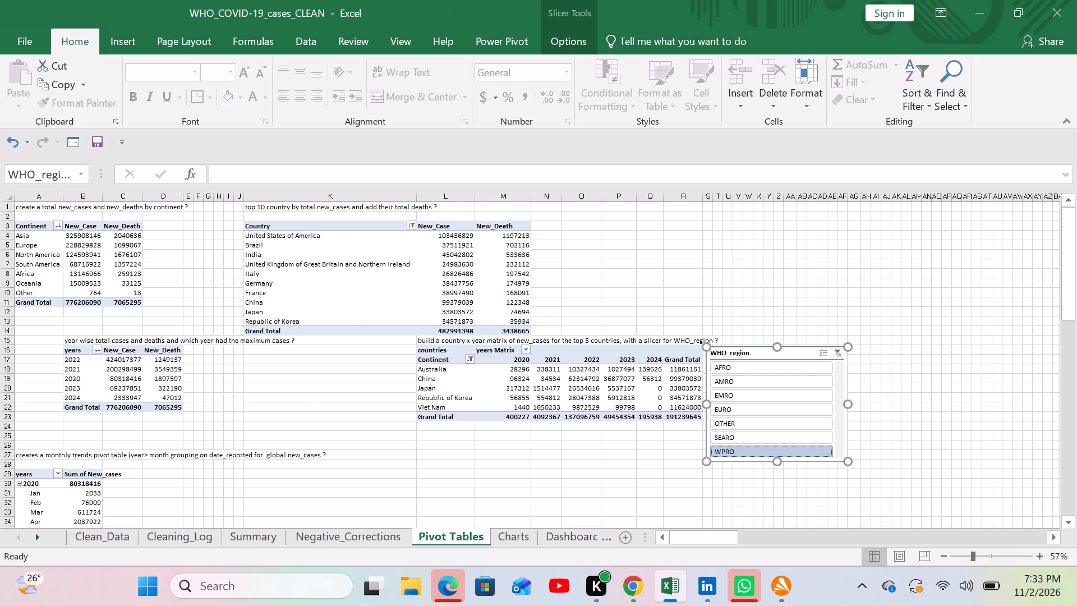
scroll(68, 506, down, 3)
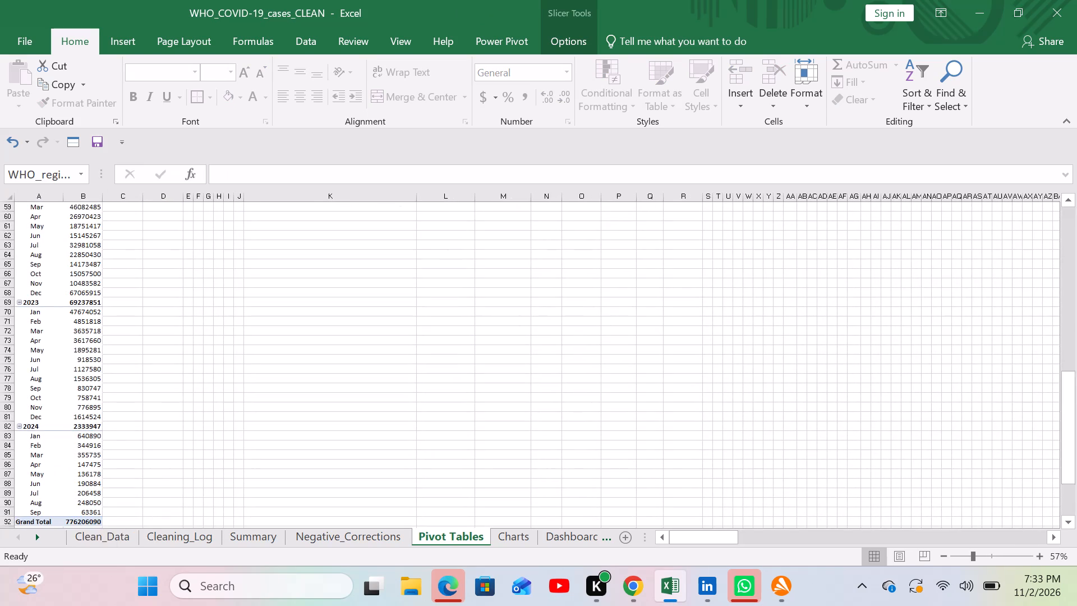
scroll(68, 506, up, 6)
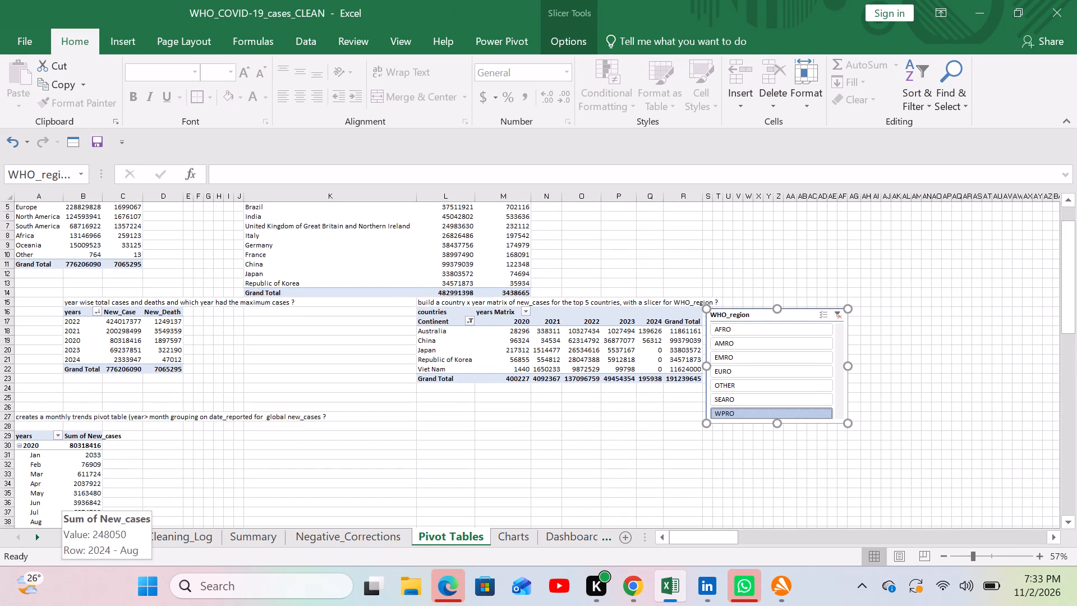
scroll(68, 506, down, 10)
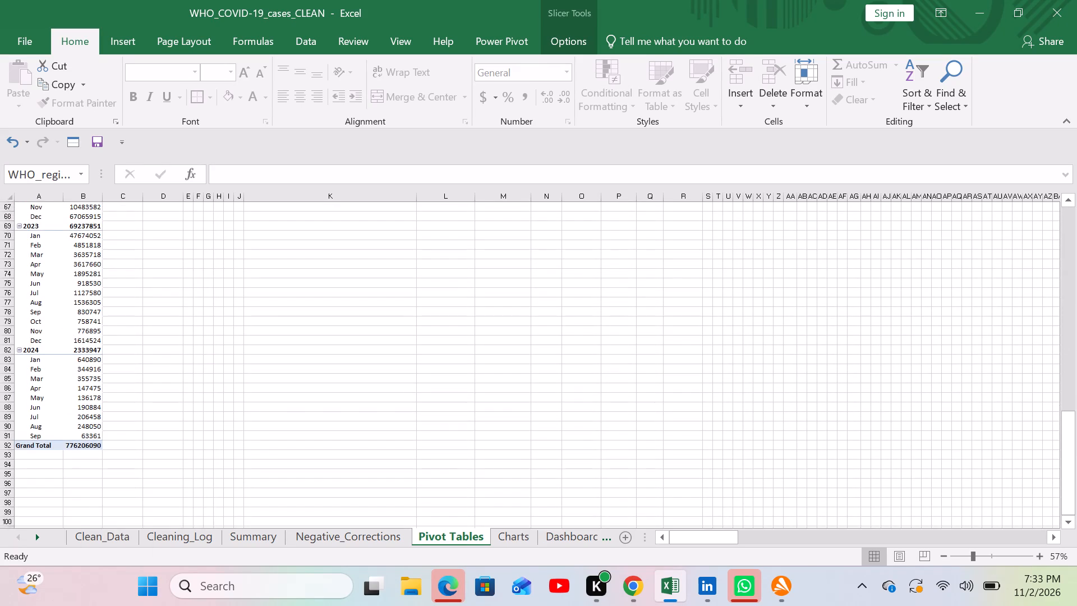
scroll(68, 506, down, 1)
scroll(68, 506, up, 6)
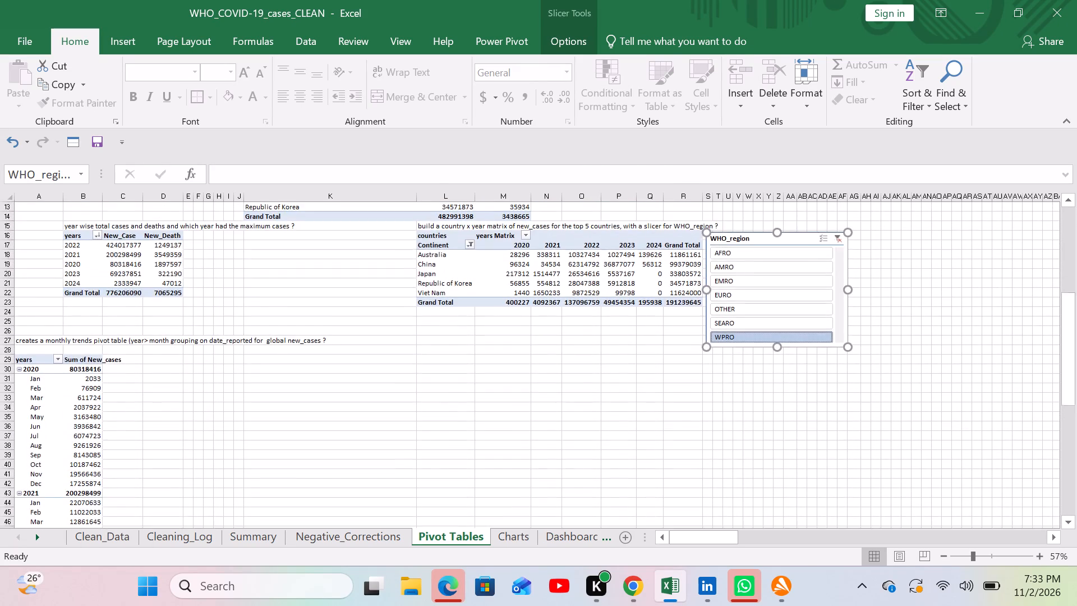
scroll(68, 506, up, 4)
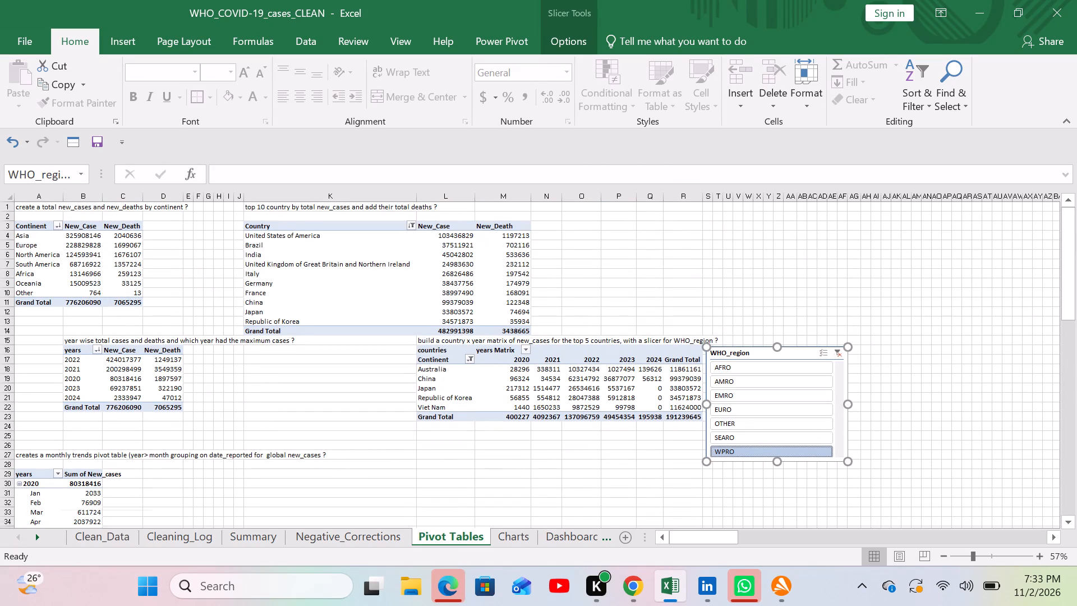
click(552, 530)
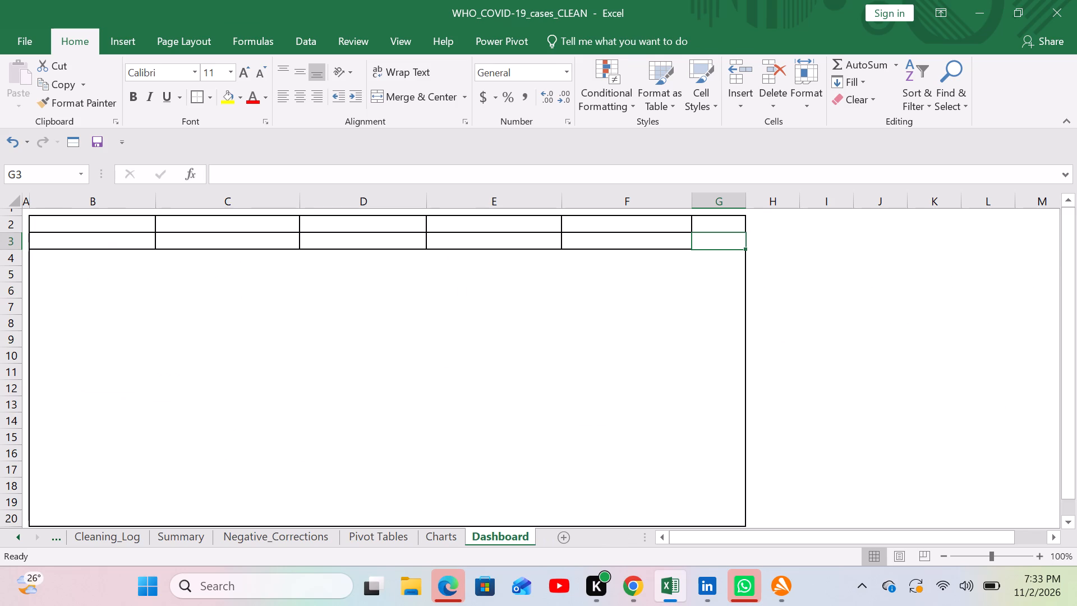
Apply a thick outside border around the range B2:B20.
click(134, 228)
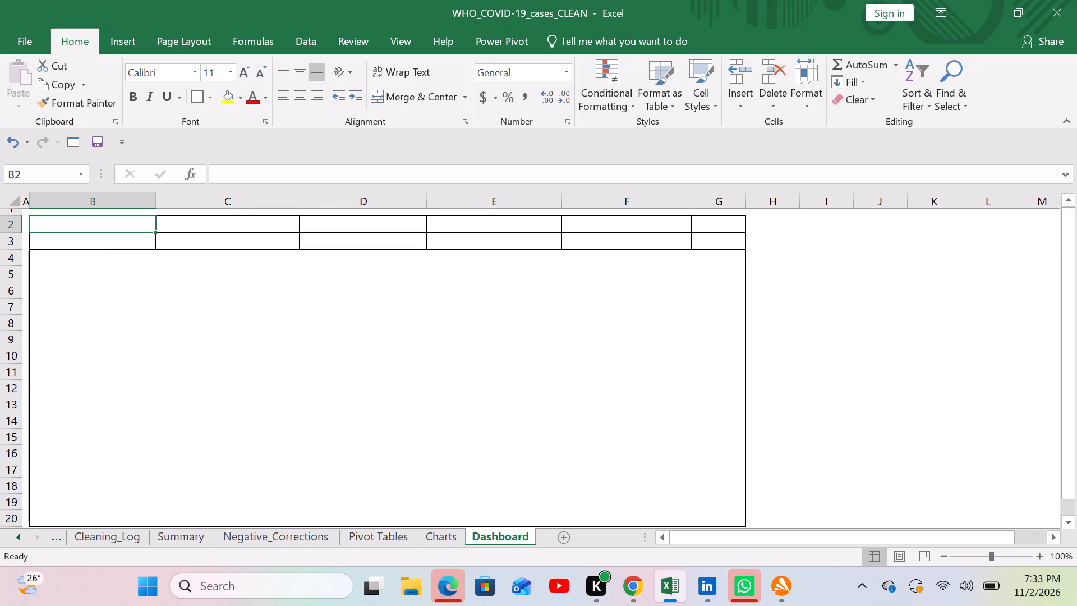
drag(134, 228, 136, 492)
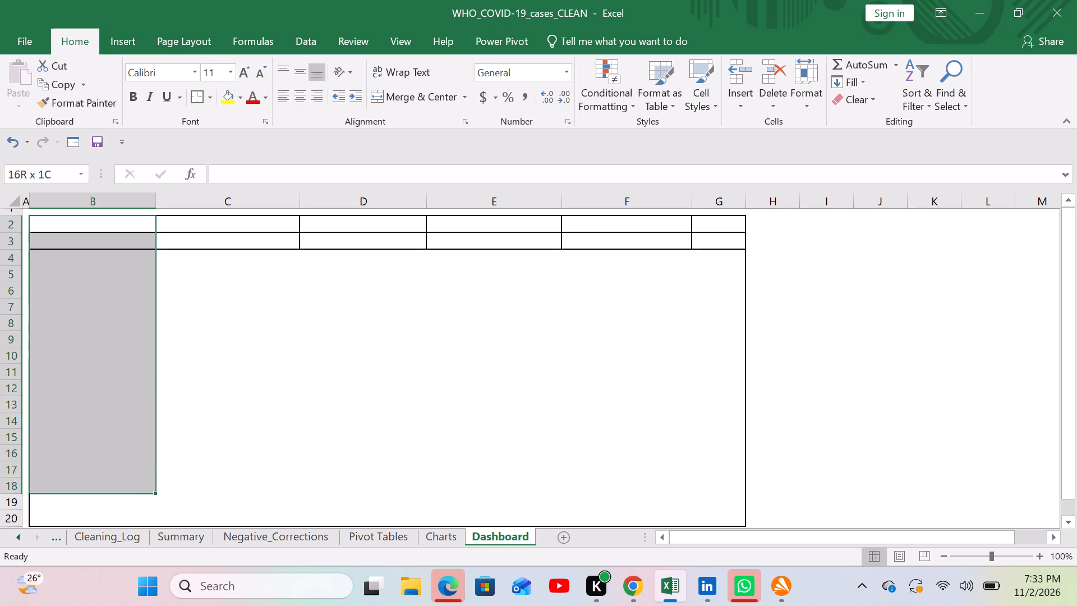
drag(136, 492, 132, 517)
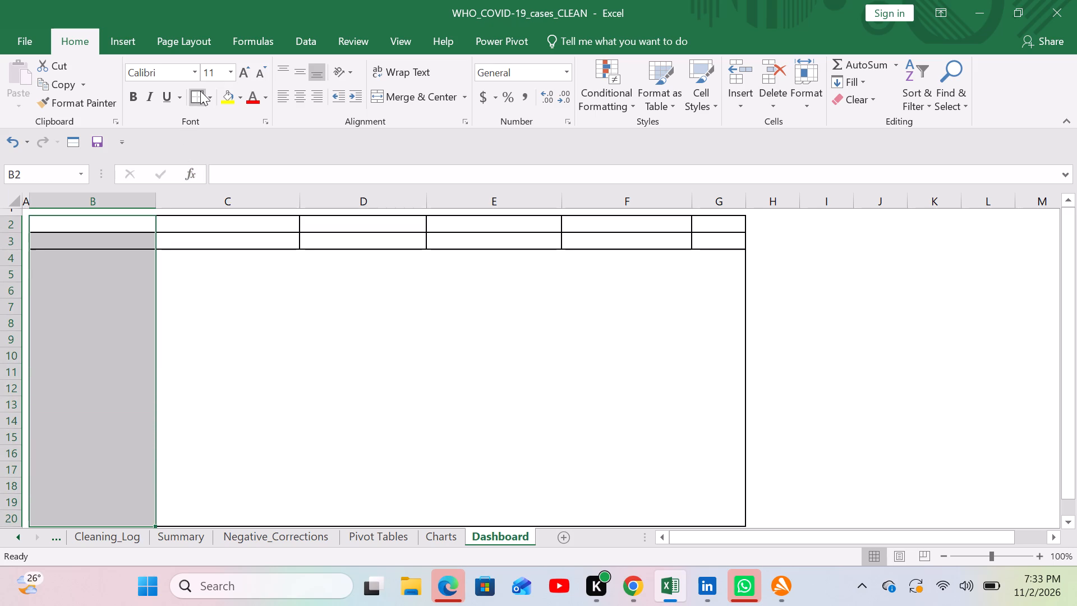
click(200, 90)
Widen column G to about the same width as column B.
drag(749, 201, 819, 207)
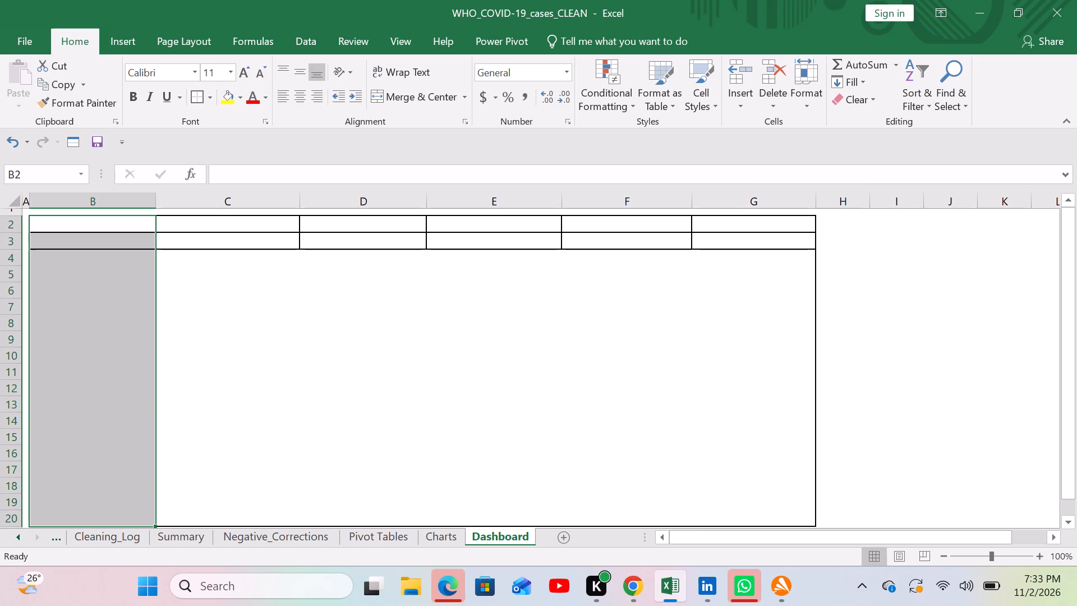
Apply a thick outside border around the range B2:B3.
click(118, 221)
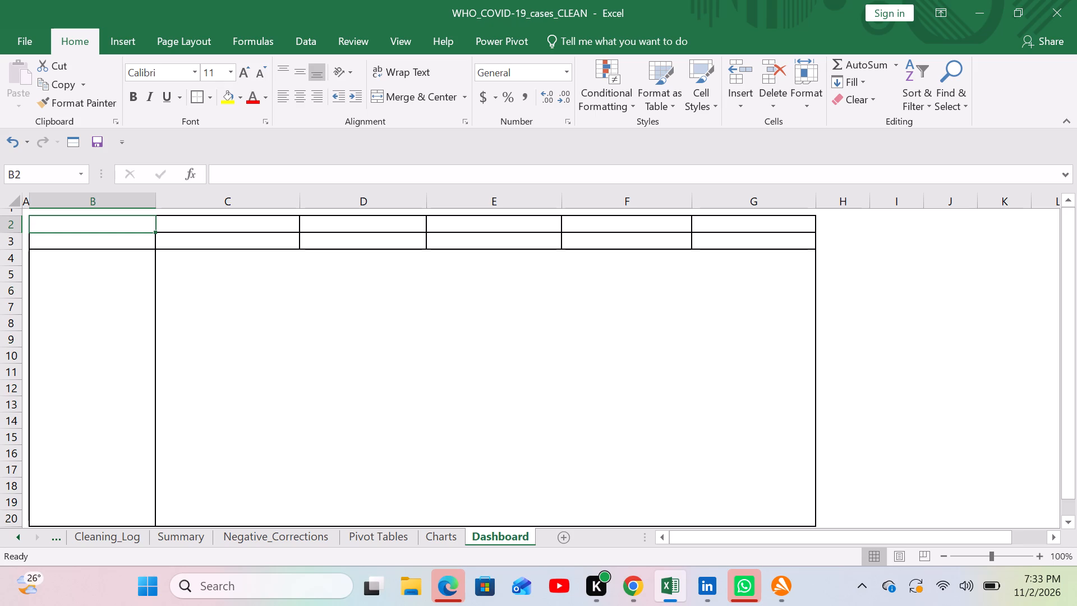
click(103, 244)
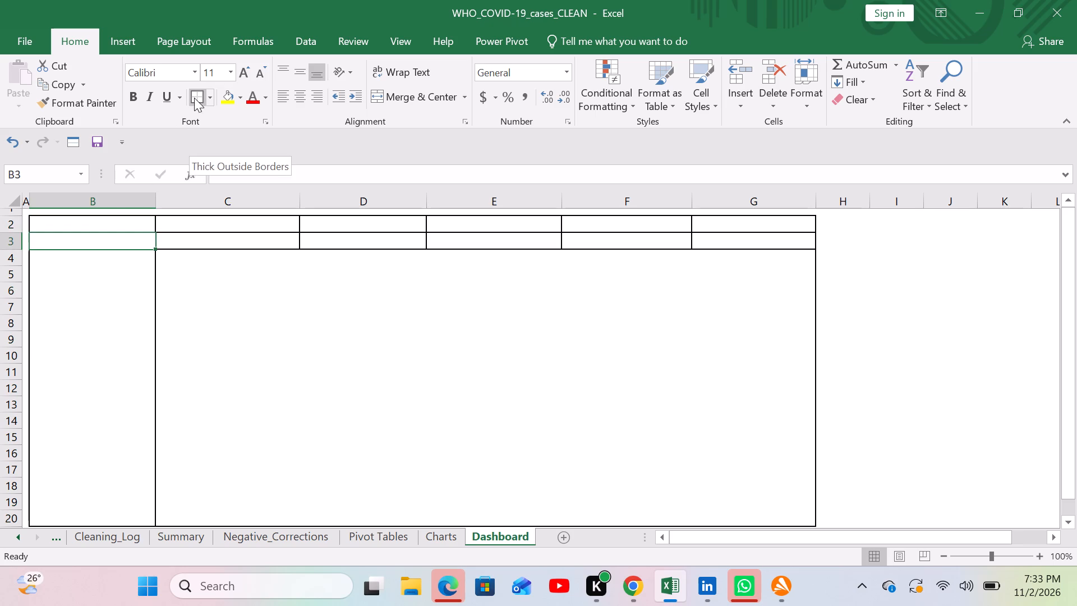
click(95, 245)
drag(95, 245, 102, 254)
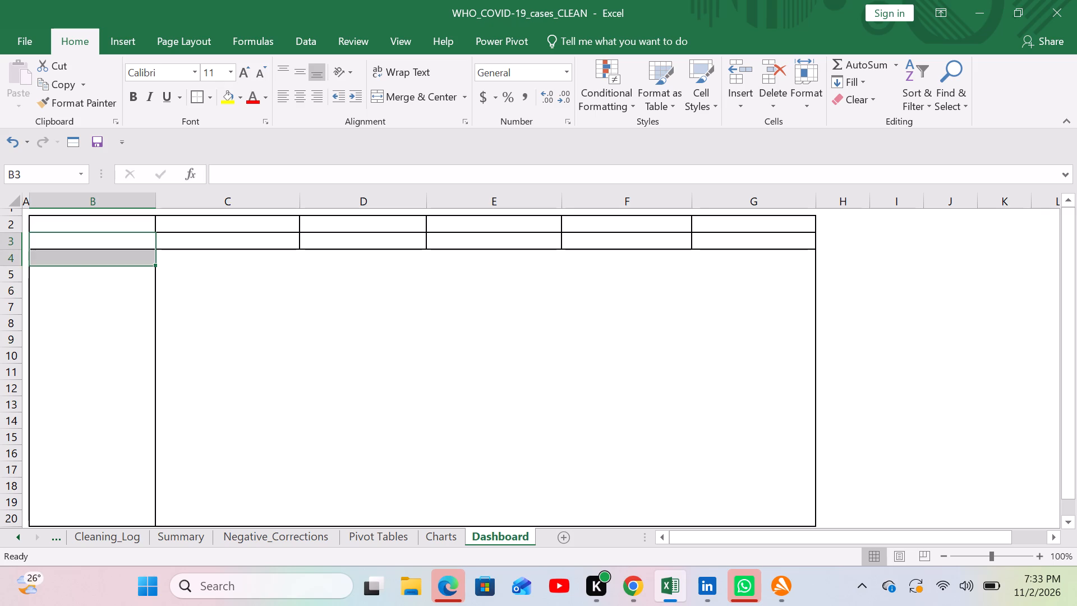
drag(102, 254, 104, 238)
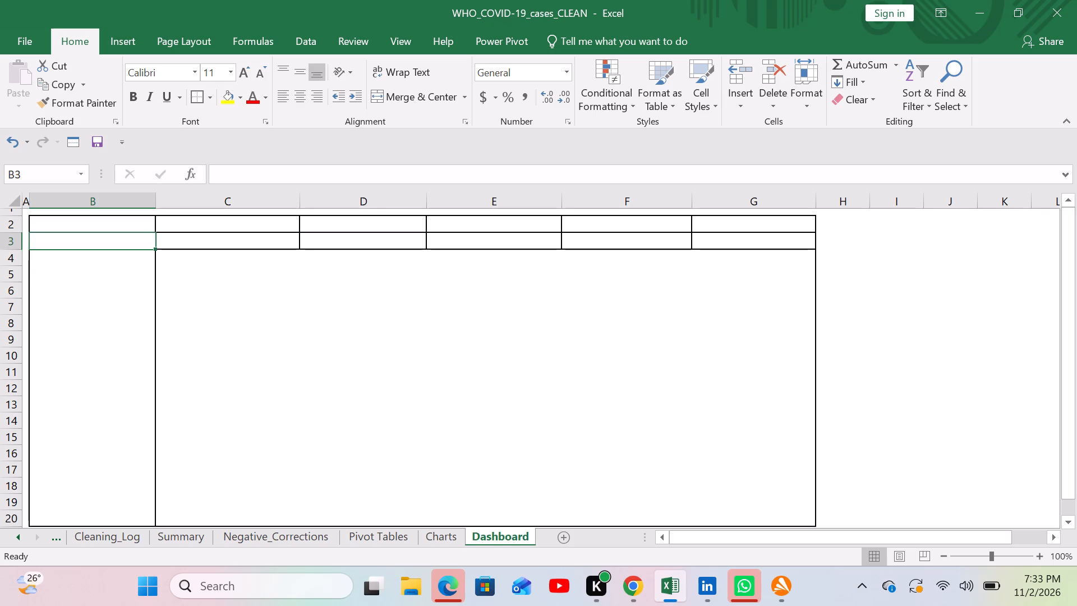
click(105, 224)
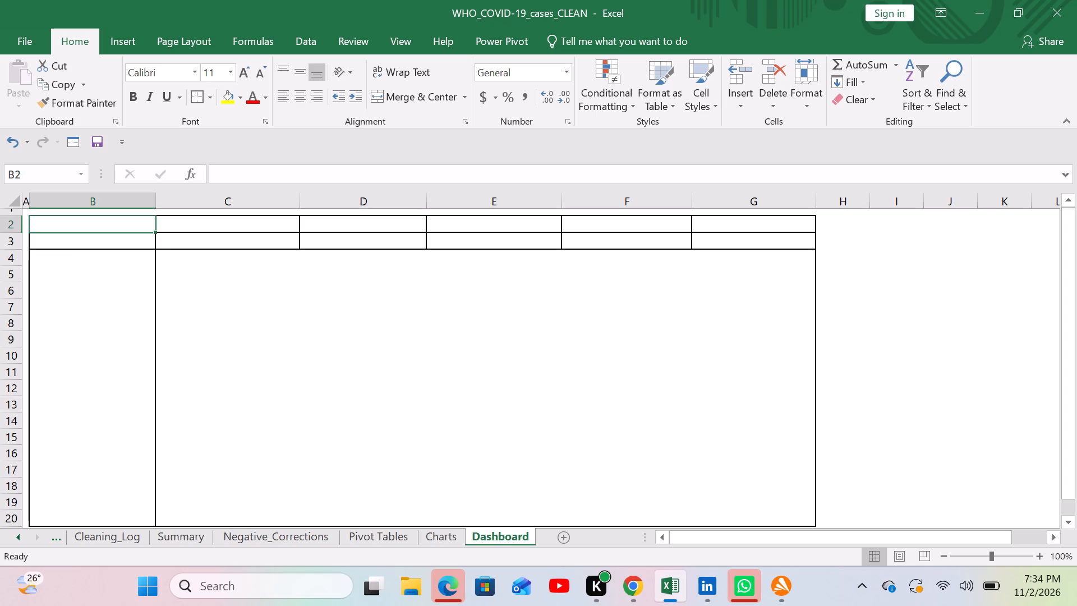
drag(105, 224, 125, 244)
click(192, 95)
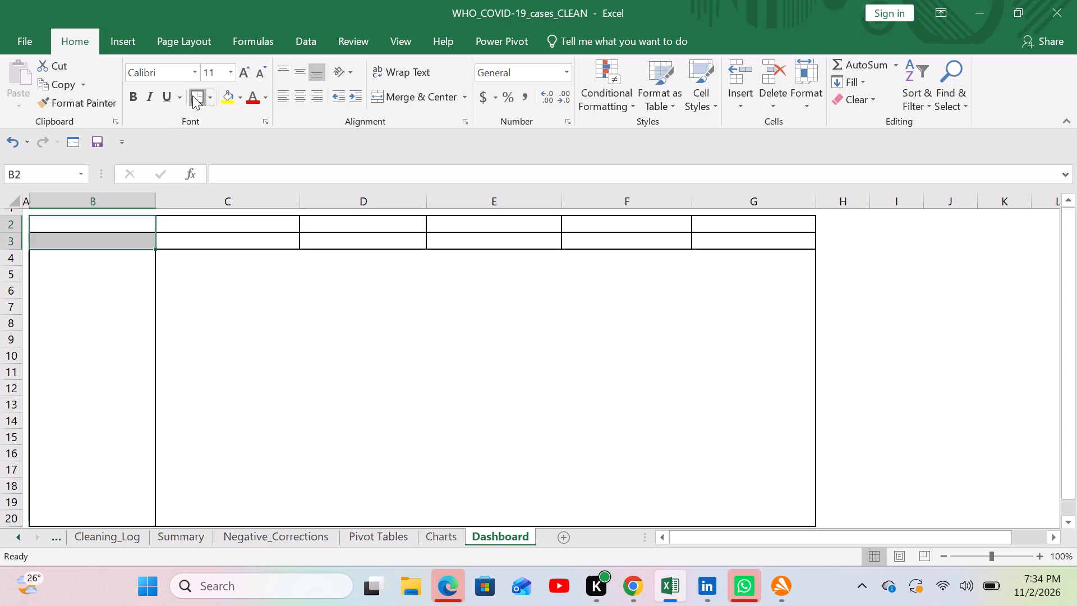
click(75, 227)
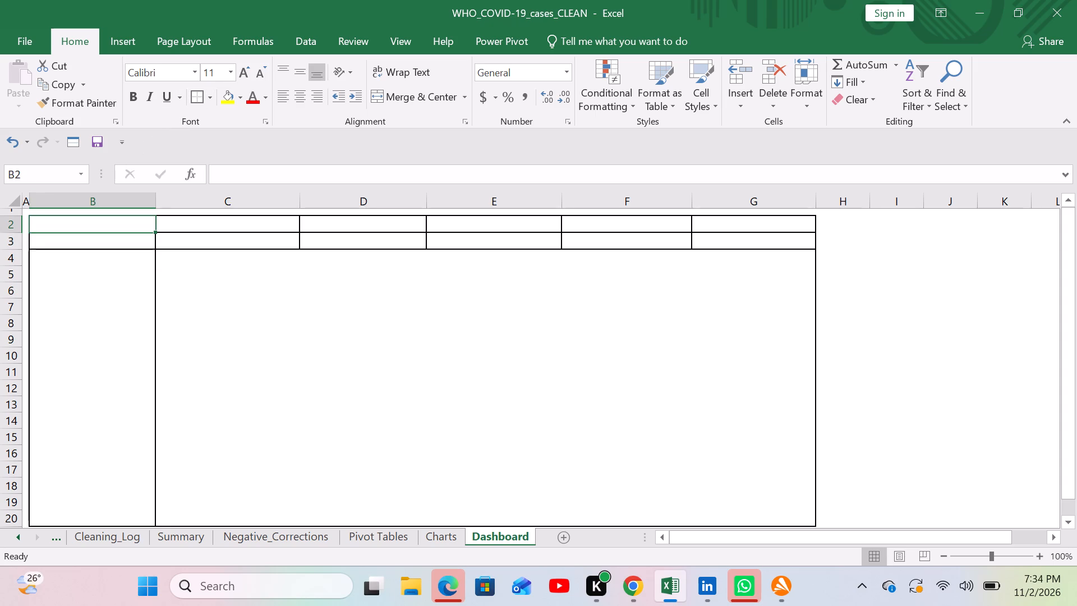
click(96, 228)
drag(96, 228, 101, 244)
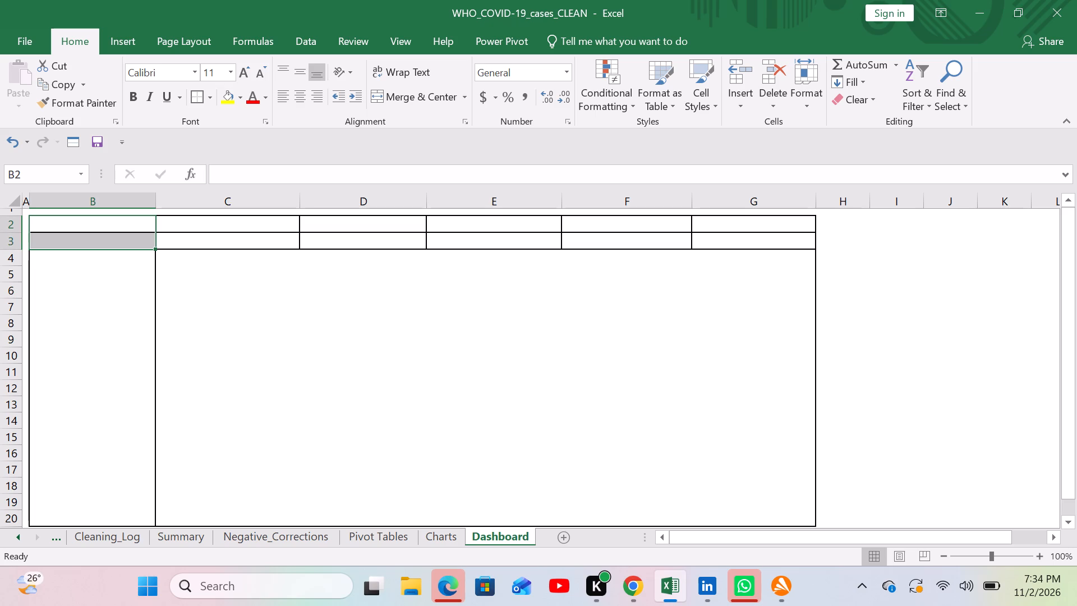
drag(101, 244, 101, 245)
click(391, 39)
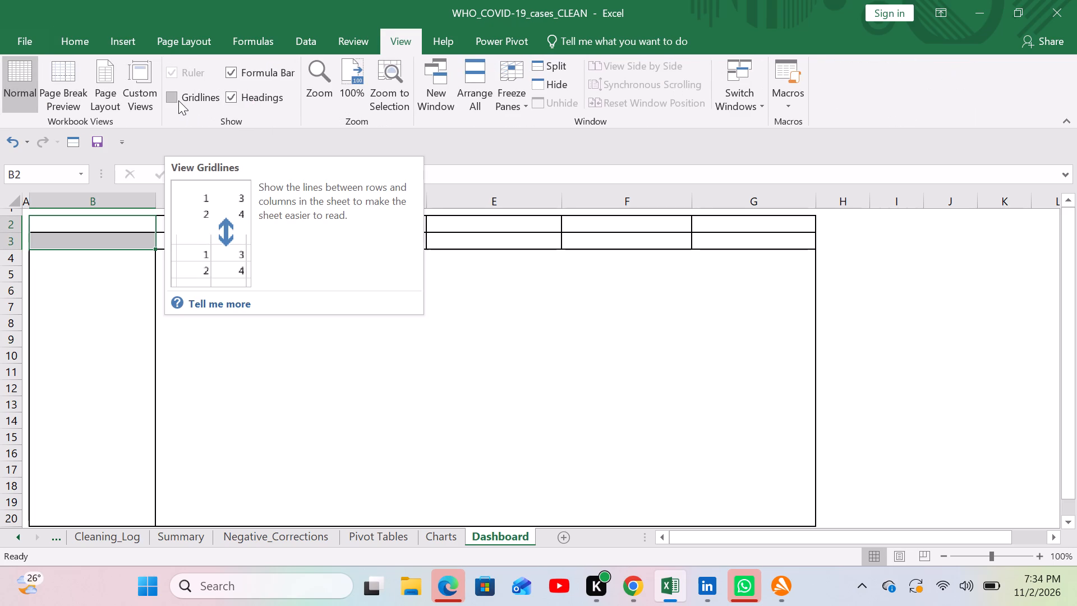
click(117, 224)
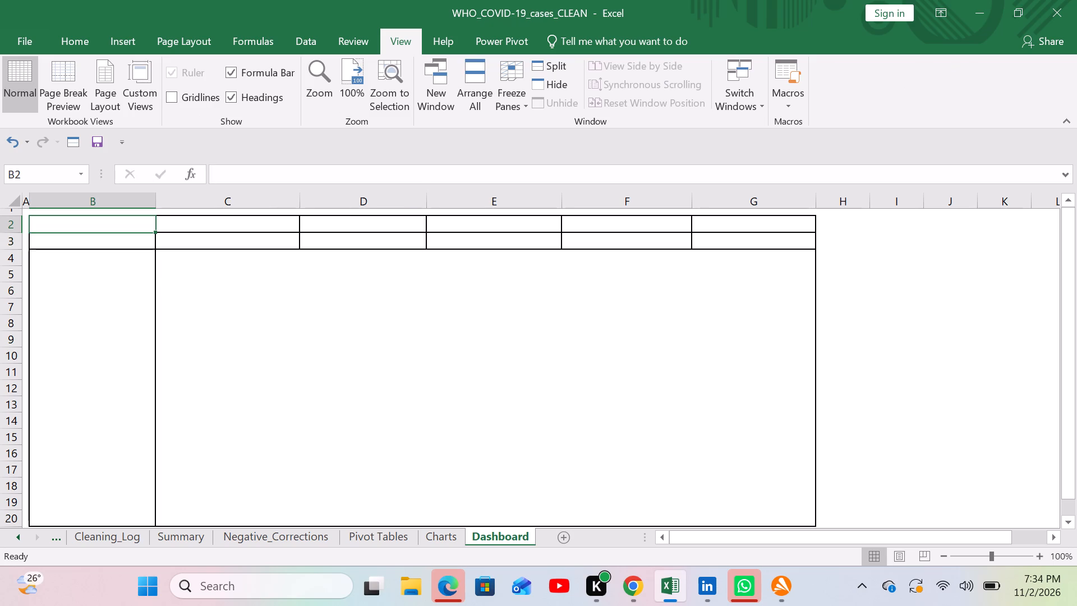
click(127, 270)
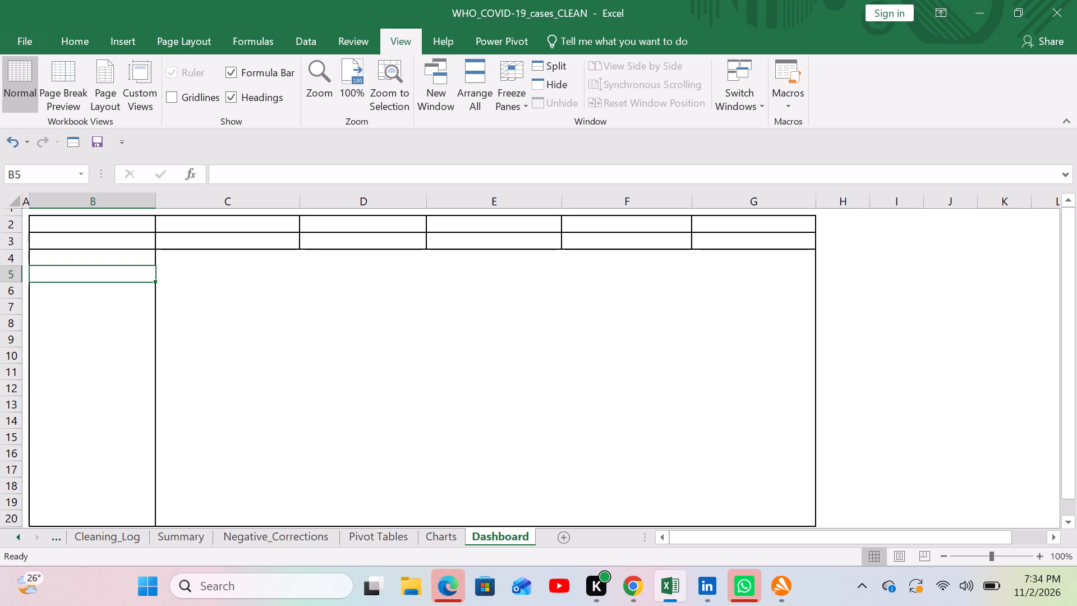
Enter the heading "Filters" in cell B2.
click(79, 221)
key(f)
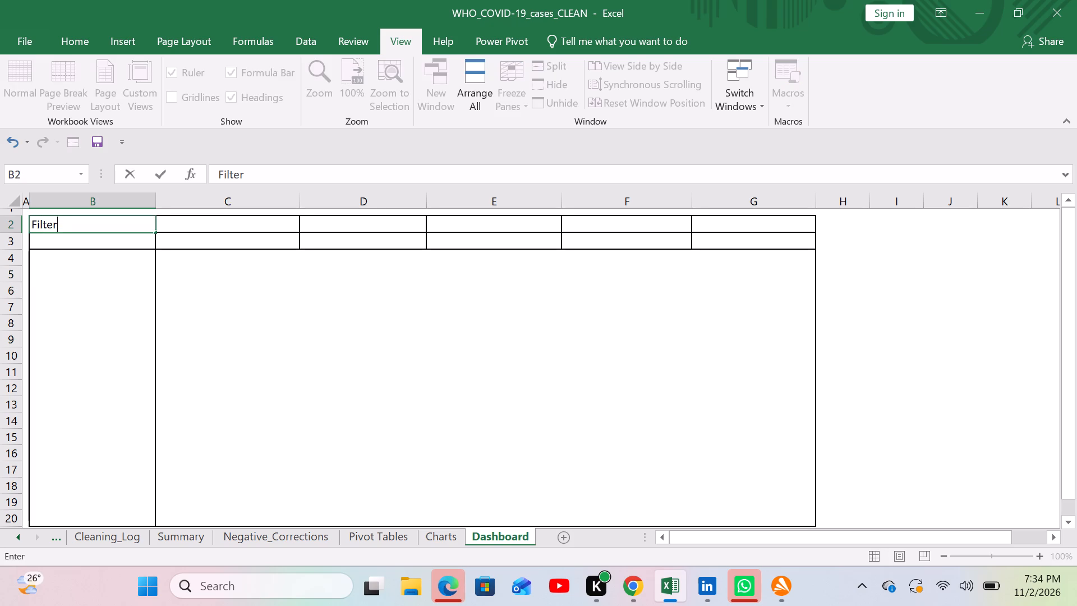
key(a)
key(BackSpace)
key(s)
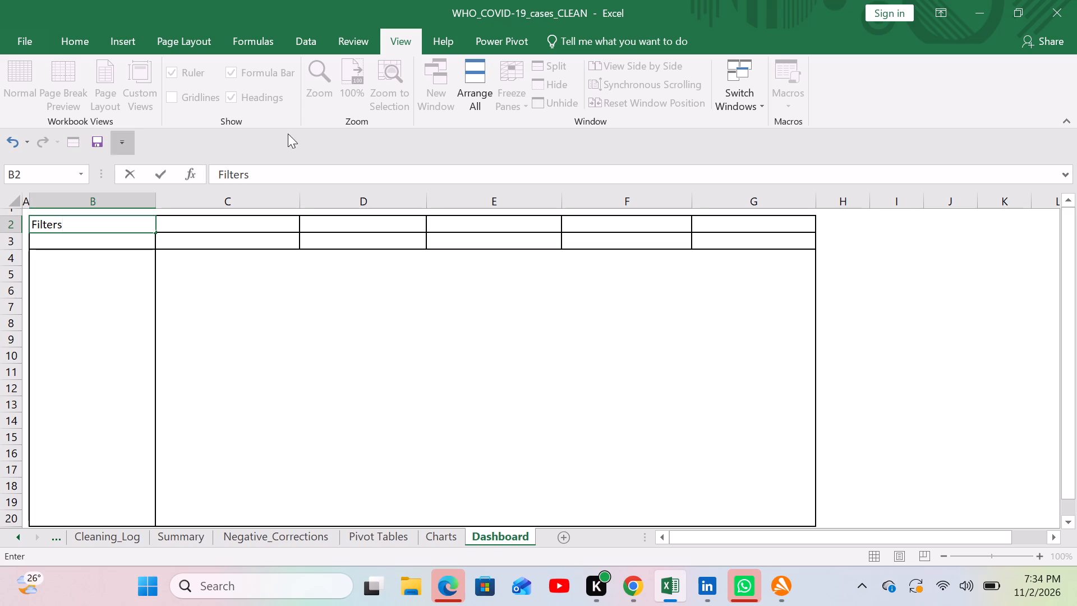
click(76, 34)
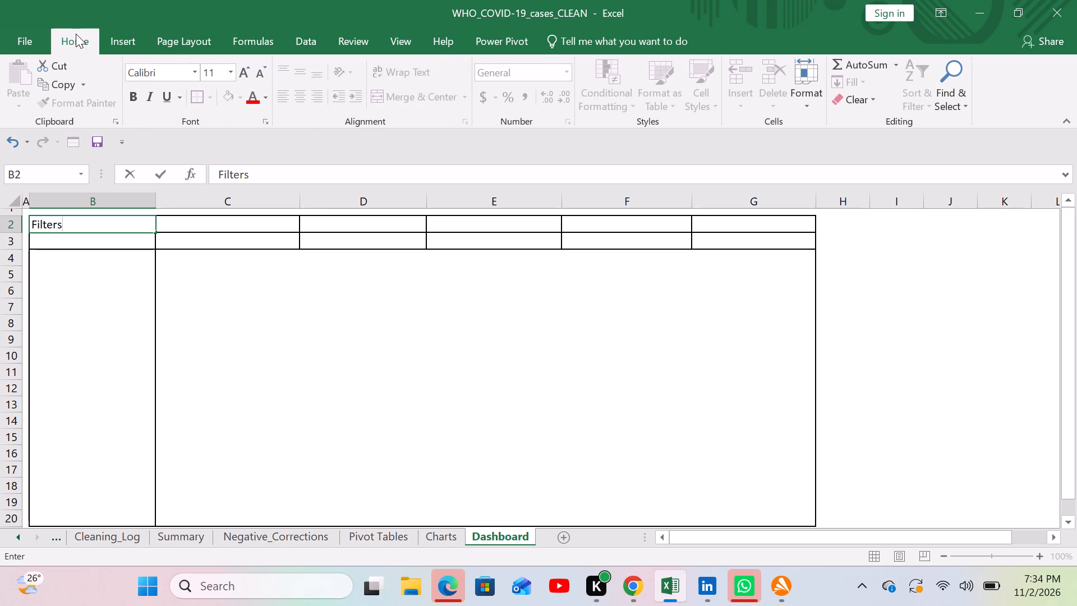
click(134, 91)
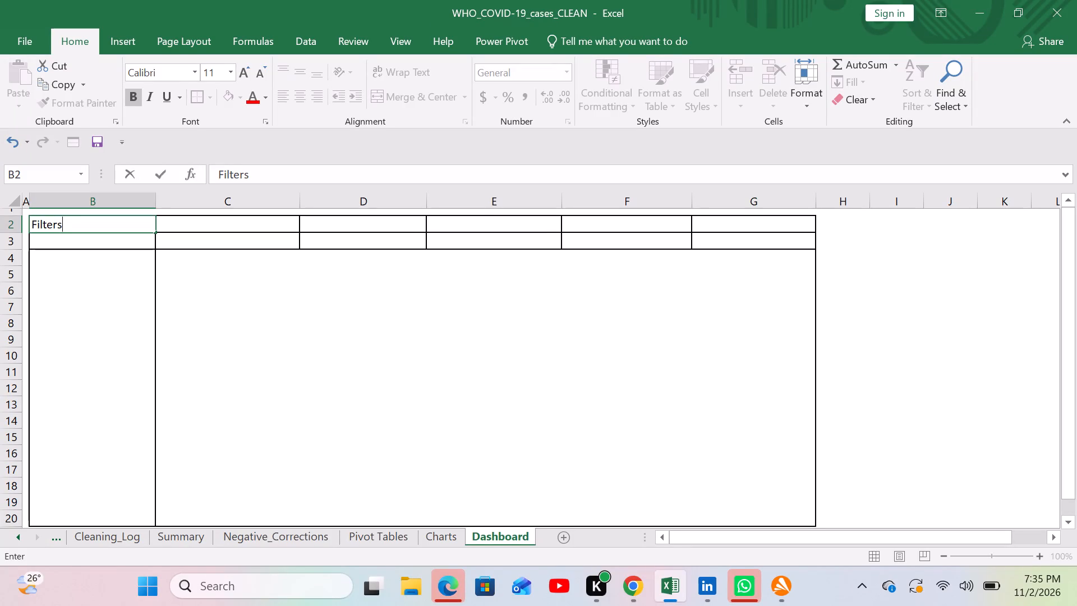
key(Return)
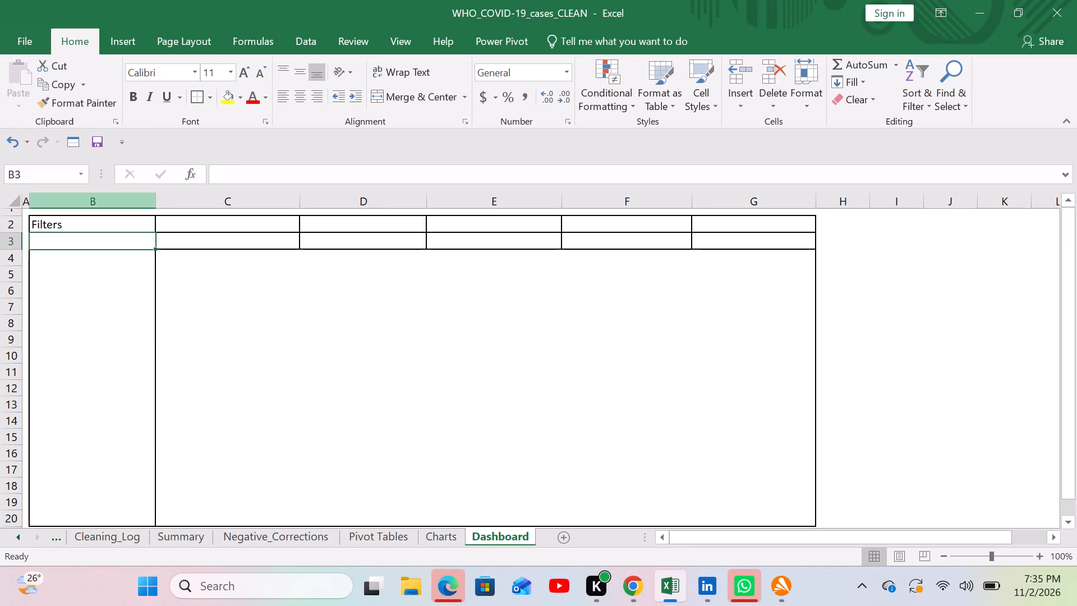
Format the "Filters" heading in B2 as bold, centred horizontally and vertically, with a font size of 14.
click(42, 228)
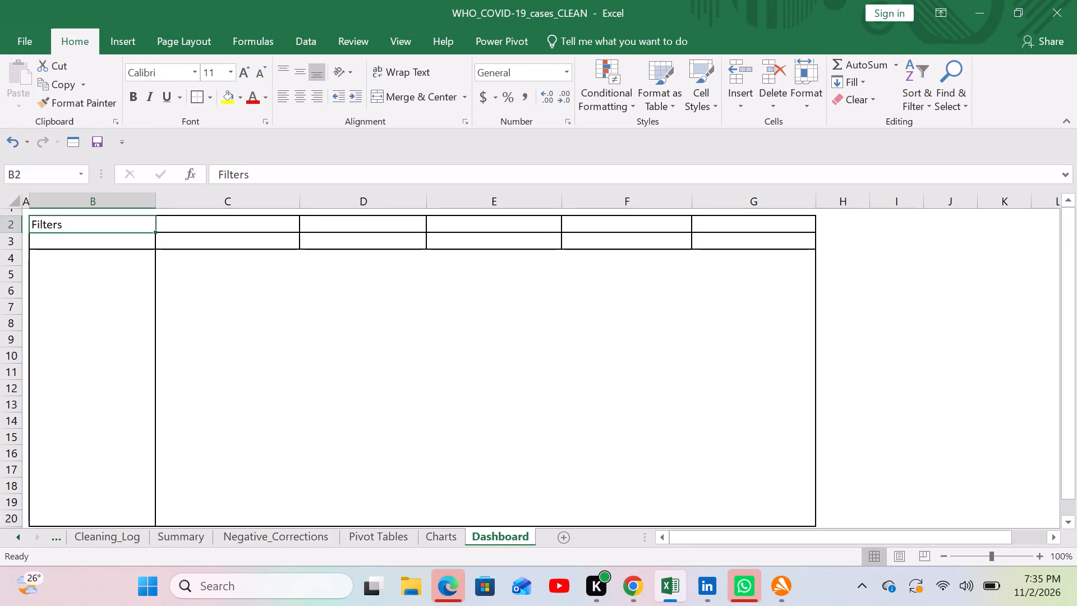
drag(42, 225, 59, 226)
click(132, 91)
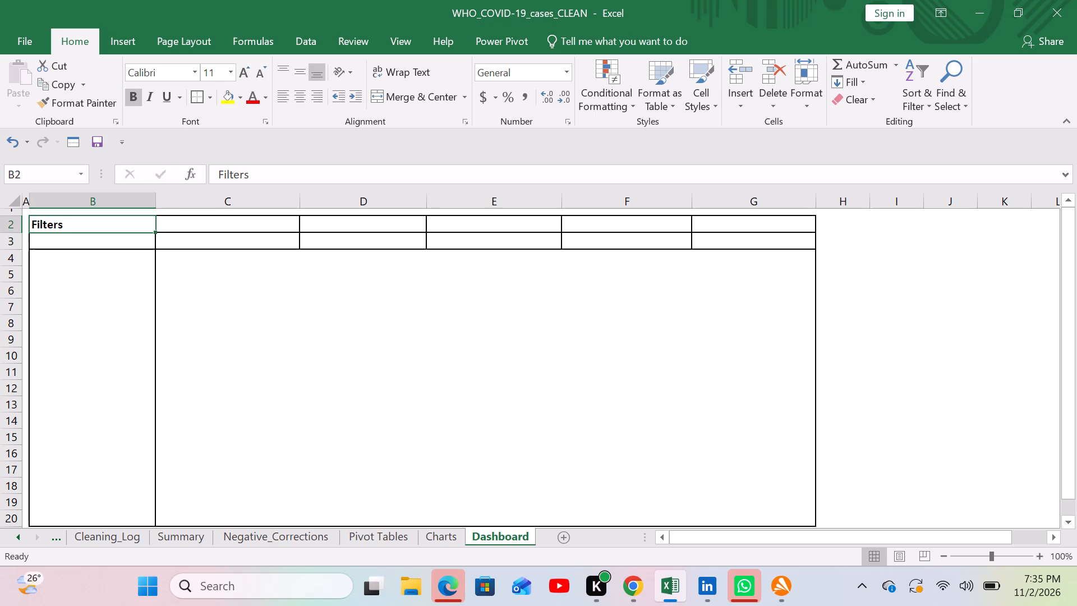
click(297, 97)
click(303, 70)
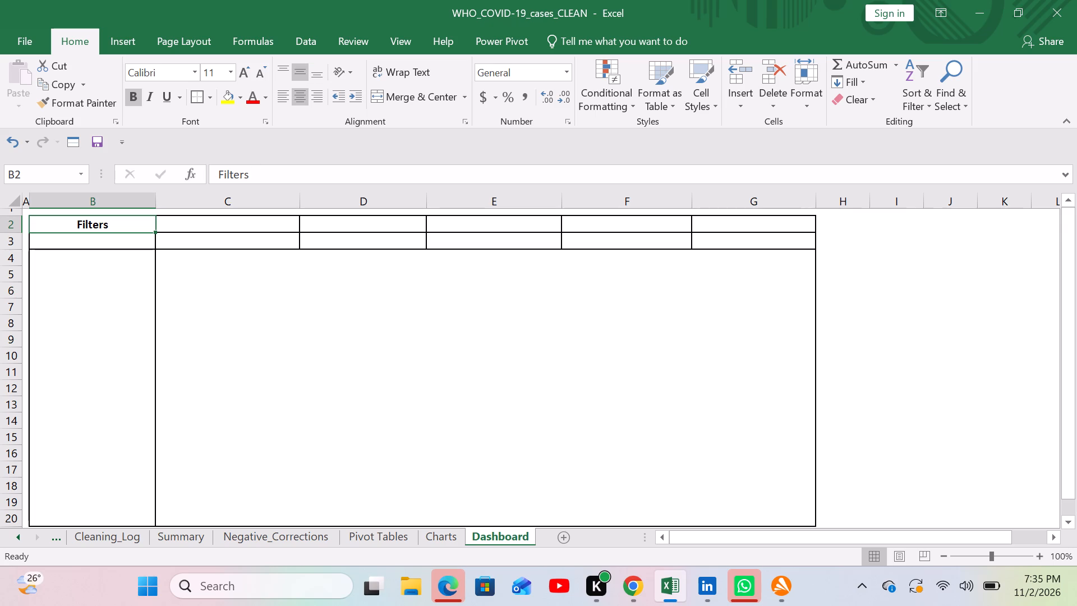
click(103, 228)
click(229, 78)
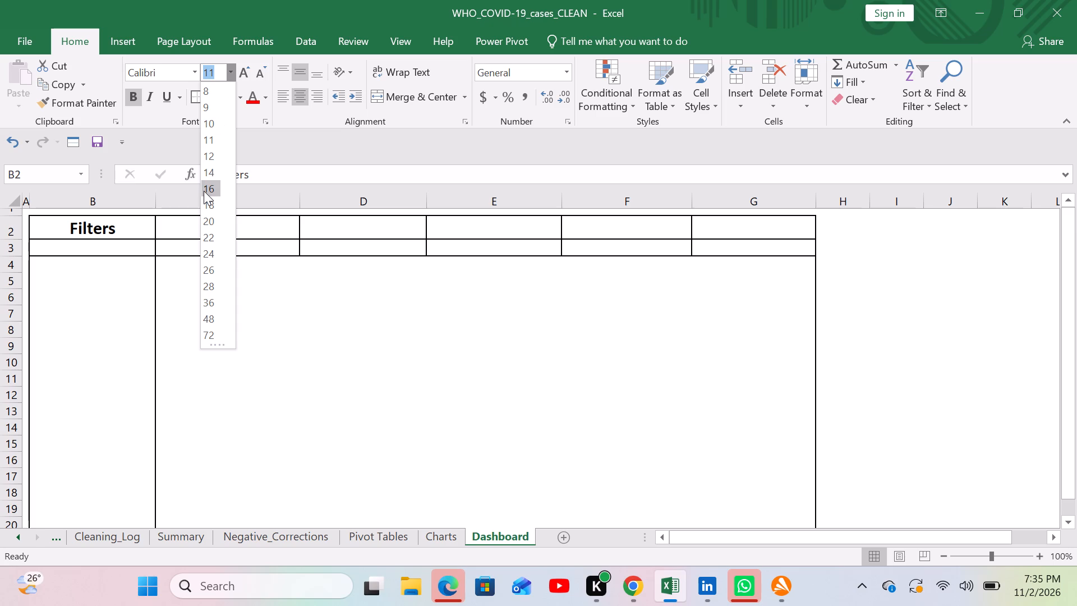
click(208, 173)
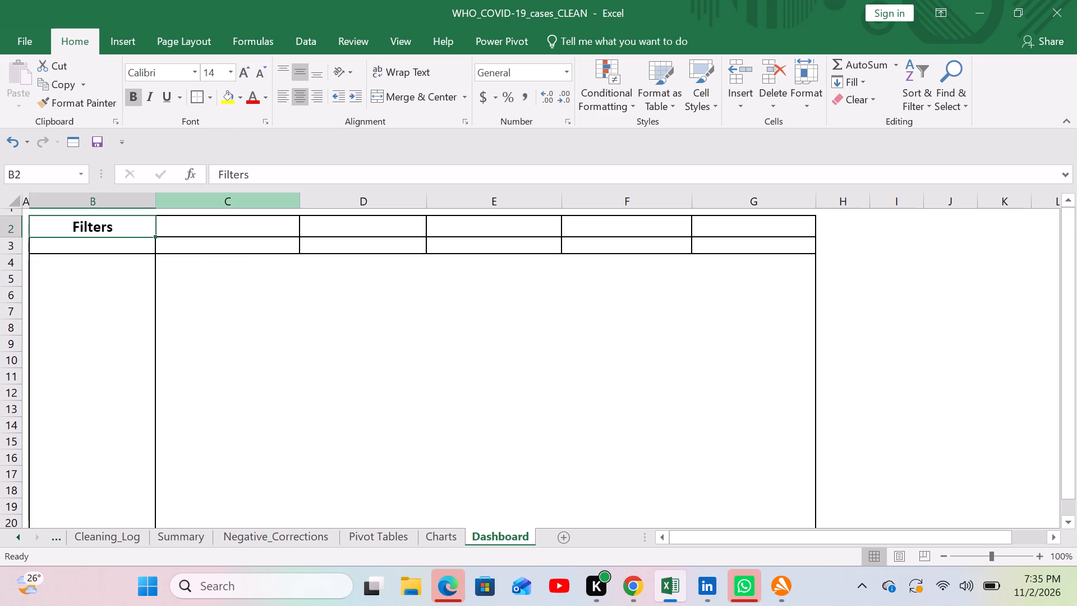
Consult the Pivot Tables sheet and enter the heading "New_Caees" in cell C2 of the Dashboard sheet.
click(188, 228)
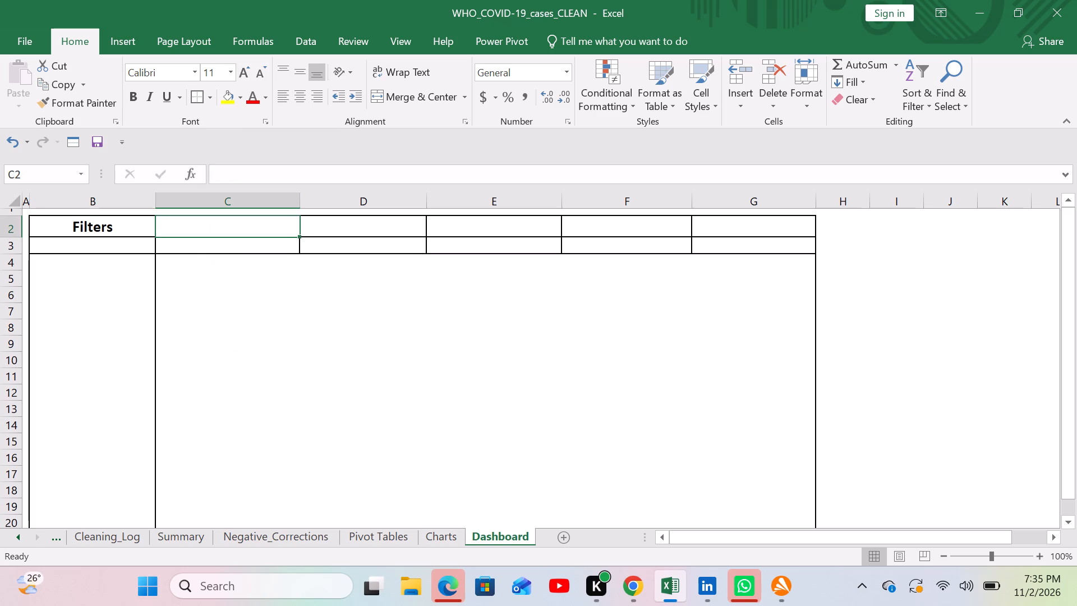
click(352, 536)
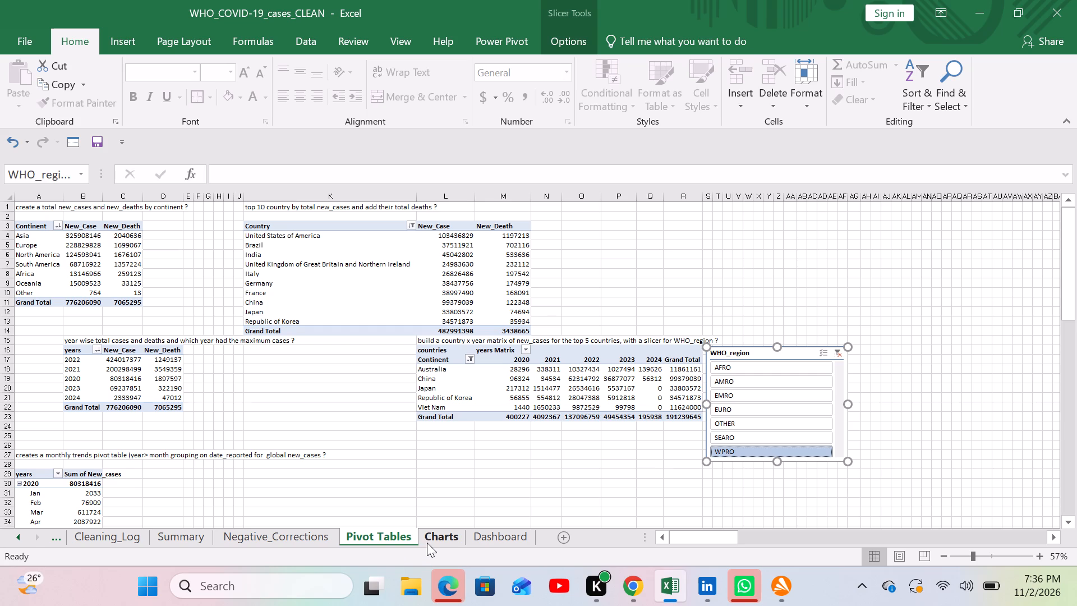
click(476, 536)
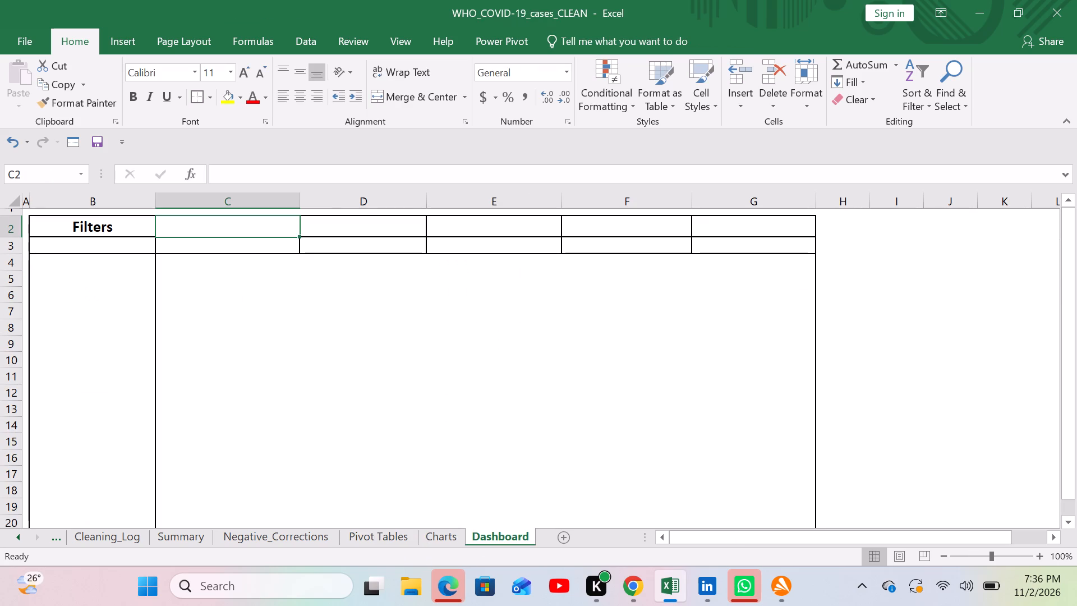
click(199, 227)
text(ew)
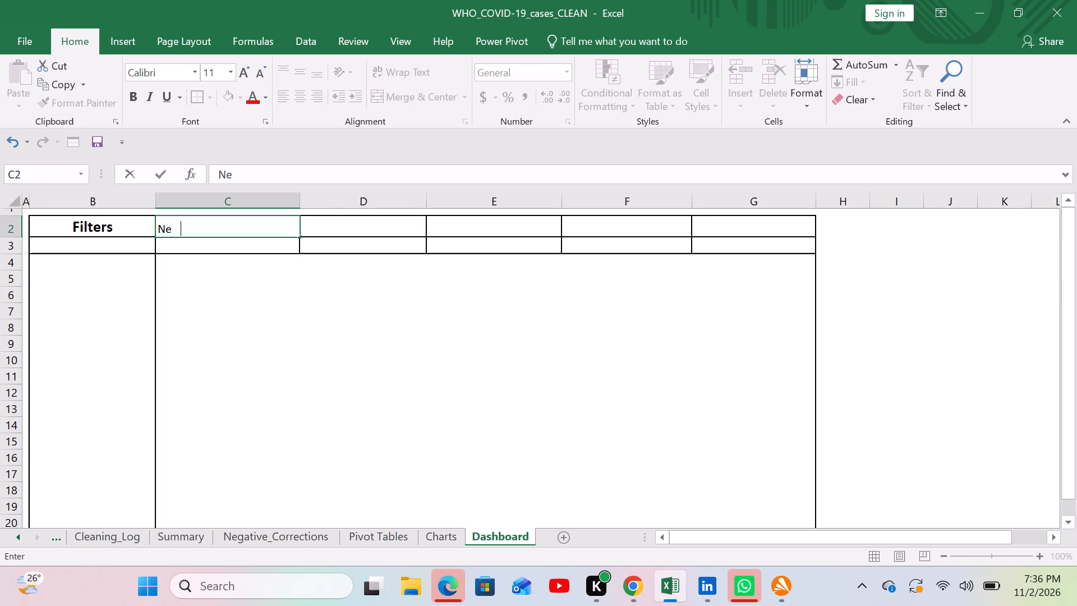
key(shift+underscore)
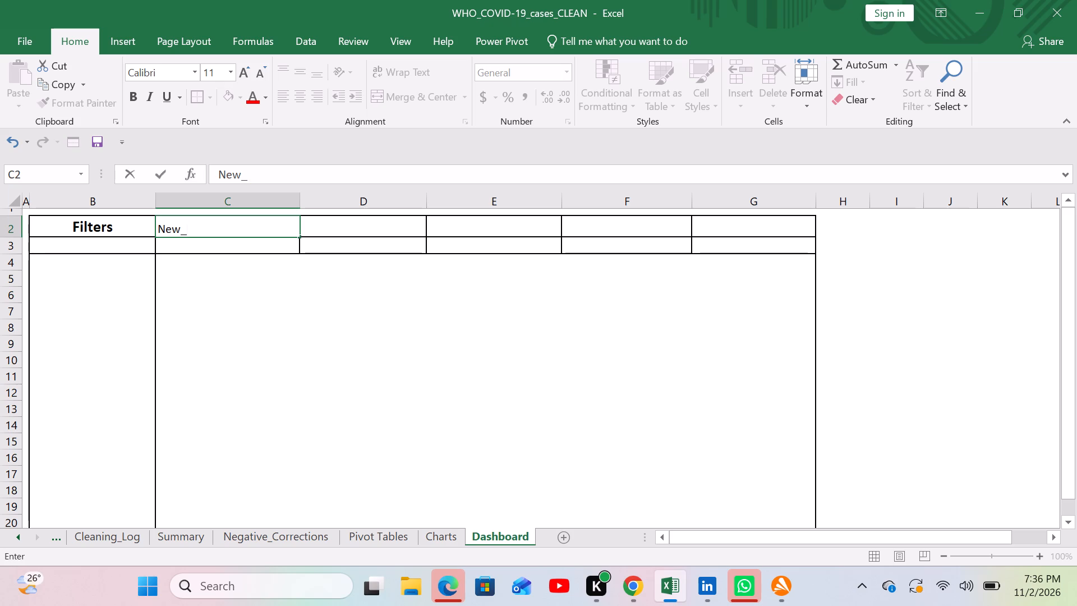
text(aese)
key(BackSpace)
key(BackSpace)
text(es)
key(Return)
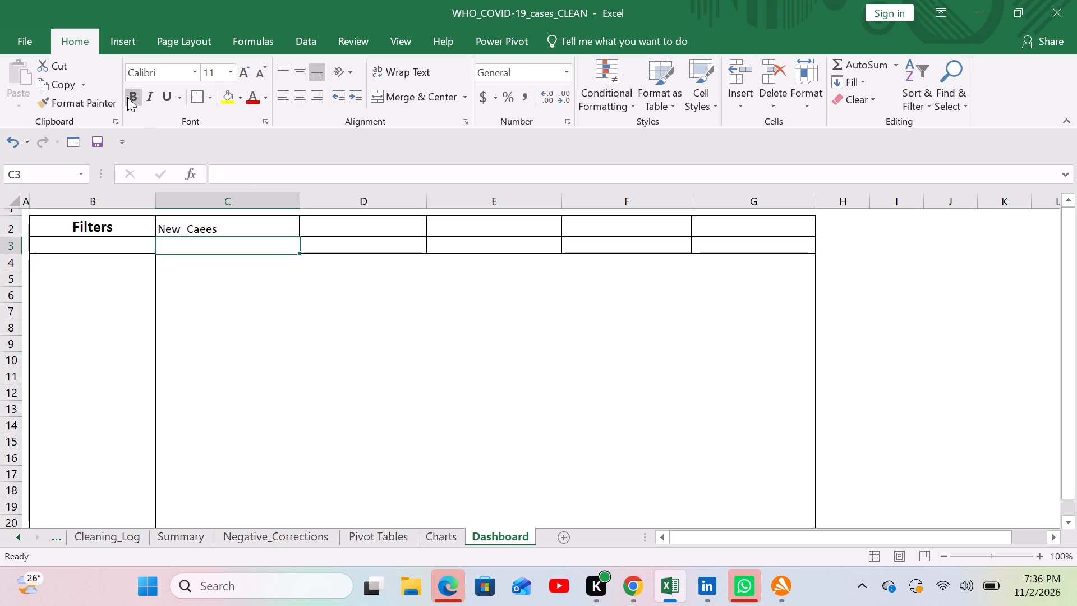
Format the heading in cell C2 as bold with a font size of 14.
key(Up)
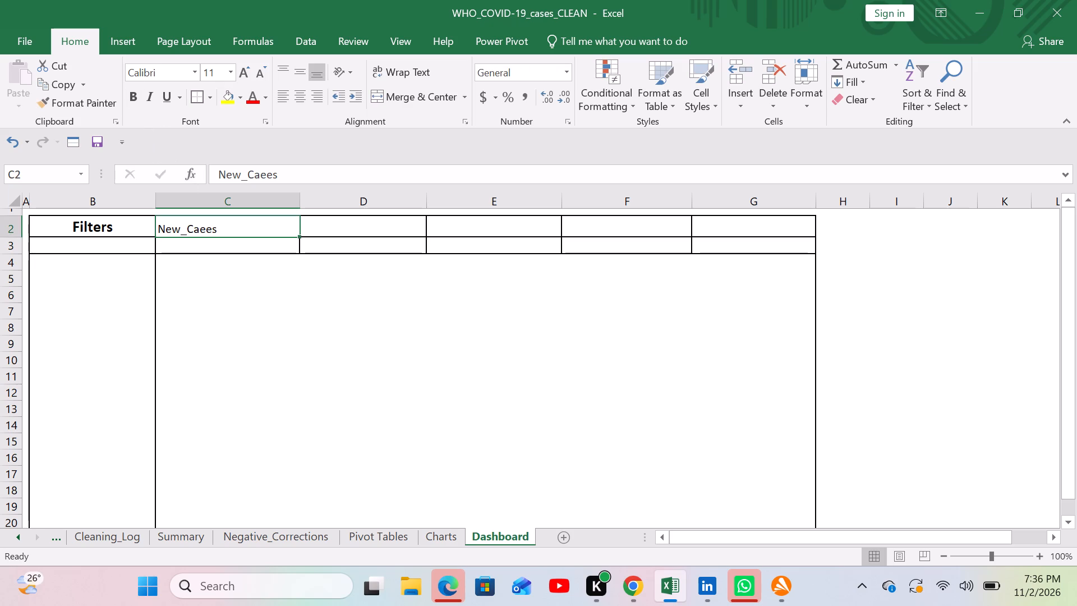
click(131, 90)
click(228, 76)
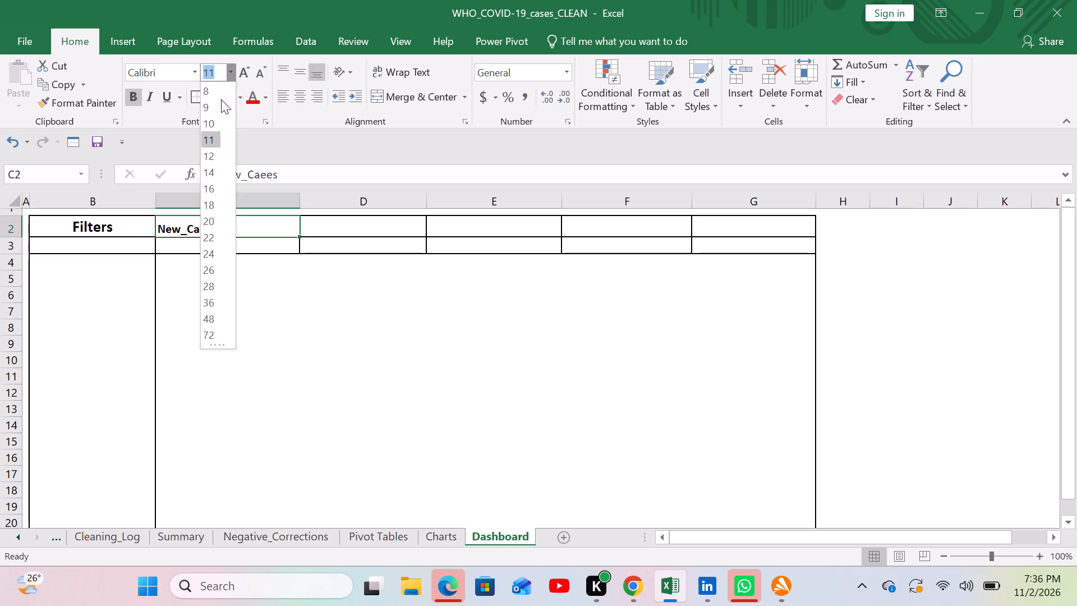
click(211, 168)
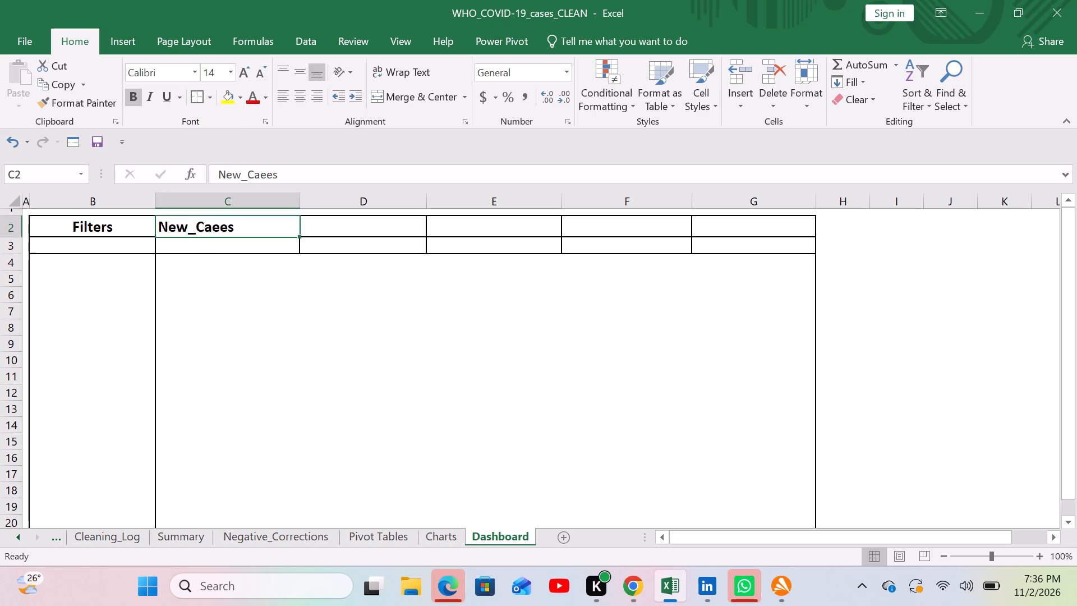
Correct the spelling of the heading in C2 to "New_Cases".
double_click(219, 227)
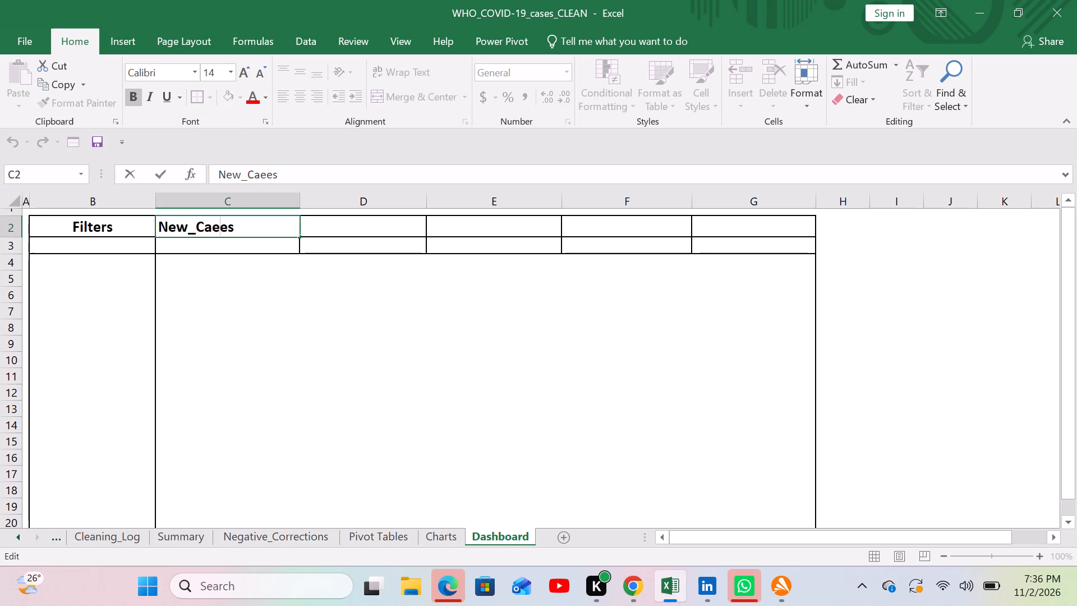
key(BackSpace)
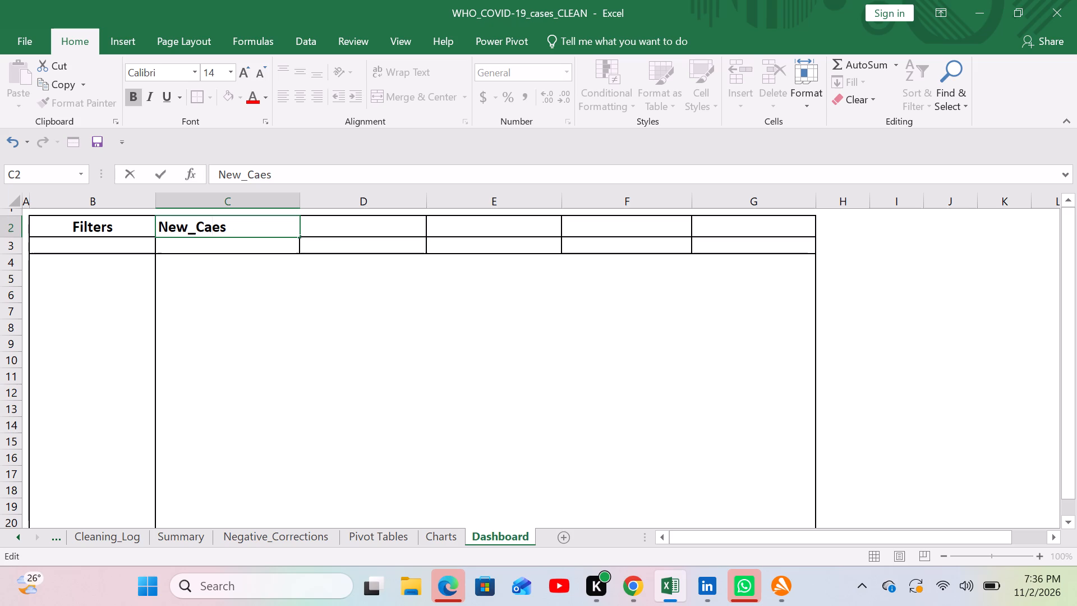
key(s)
key(Return)
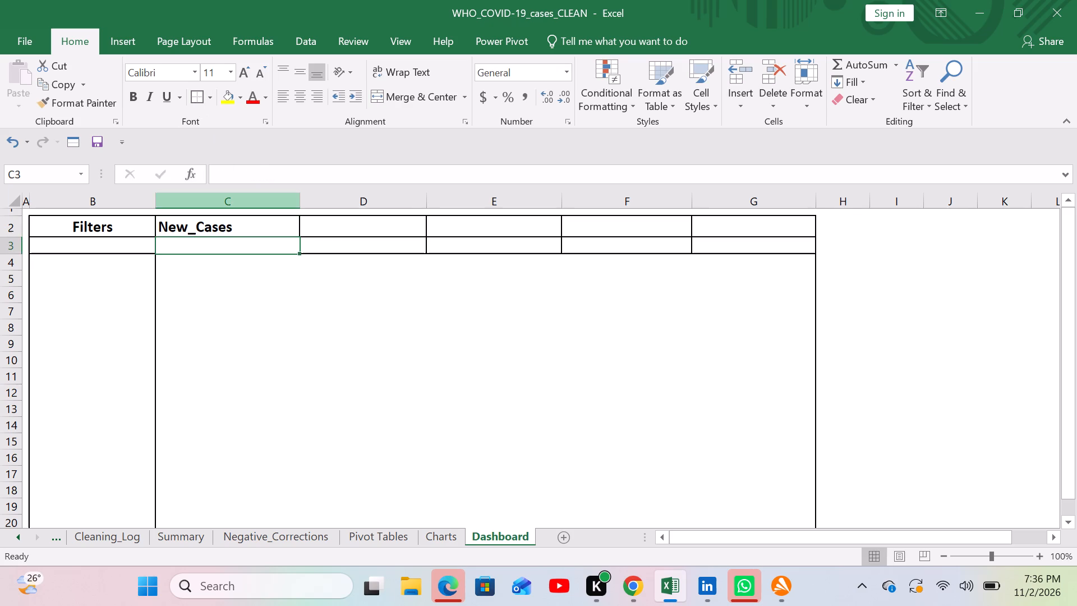
Centre the "New_Cases" heading in C2 horizontally and vertically.
click(232, 228)
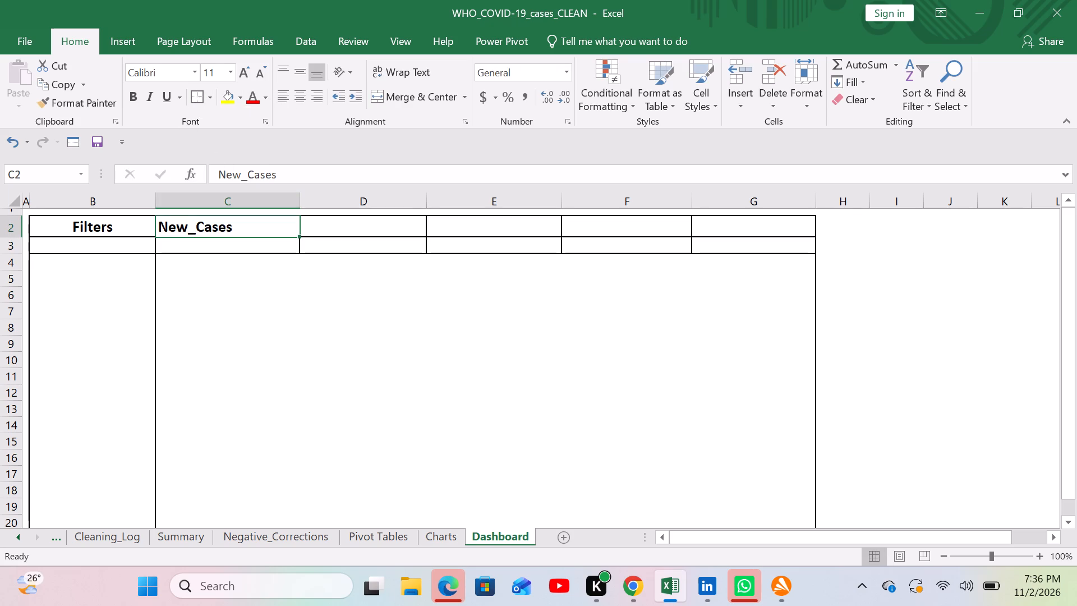
click(301, 100)
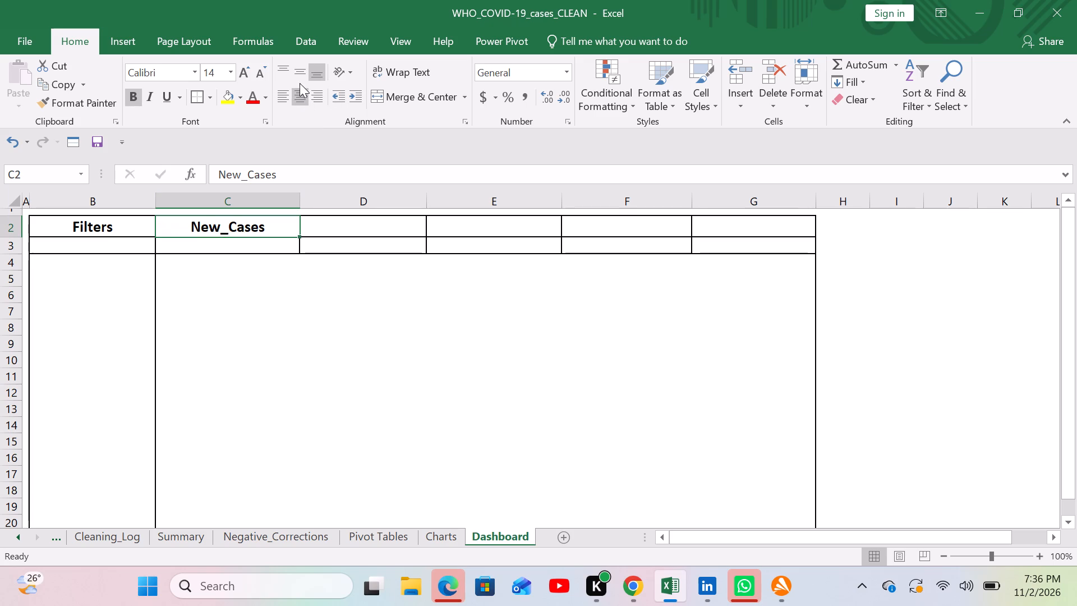
click(299, 74)
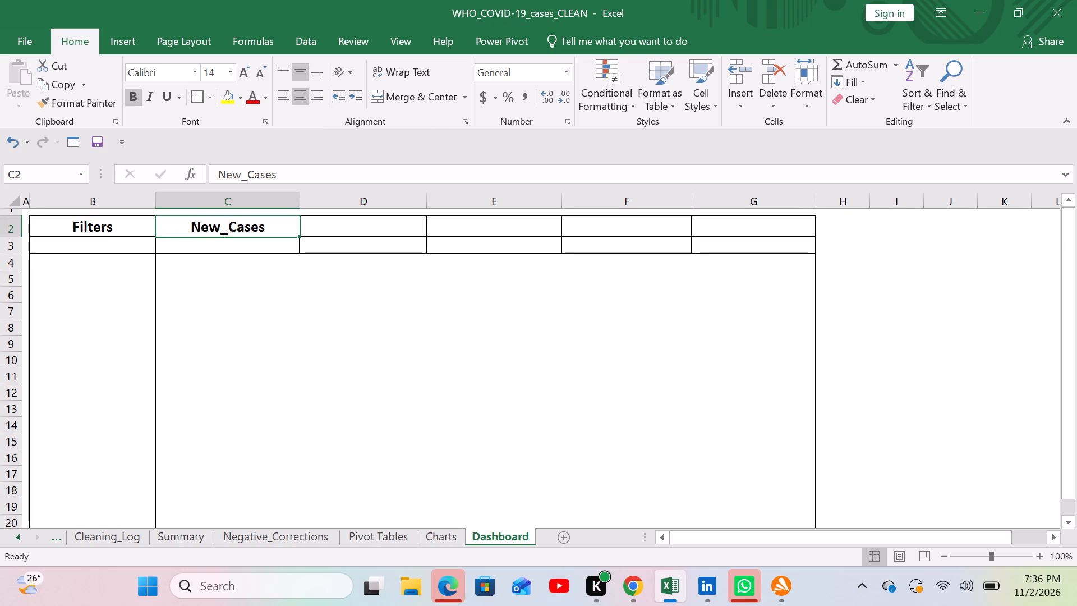
Enter the heading "New_Death" in cell D2.
click(329, 228)
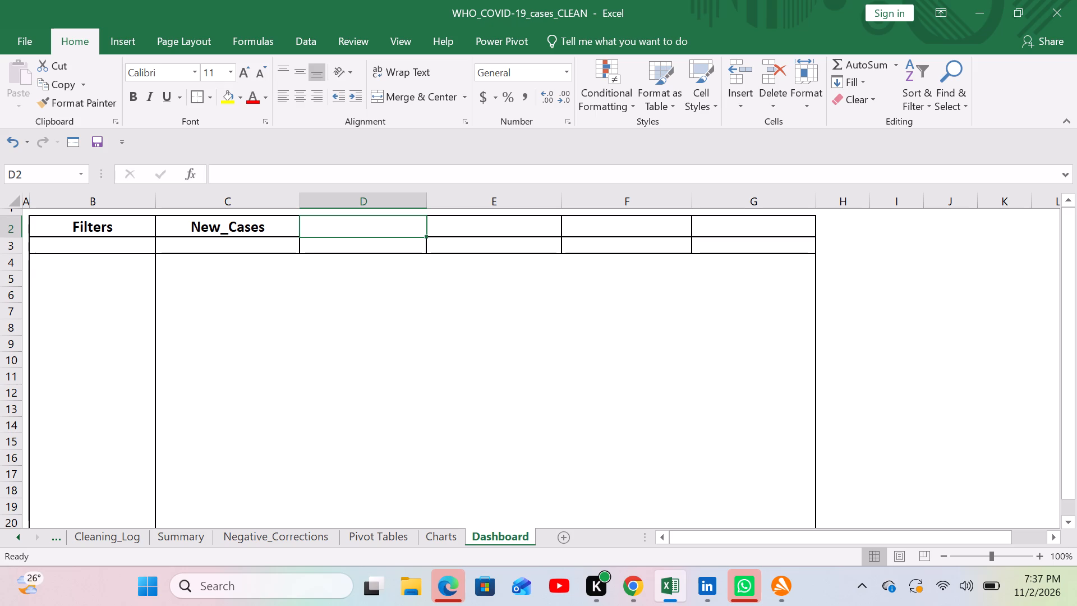
key(n)
text(ew)
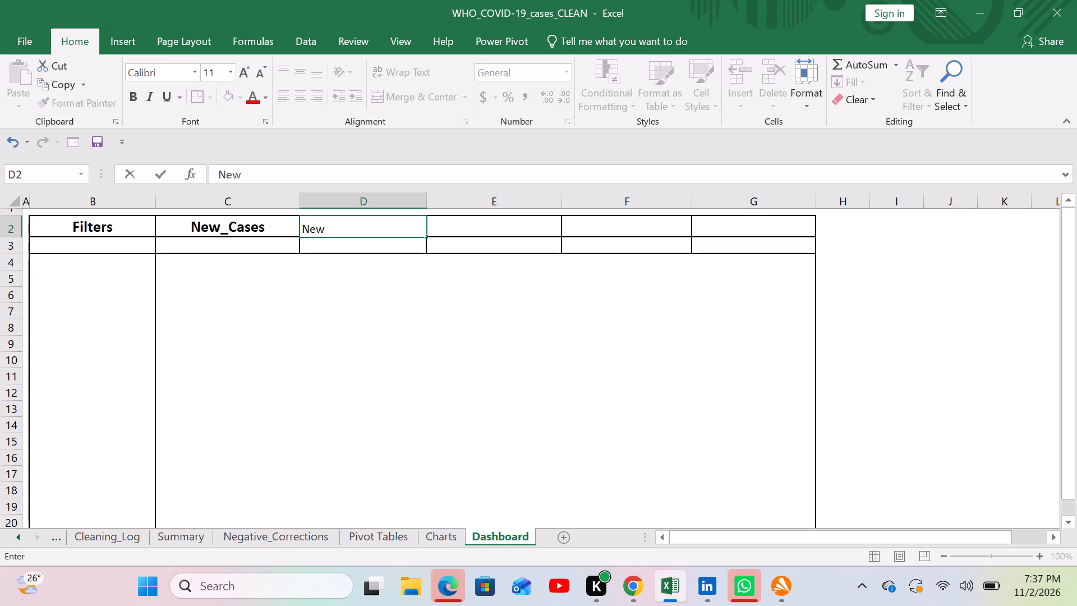
key(shift+underscore)
key(d)
text(eath)
key(Return)
Format the "New_Death" heading in D2 as bold, centred horizontally and vertically, with a font size of 14.
key(Up)
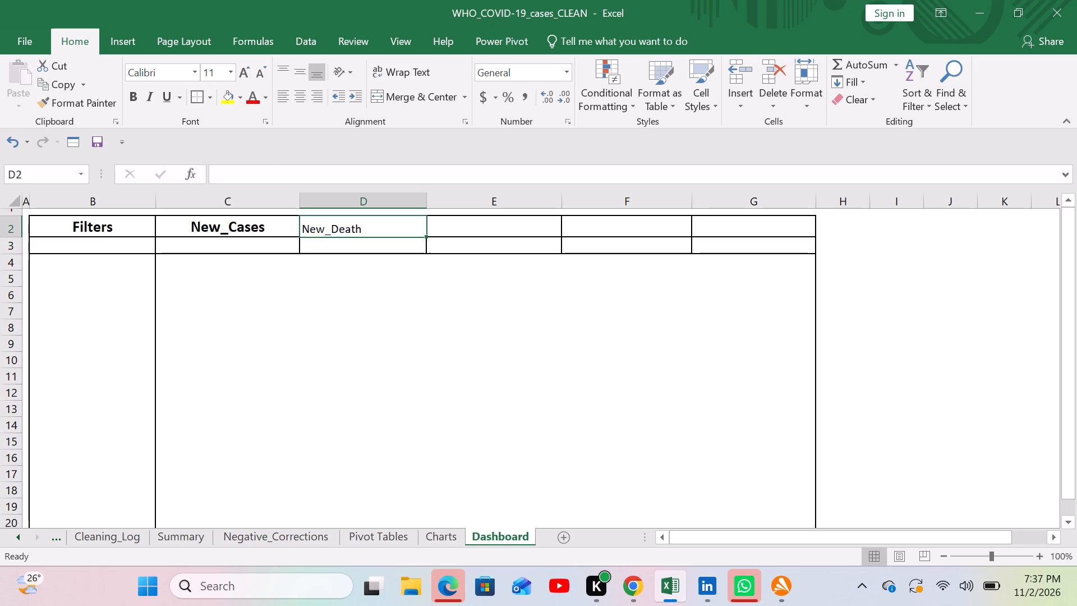
click(297, 72)
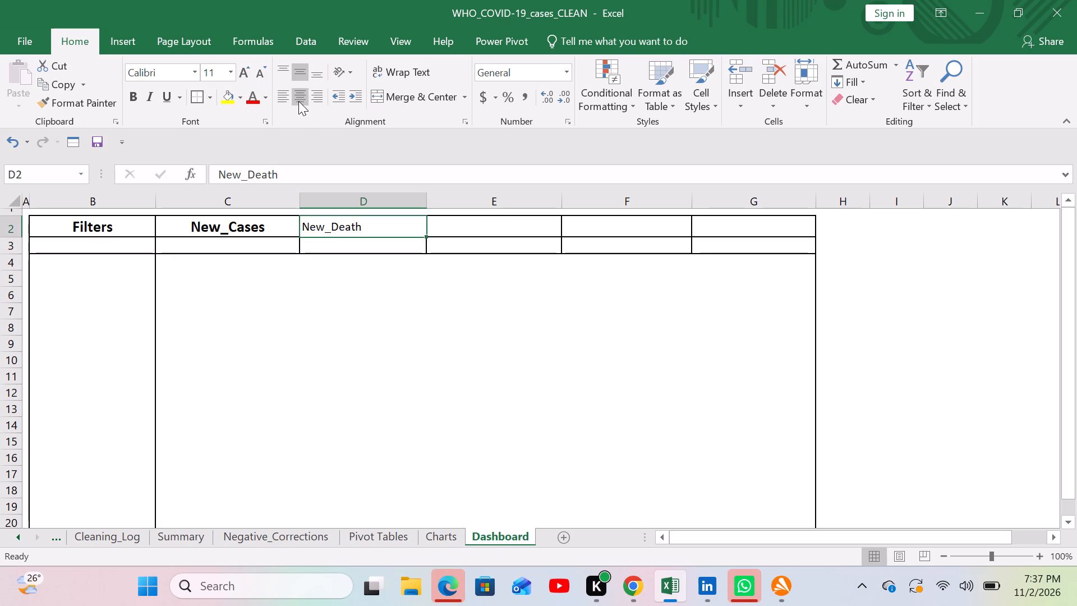
click(299, 102)
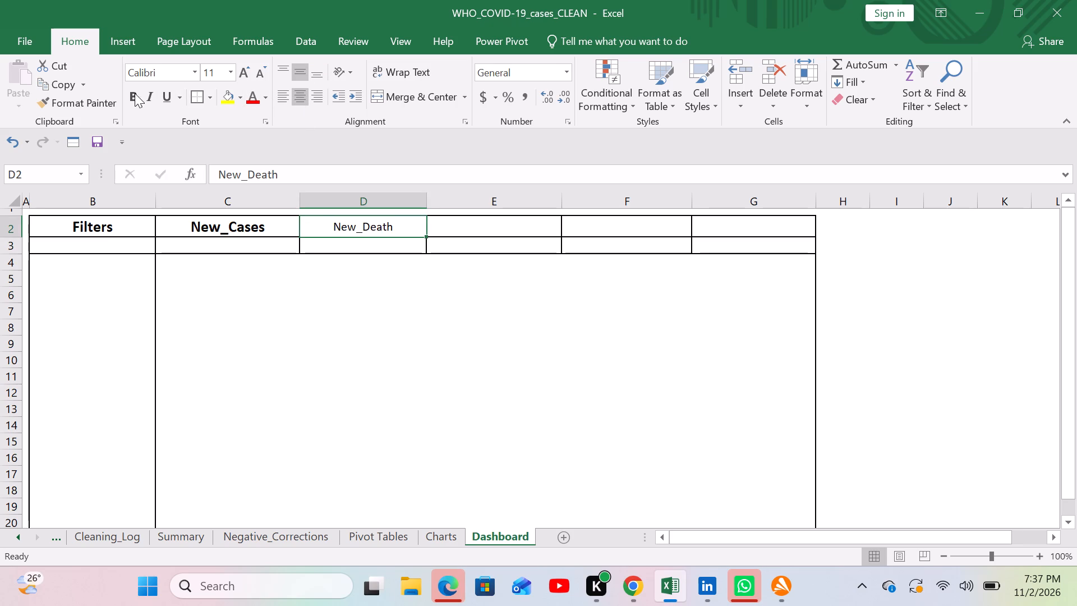
click(130, 93)
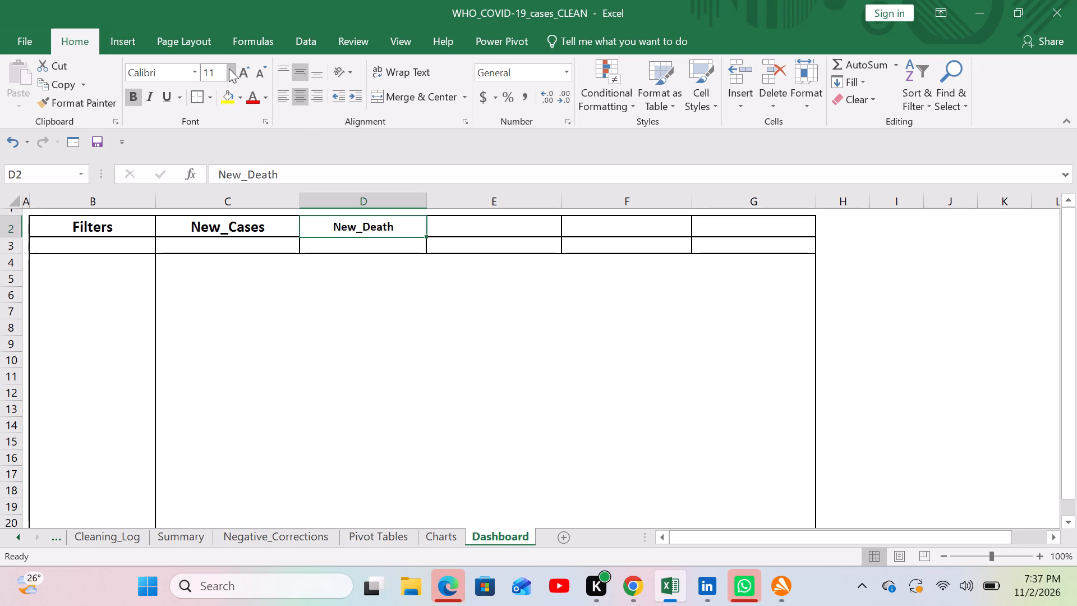
click(228, 68)
click(210, 169)
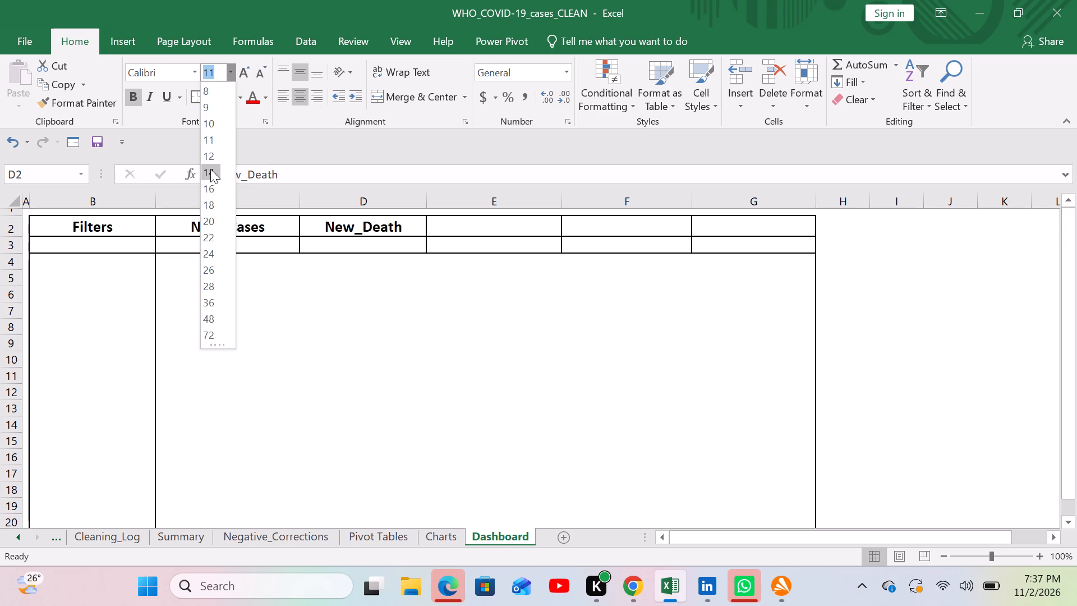
Consult the Pivot Tables sheet and enter the heading "Death_Rate_%" in cell E2 of the Dashboard sheet.
click(438, 229)
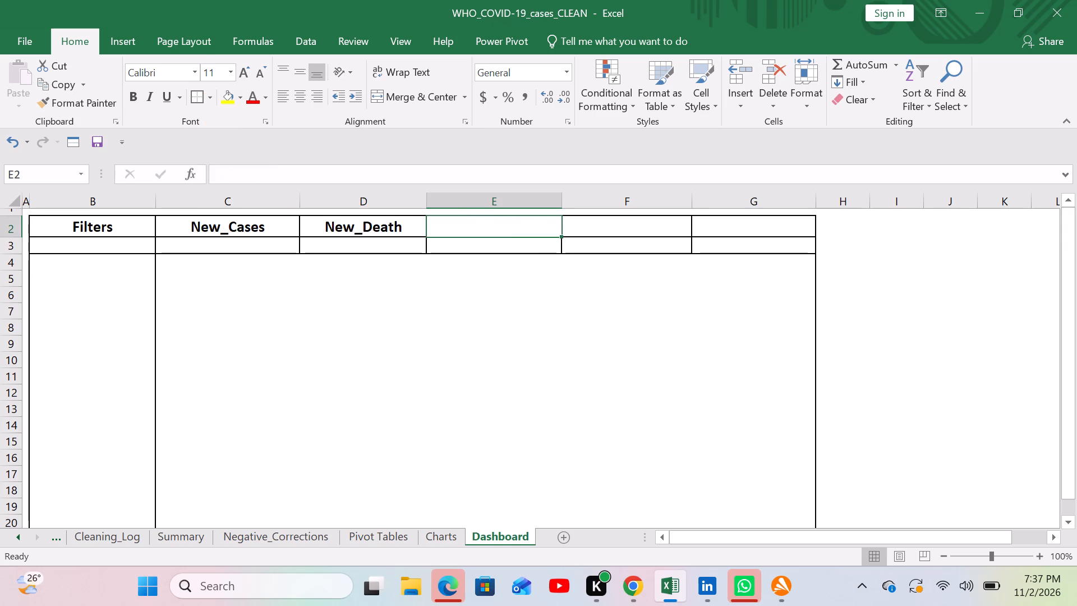
click(453, 228)
click(362, 540)
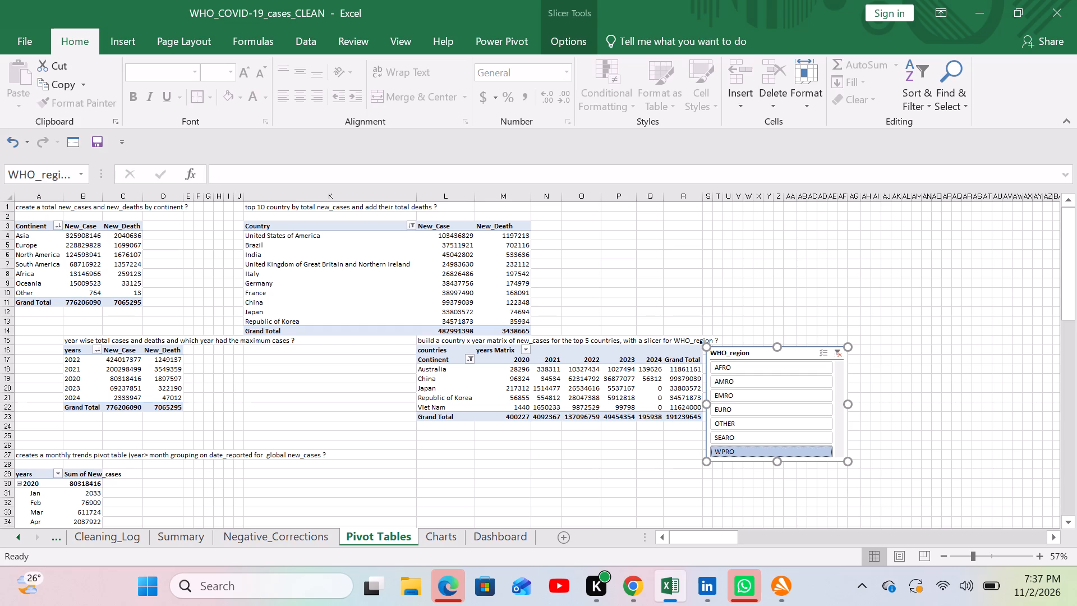
click(492, 534)
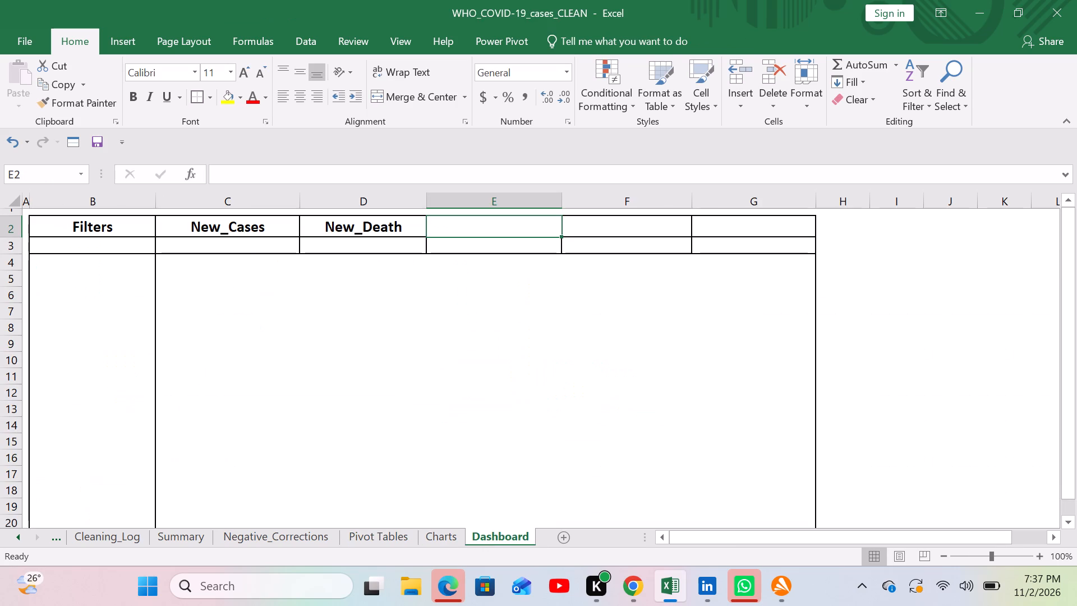
click(463, 224)
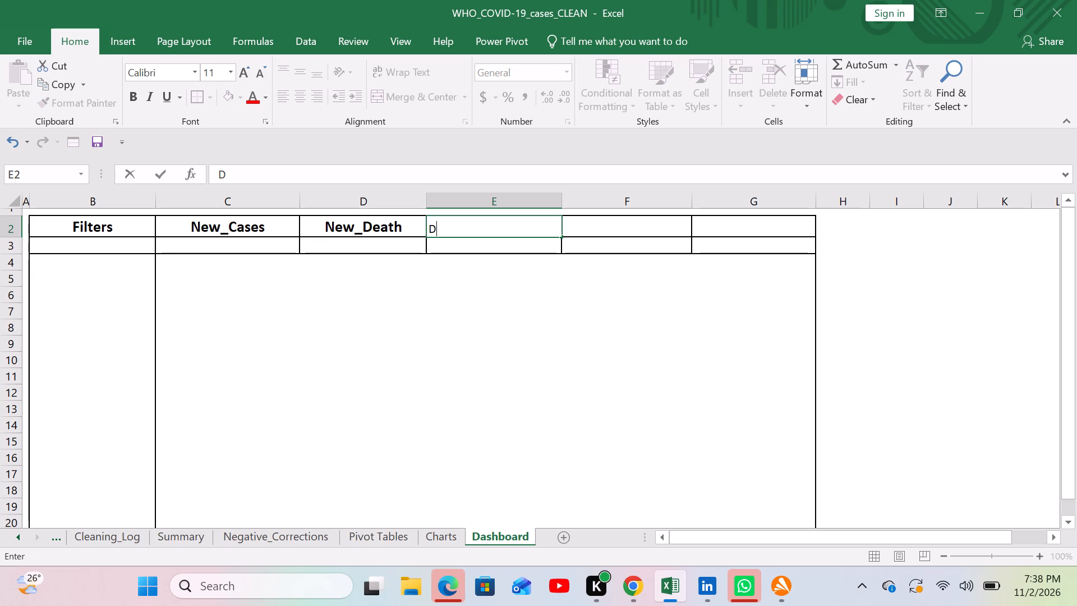
text(eath)
key(space)
key(BackSpace)
key(shift+underscore)
key(p)
key(BackSpace)
key(r)
text(ate)
key(space)
key(BackSpace)
key(shift+underscore)
text(%^)
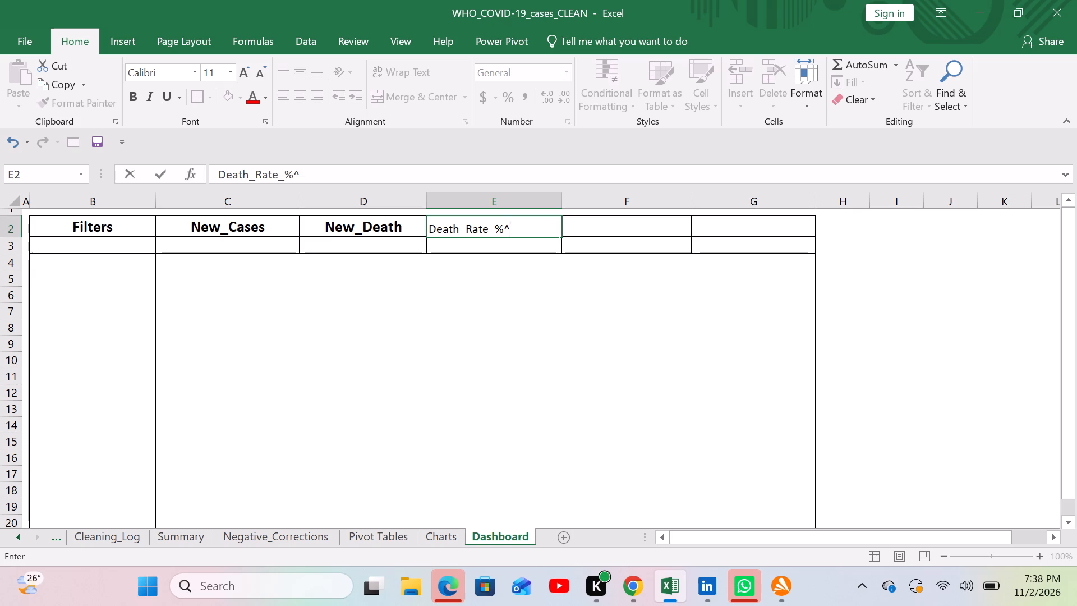
key(shift+BackSpace)
key(Return)
Format the "Death_Rate_%" heading in E2 as bold, centred horizontally and vertically, with a font size of 14.
key(Up)
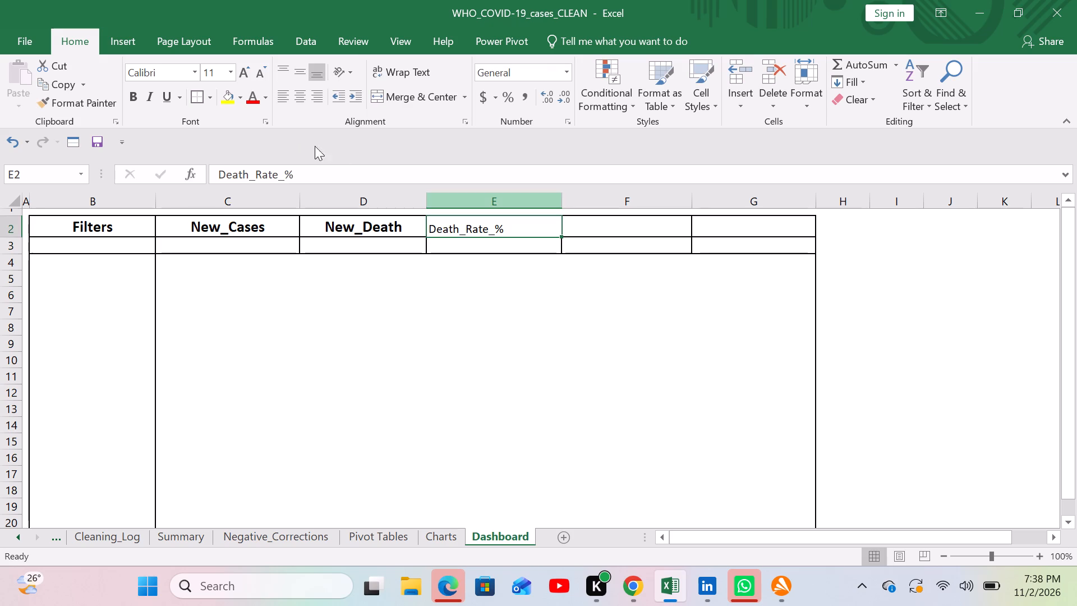
click(208, 93)
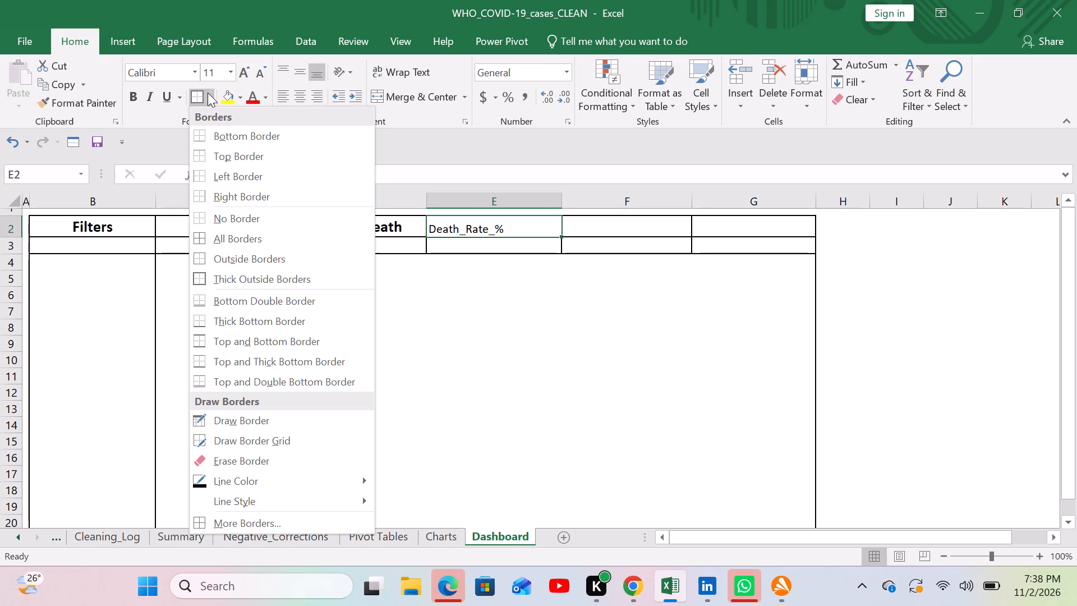
click(208, 93)
click(230, 74)
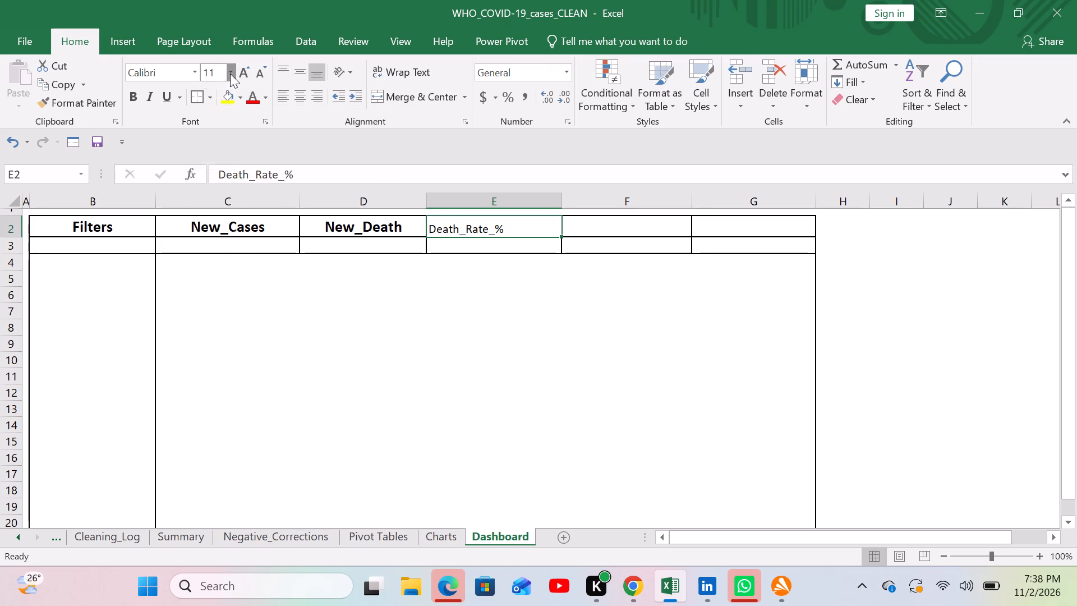
click(212, 167)
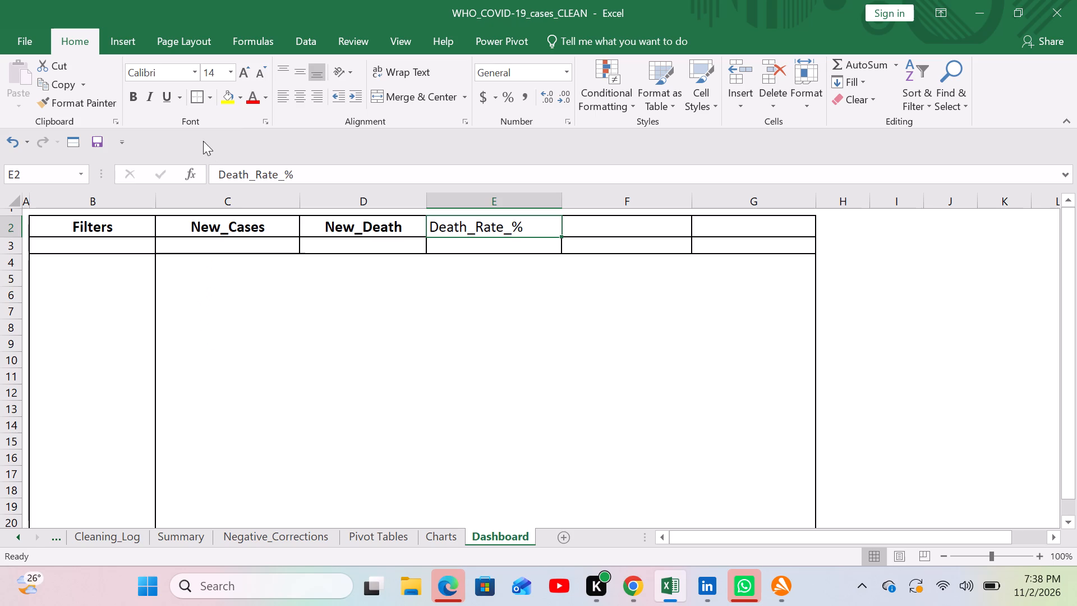
click(137, 94)
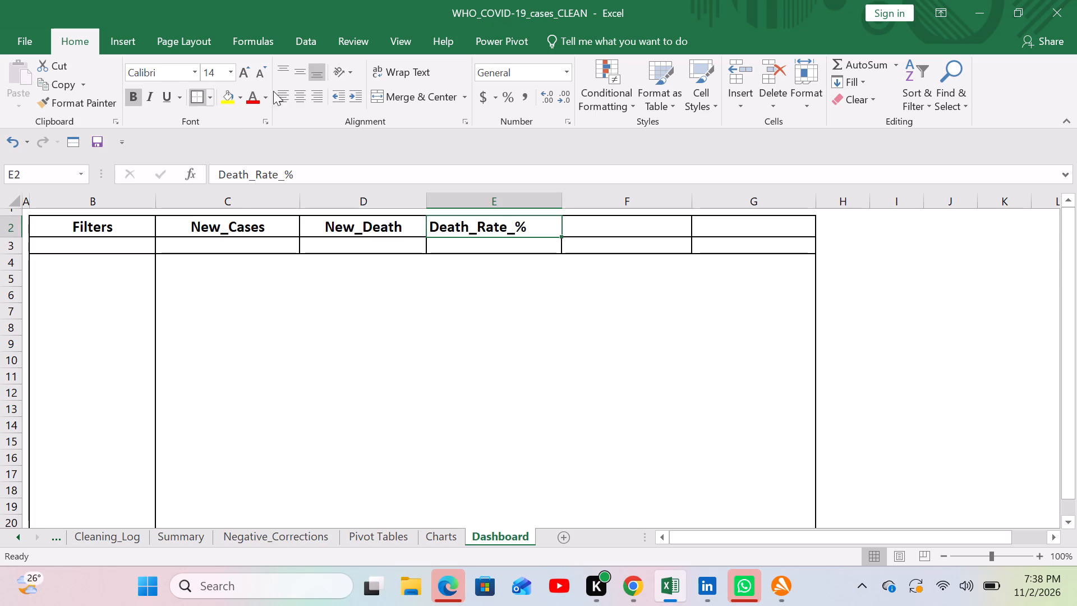
click(294, 92)
click(298, 72)
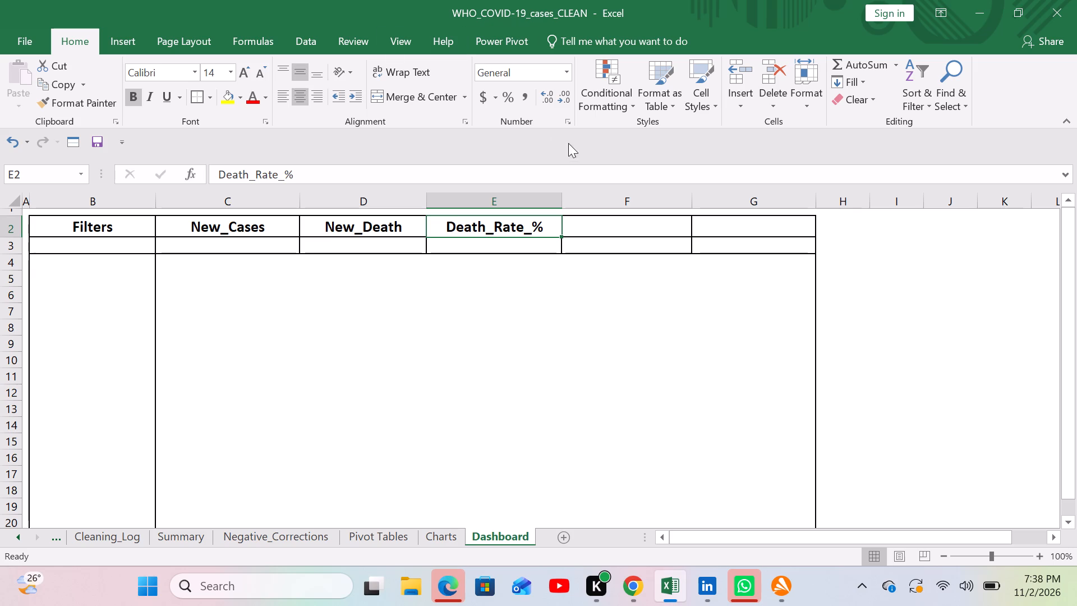
Examine the Clean_Data sheet's columns and records, from the last rows back up to the first, for the heading in Dashboard cell F2.
click(598, 235)
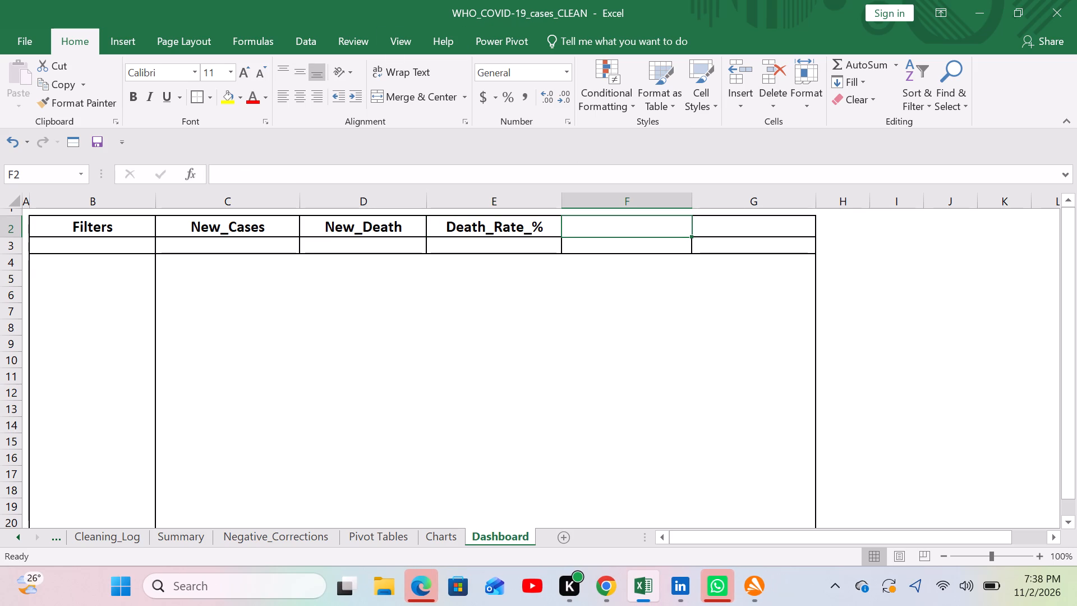
scroll(91, 531, right, 3)
click(91, 531)
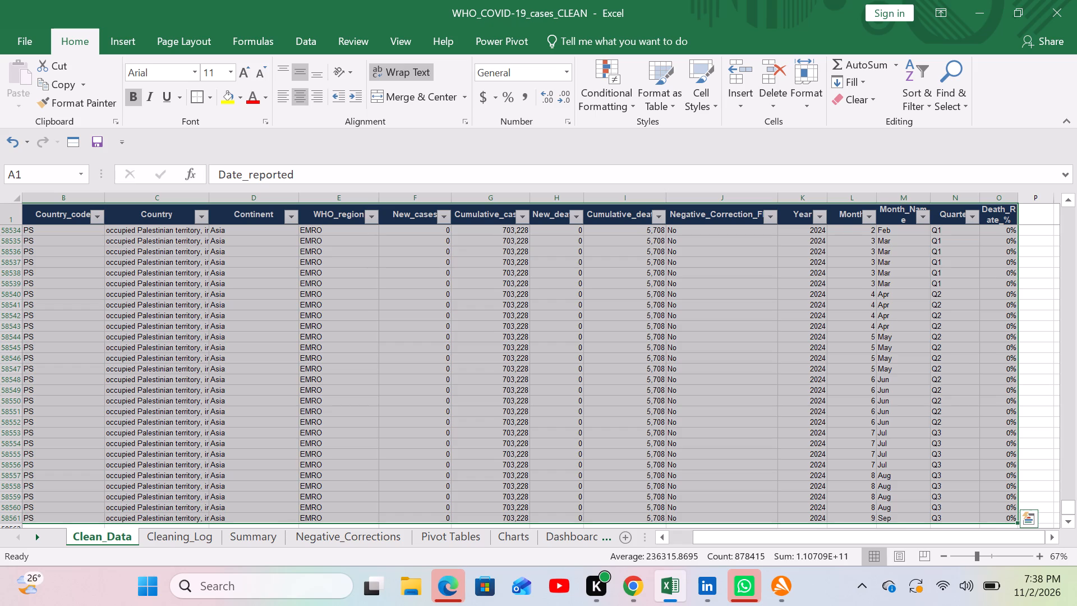
scroll(501, 355, down, 3)
scroll(501, 355, up, 5)
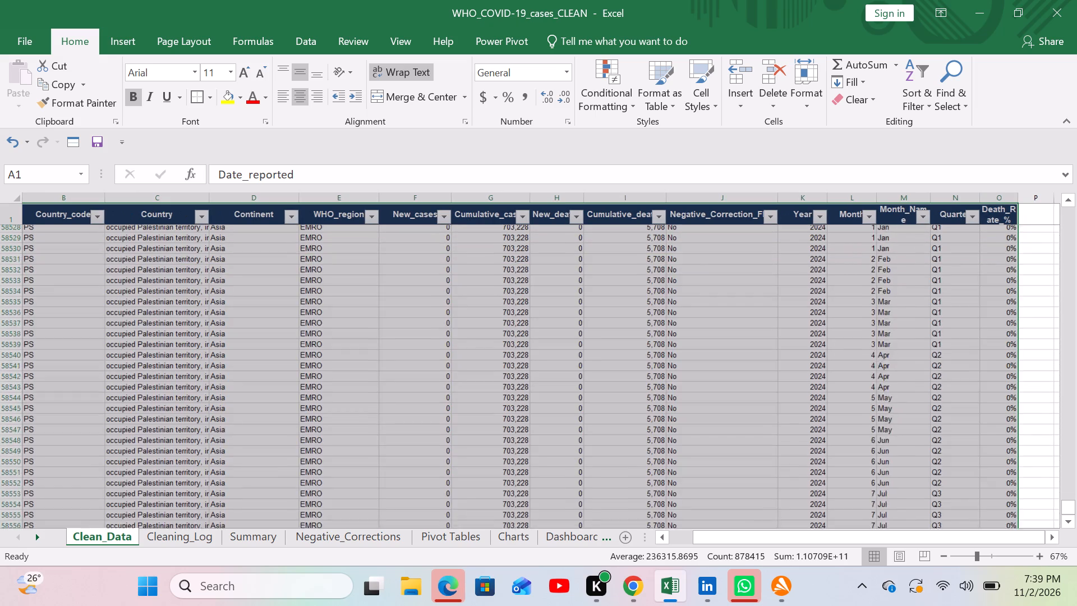
scroll(501, 355, up, 17)
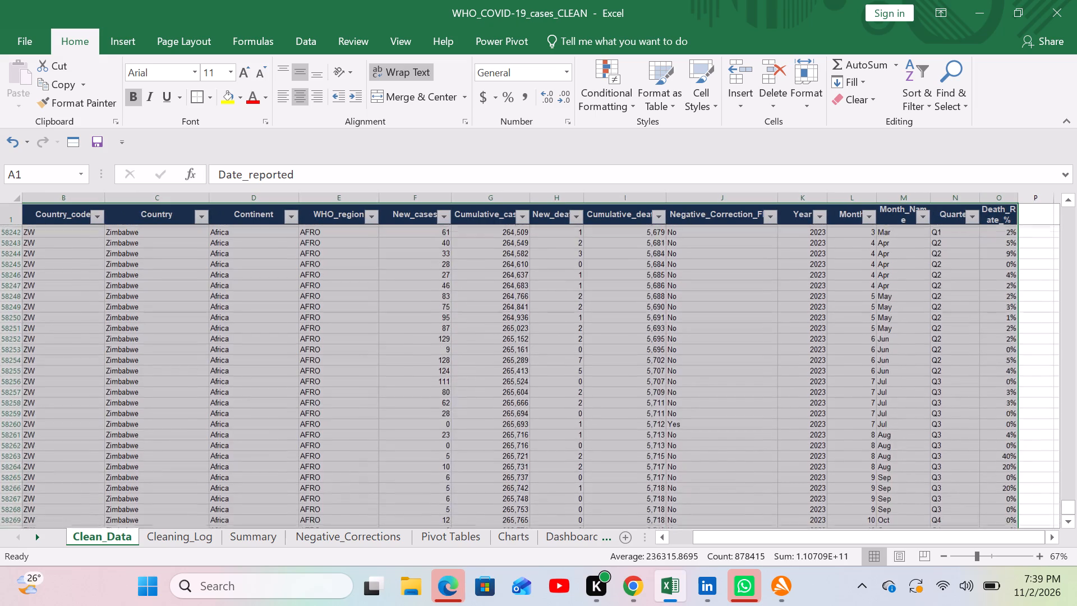
scroll(501, 355, up, 19)
scroll(501, 355, up, 9)
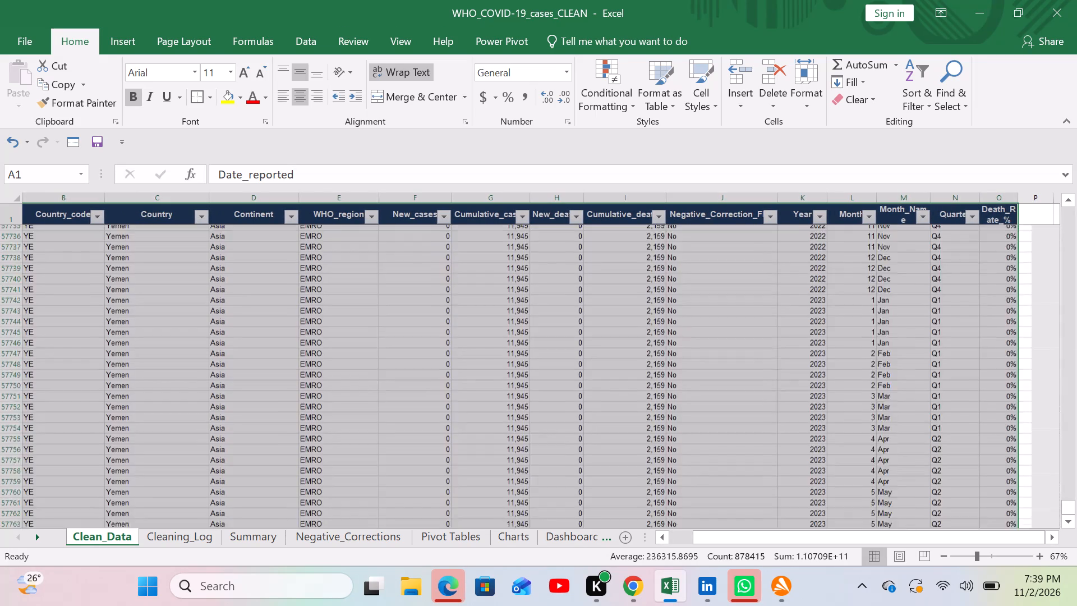
scroll(501, 355, up, 19)
scroll(501, 355, up, 20)
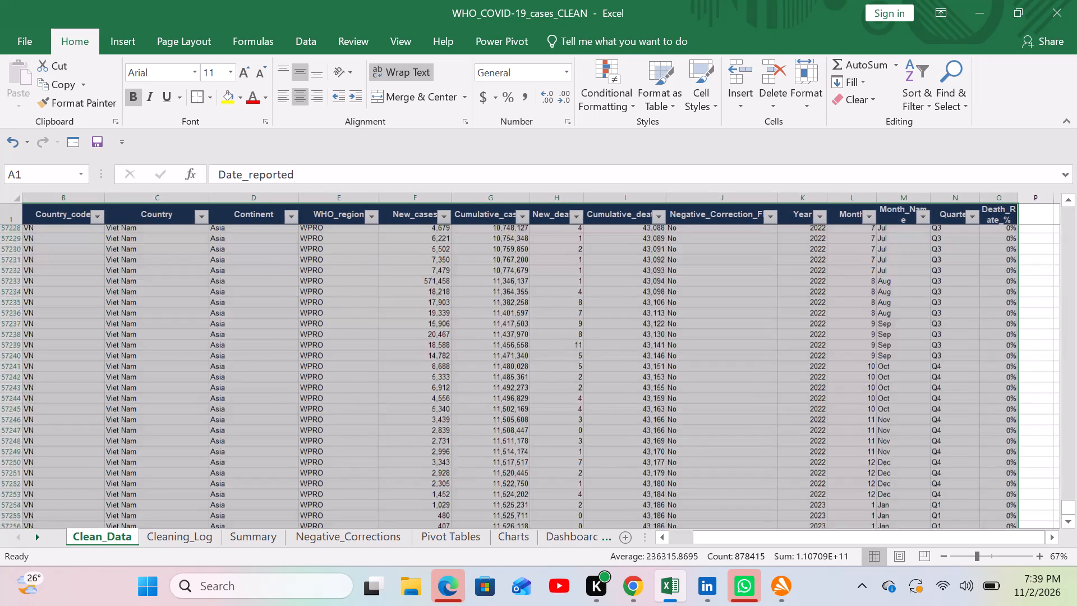
scroll(501, 355, up, 12)
scroll(501, 355, up, 10)
scroll(501, 355, up, 11)
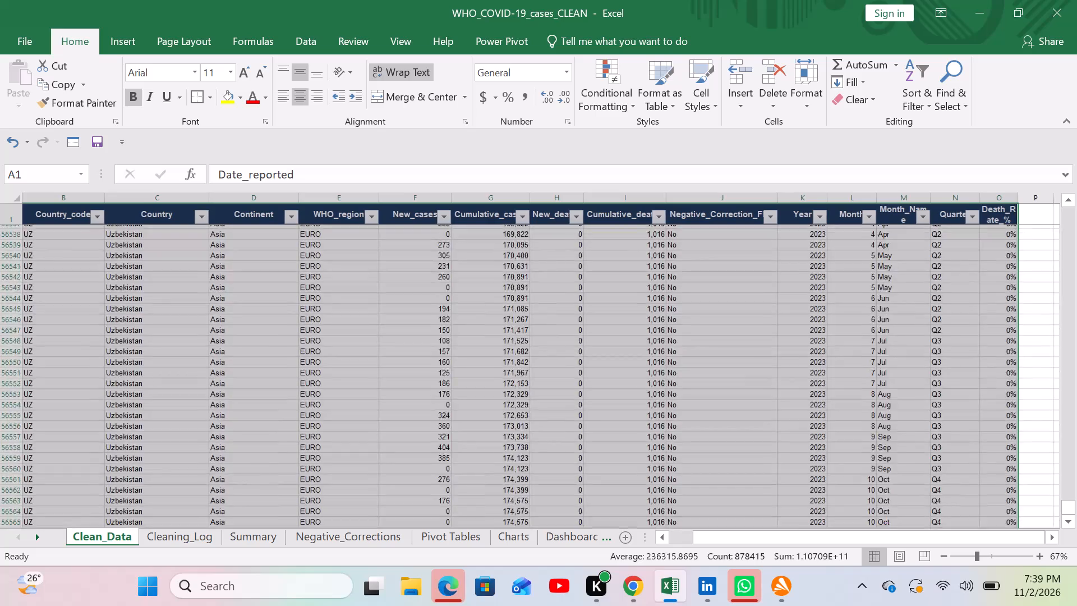
scroll(501, 355, up, 11)
scroll(501, 355, up, 10)
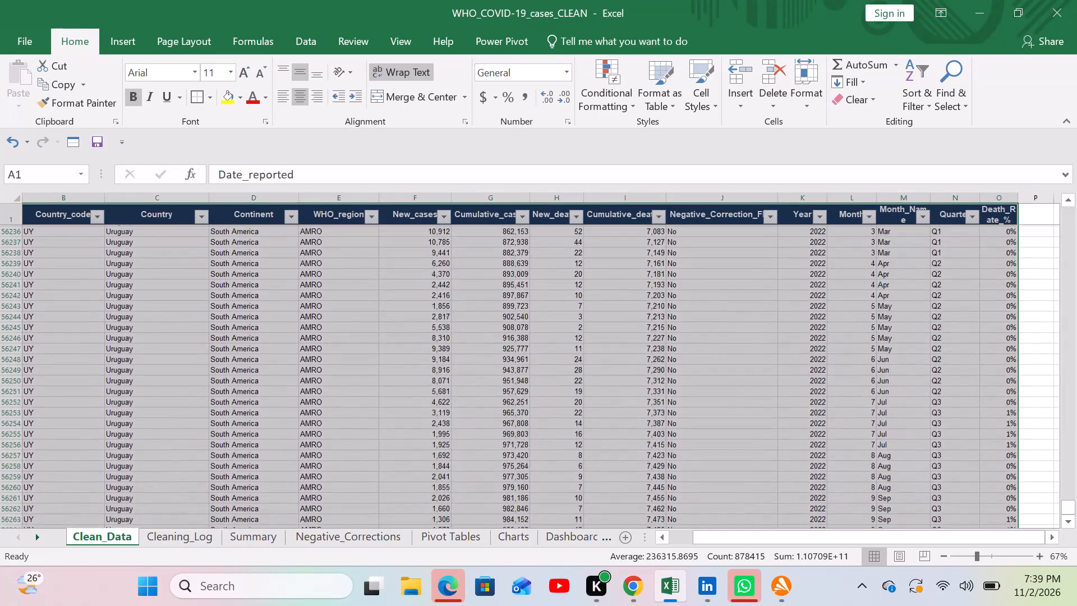
scroll(501, 355, up, 10)
scroll(501, 355, up, 11)
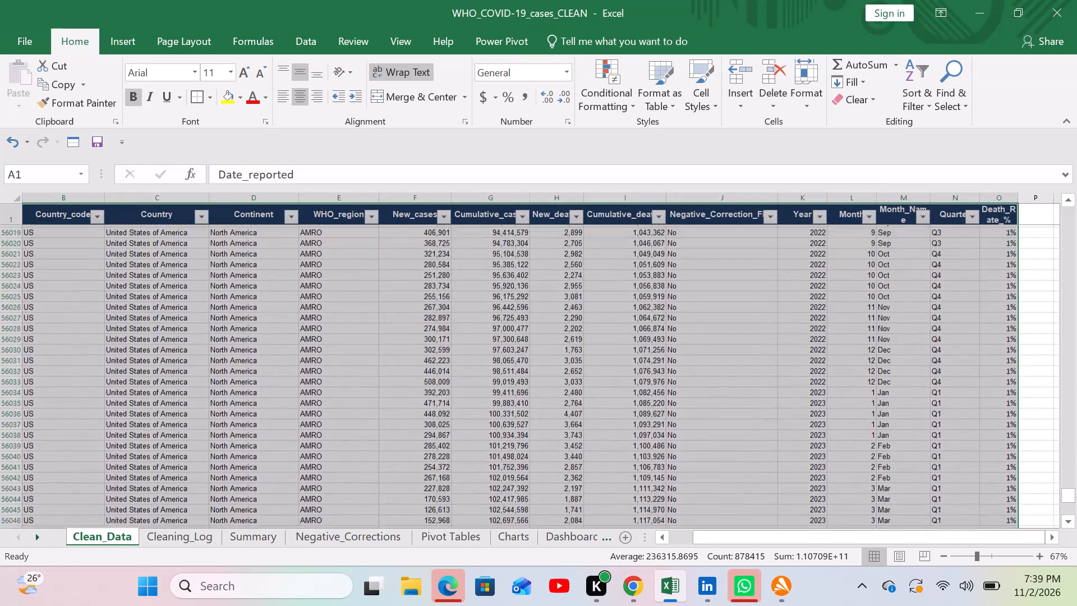
scroll(501, 355, up, 19)
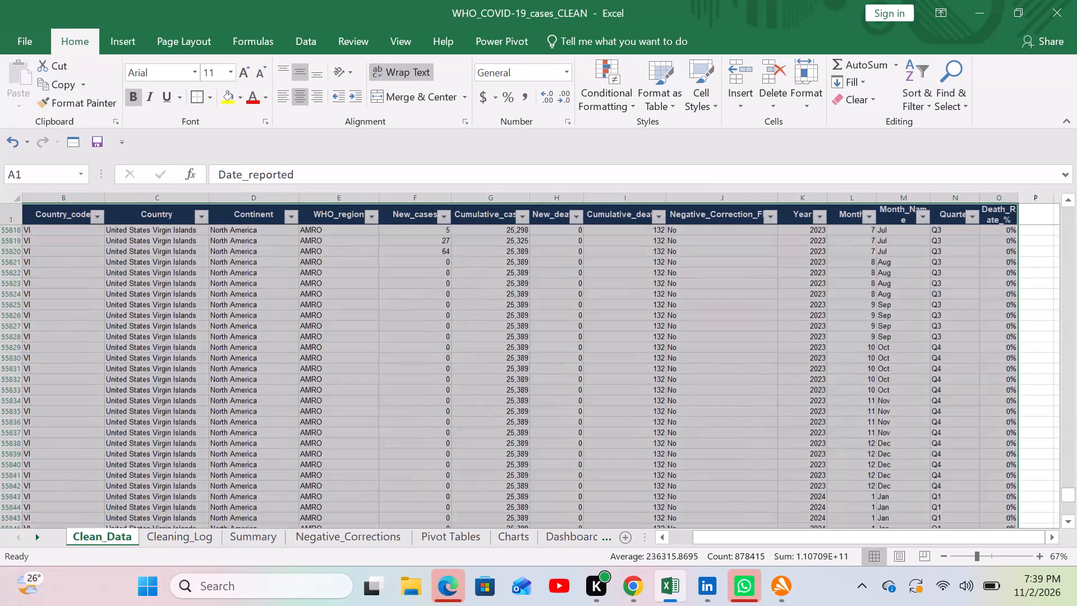
scroll(501, 355, up, 9)
scroll(501, 355, up, 14)
scroll(501, 355, up, 20)
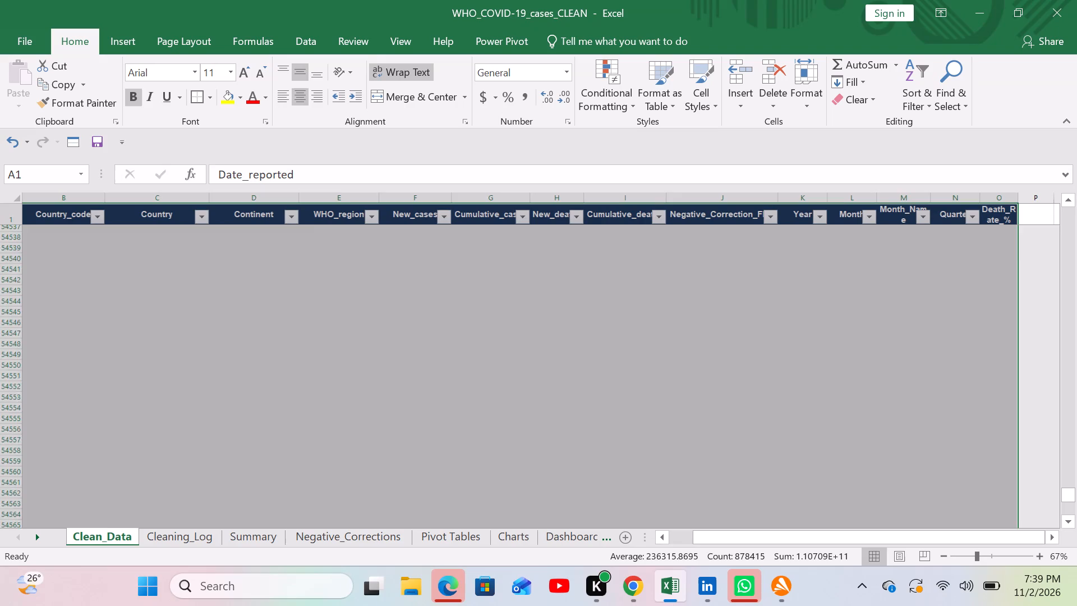
scroll(501, 355, up, 20)
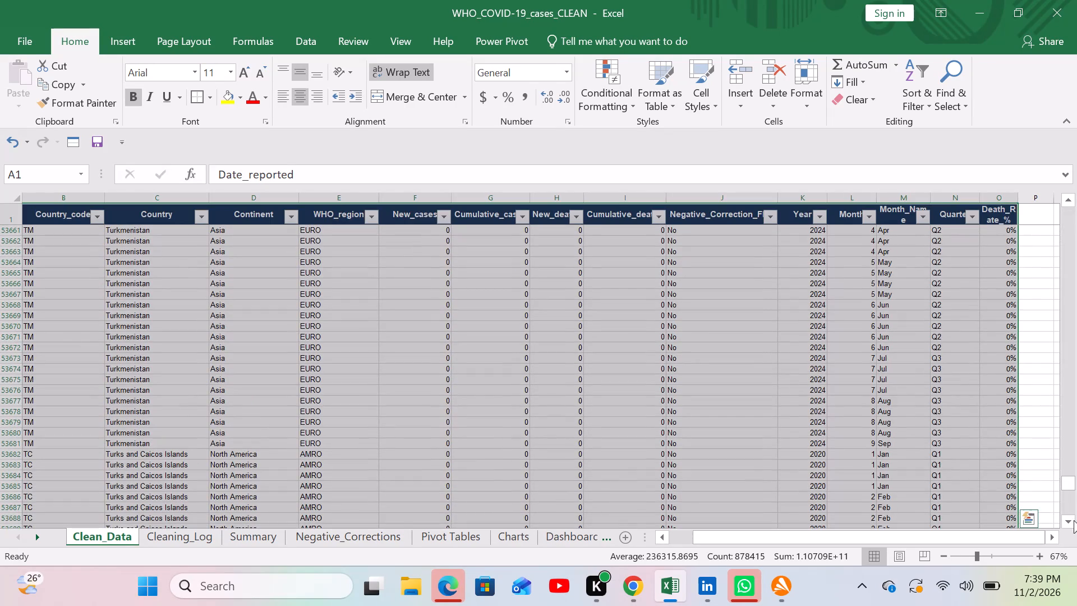
drag(1069, 483, 1072, 353)
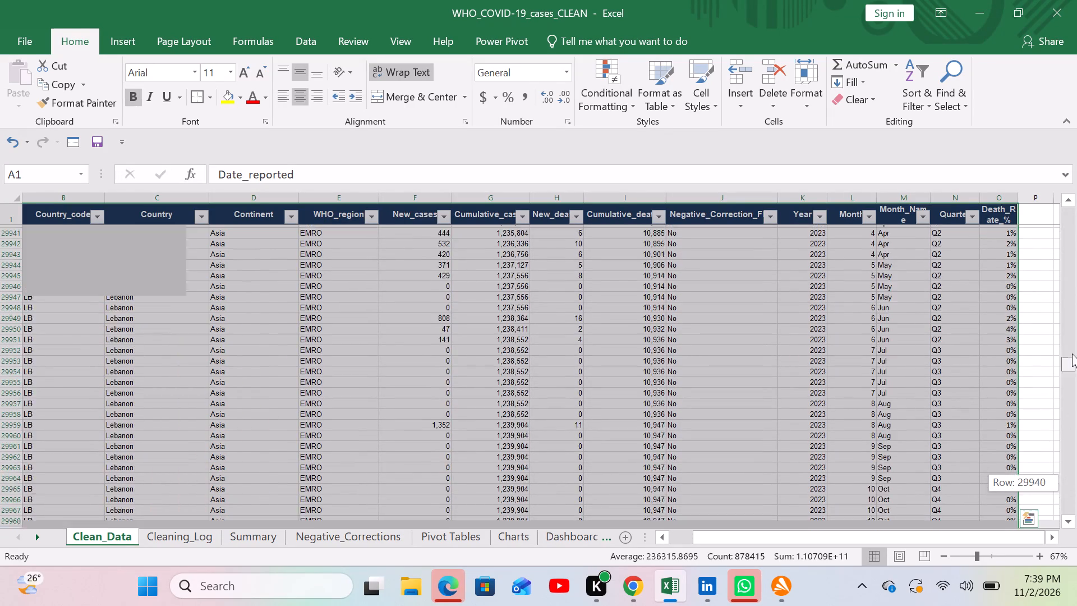
drag(1072, 353, 1073, 192)
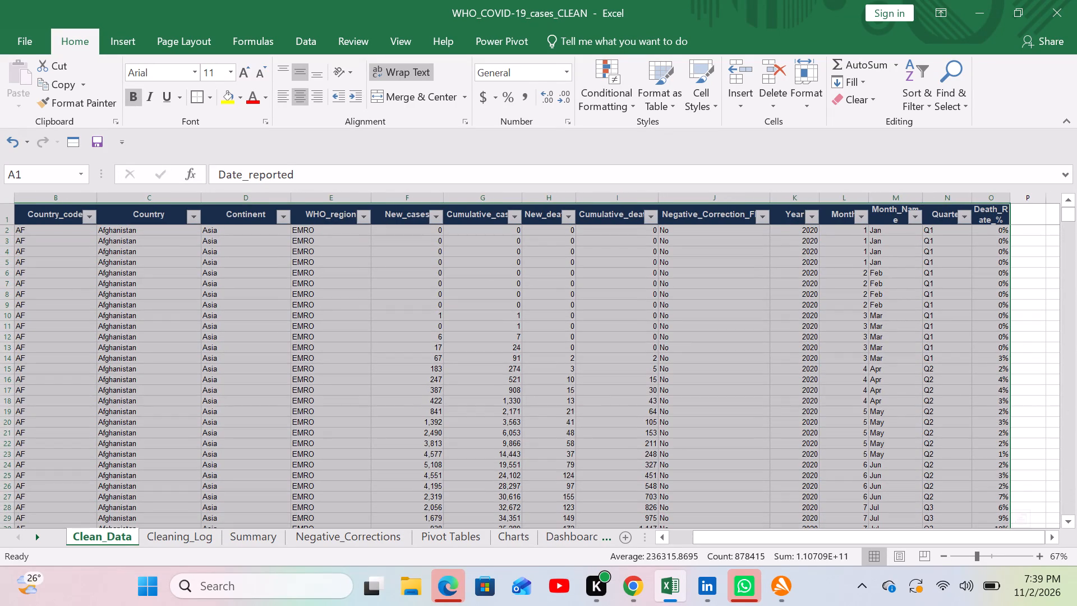
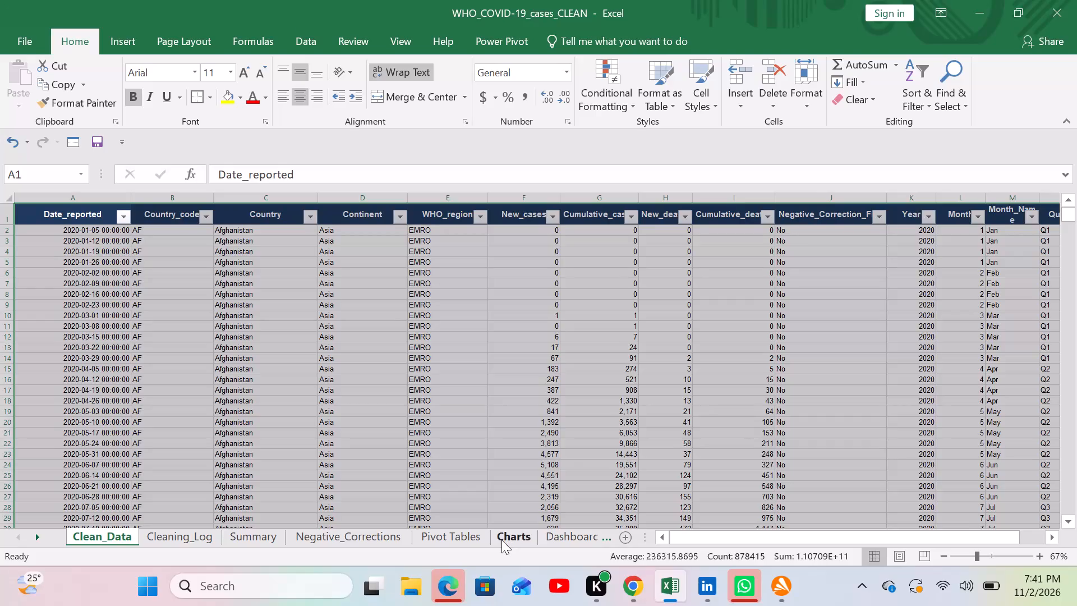
Consult the Charts and Pivot Tables sheets for the metric heading in Dashboard cell F2.
click(501, 540)
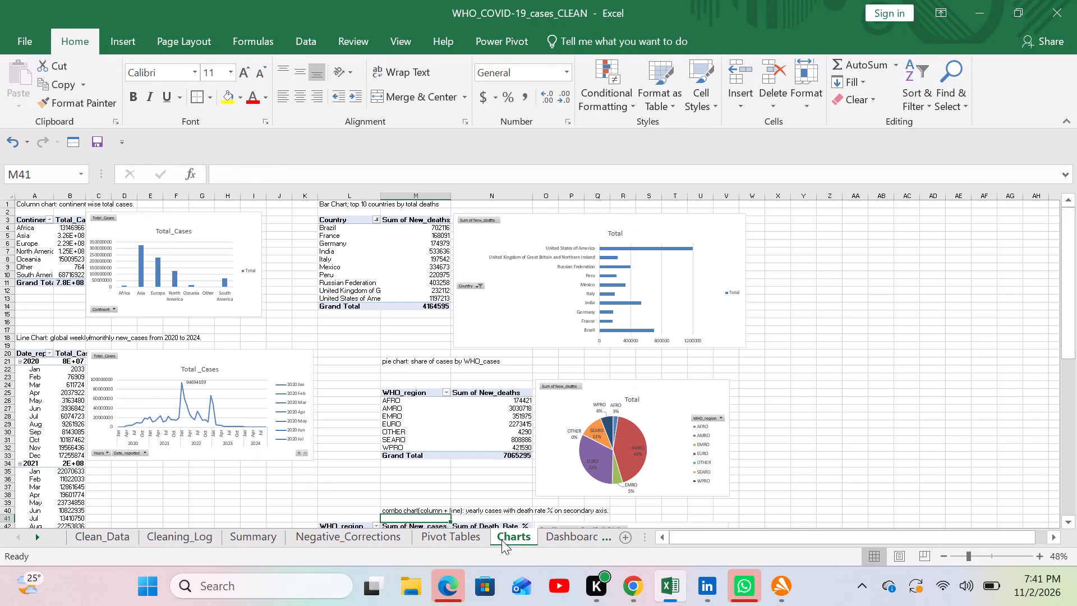
click(474, 543)
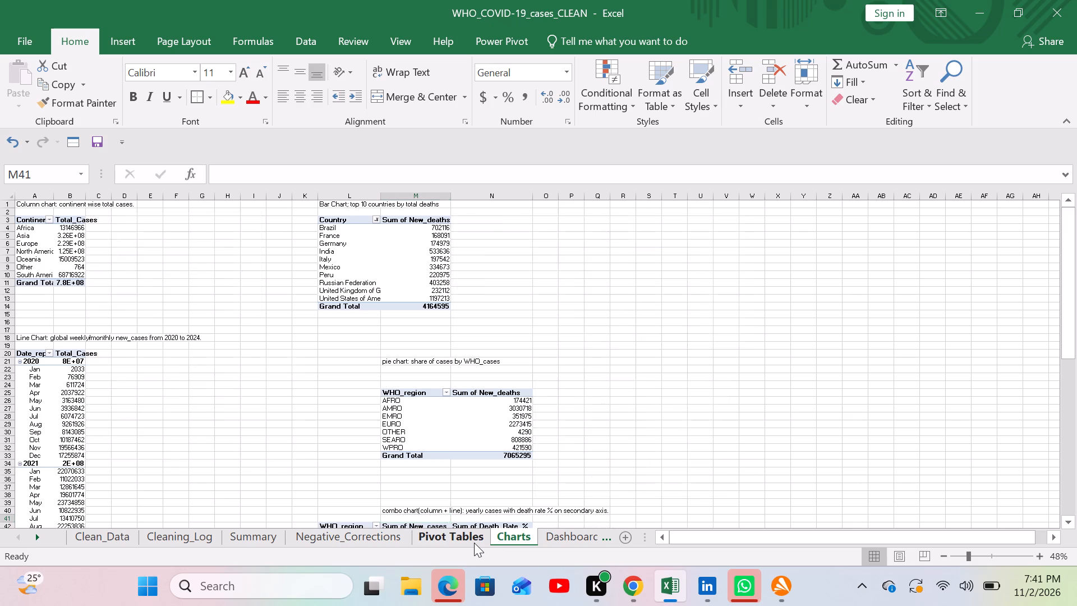
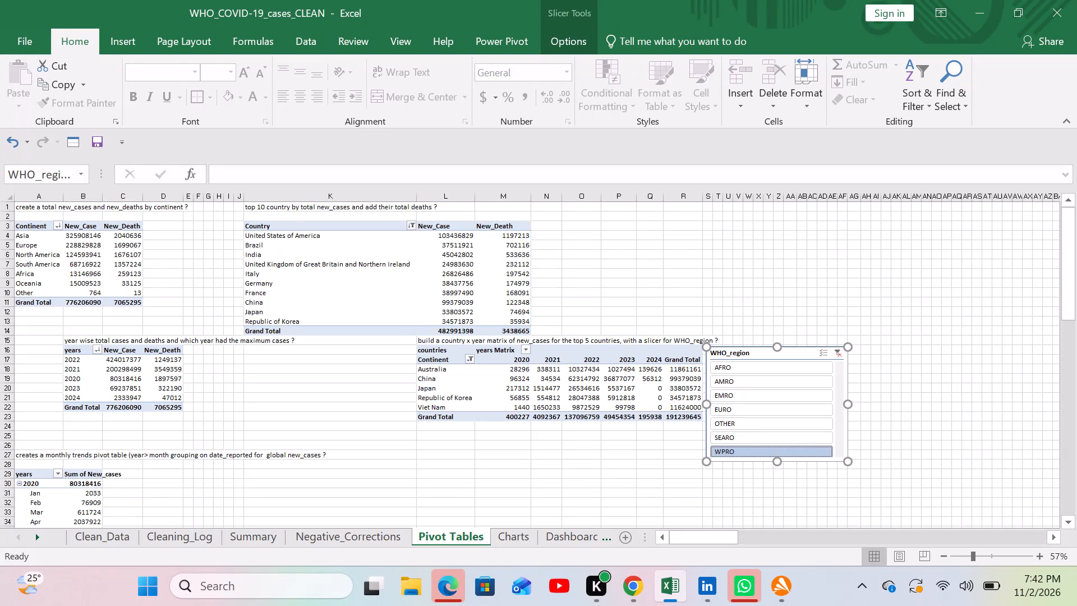
Review the Pivot Tables, Summary, Cleaning_Log, Negative_Corrections and Clean_Data sheets for the Dashboard's next metric, and return to the Dashboard.
scroll(194, 490, down, 2)
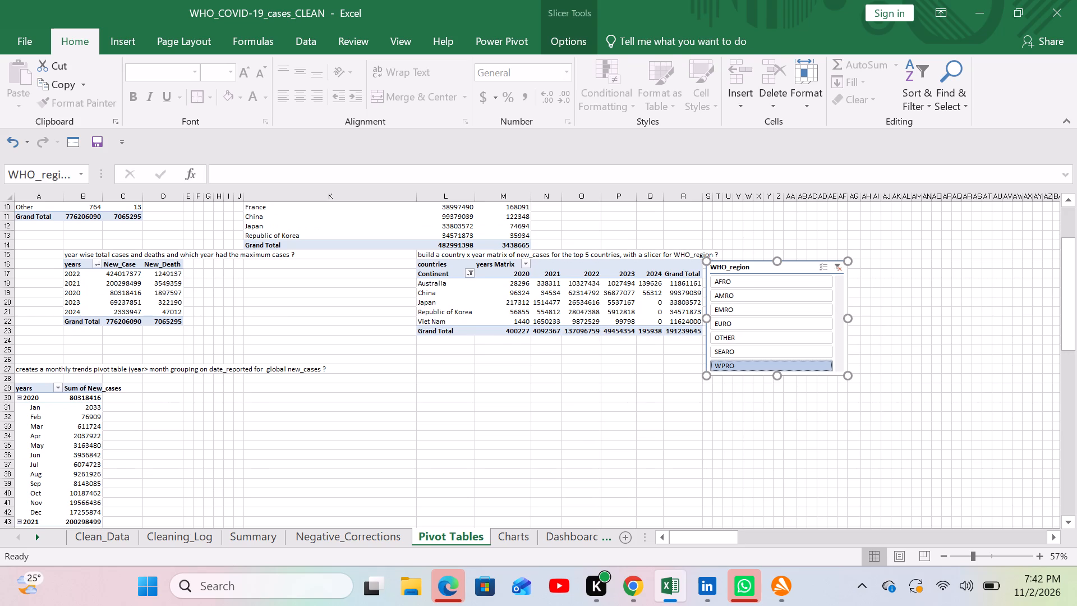
scroll(194, 490, up, 2)
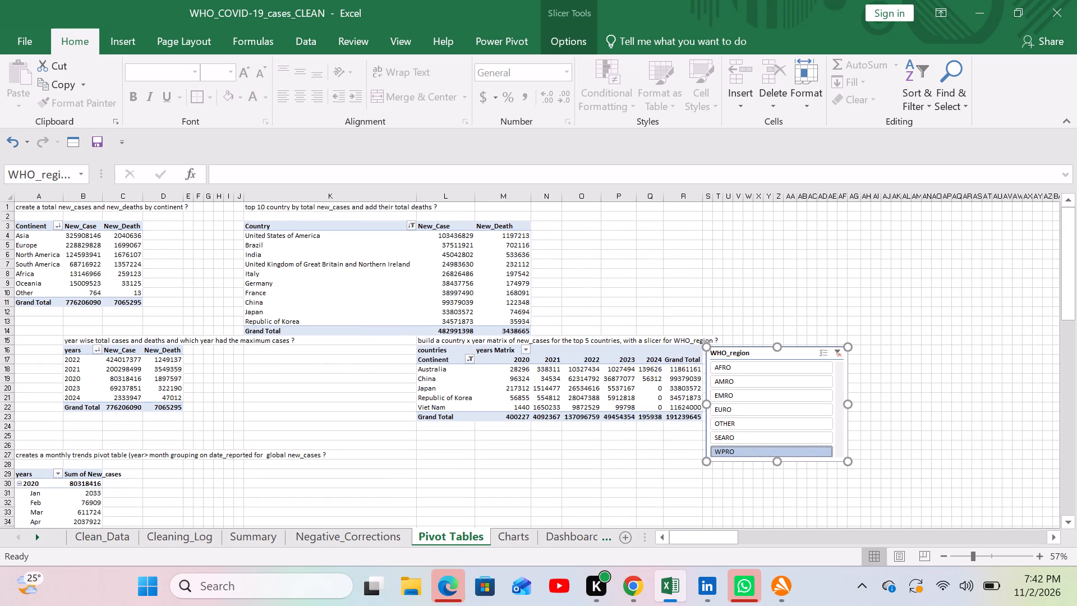
click(257, 542)
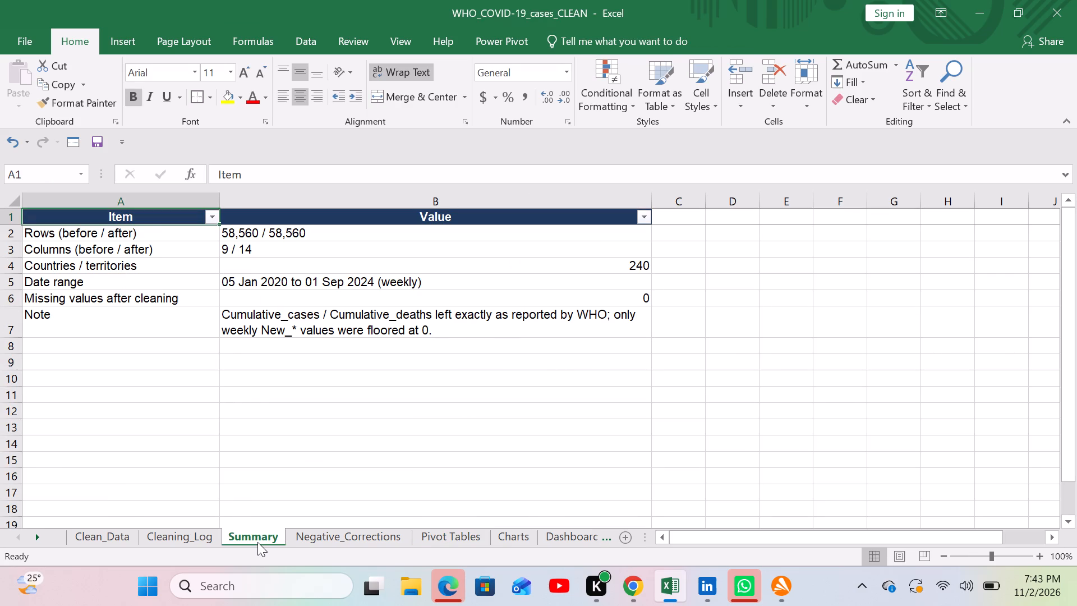
click(183, 537)
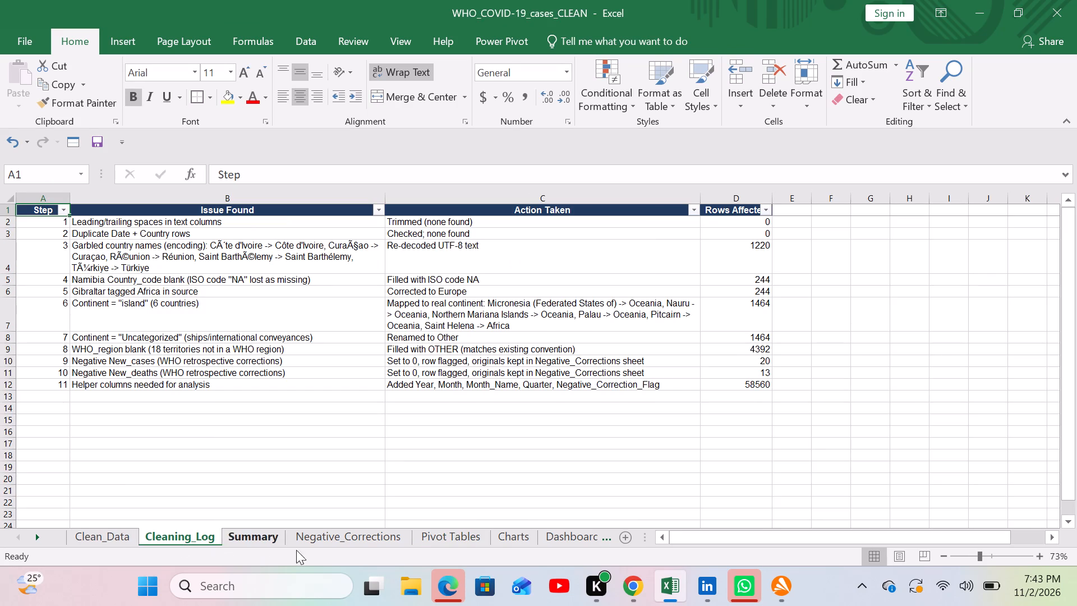
click(365, 545)
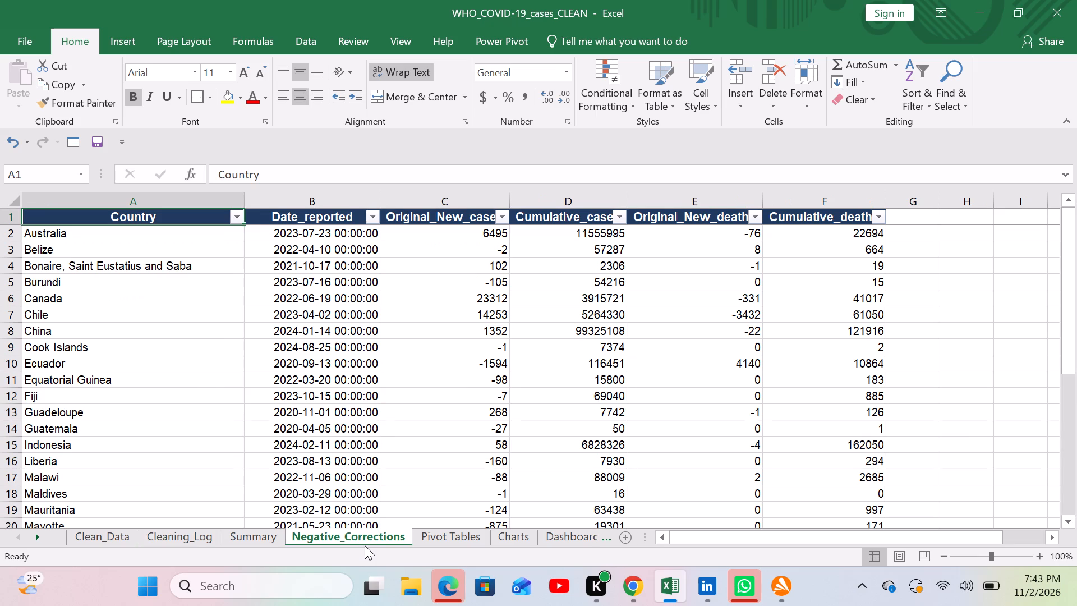
click(113, 532)
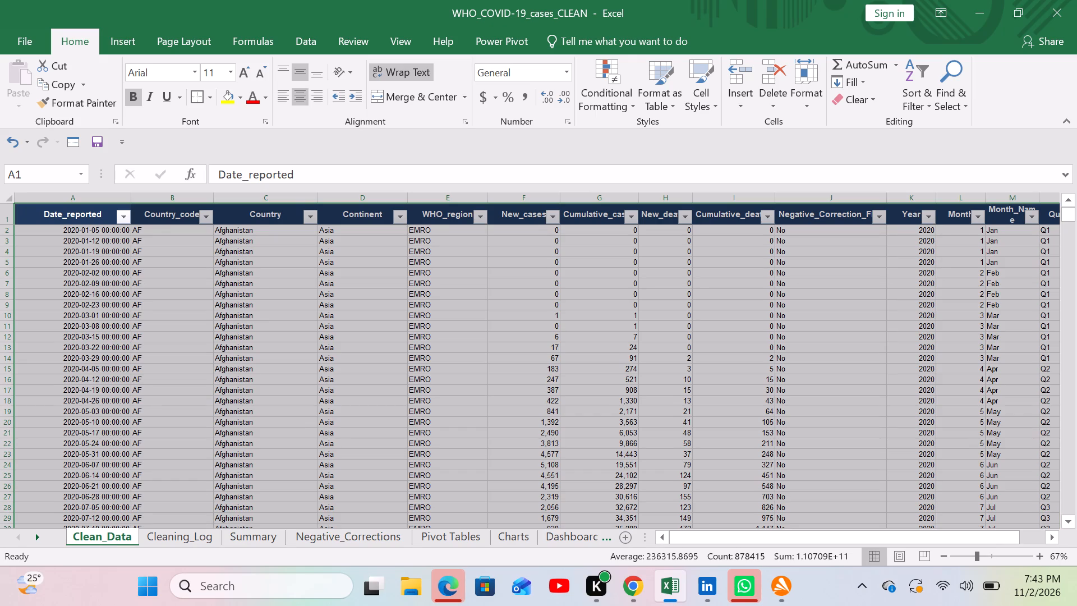
click(569, 540)
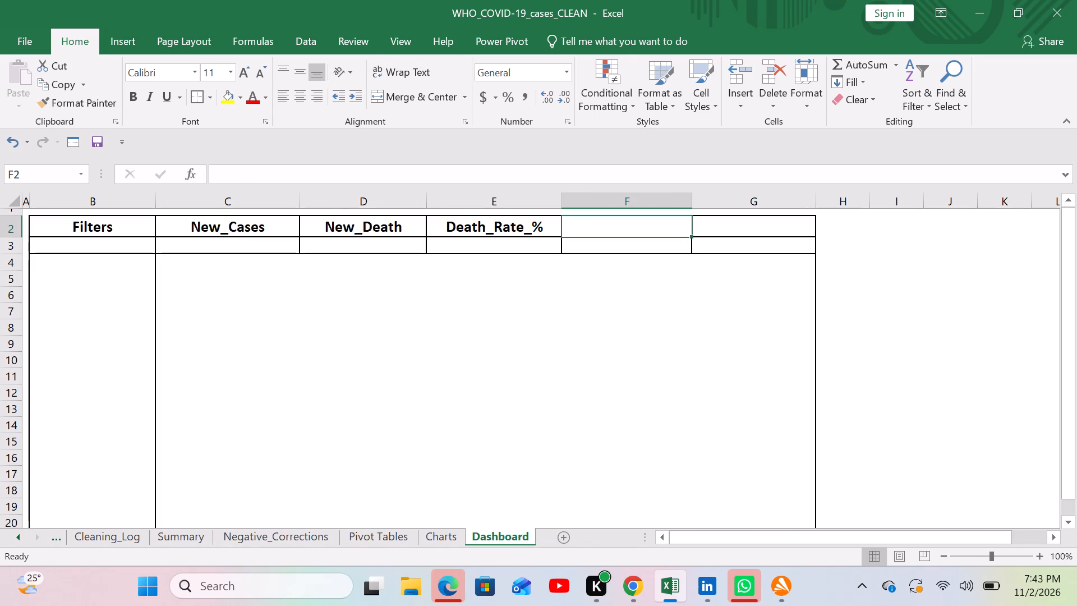
Enter the heading Cumulative_Cases in Dashboard cell F2, consulting the Pivot Tables, Charts and Clean_Data sheets for the metric name.
click(610, 226)
key(c)
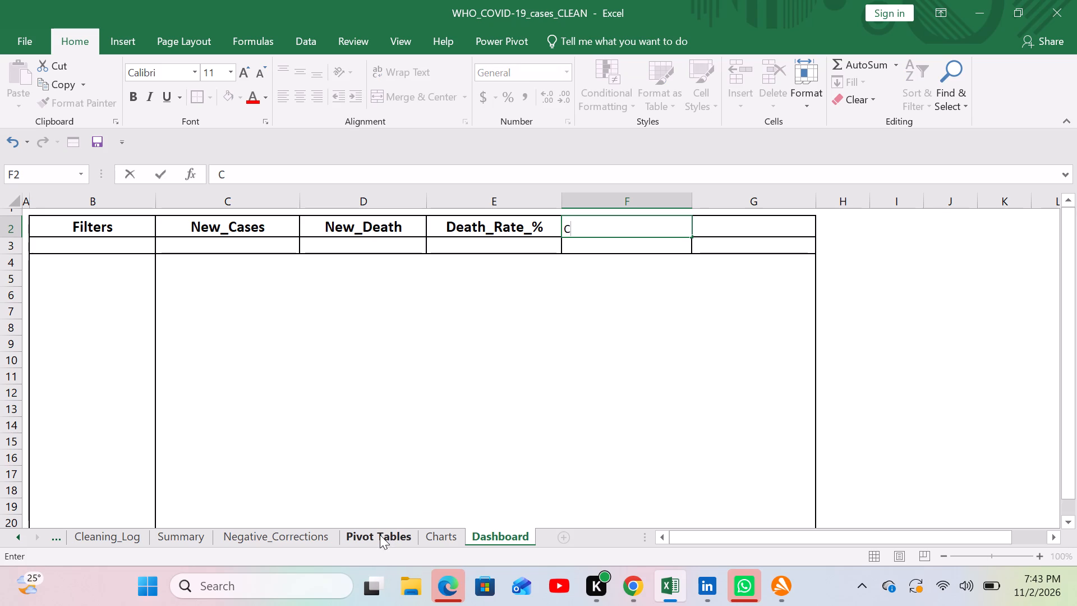
click(366, 534)
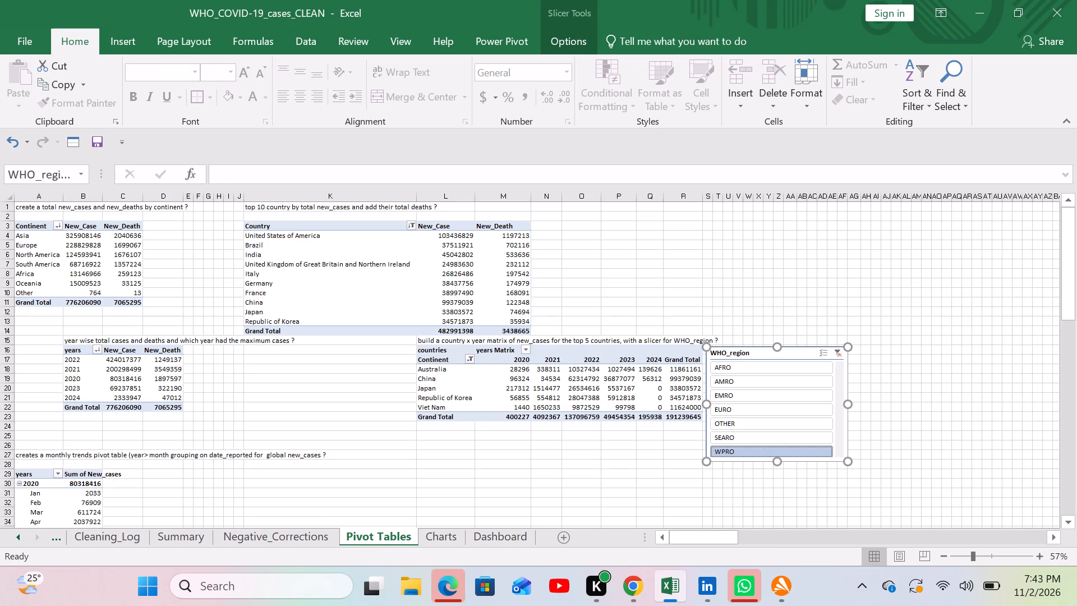
click(438, 536)
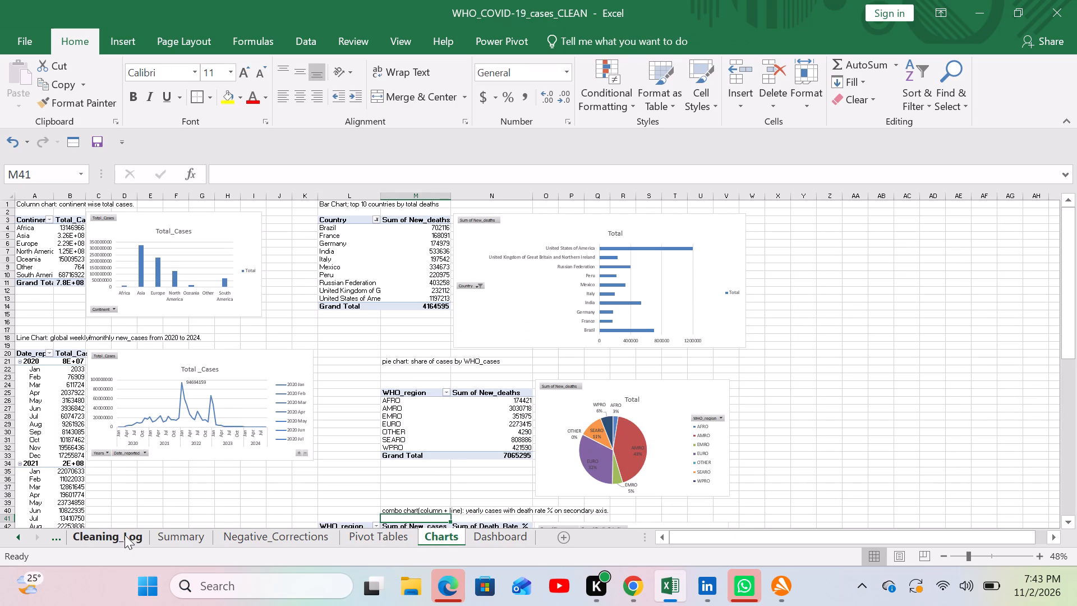
scroll(125, 535, right, 6)
click(125, 535)
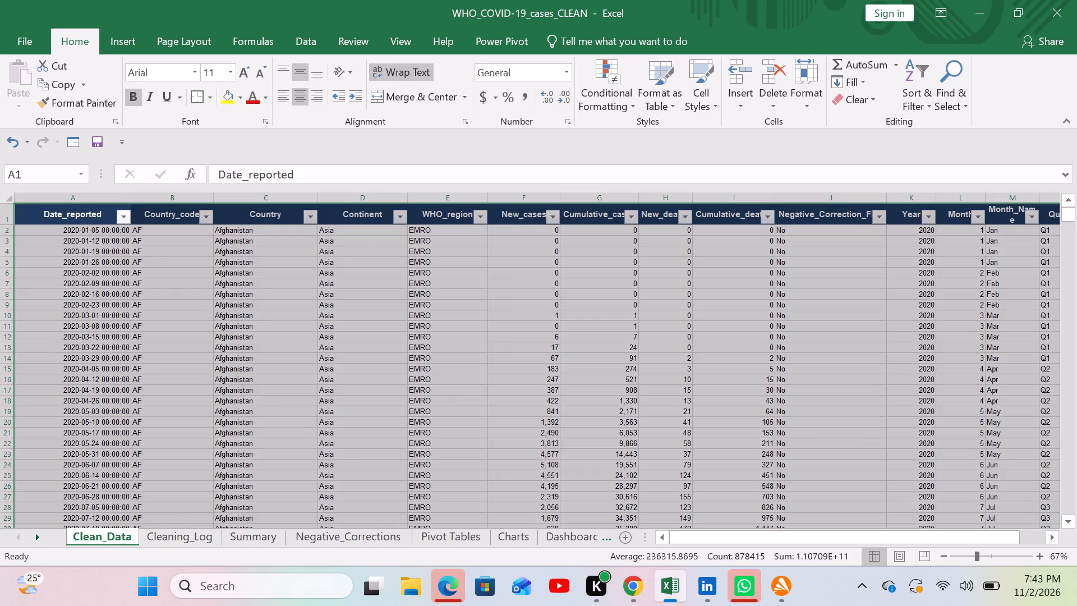
click(556, 531)
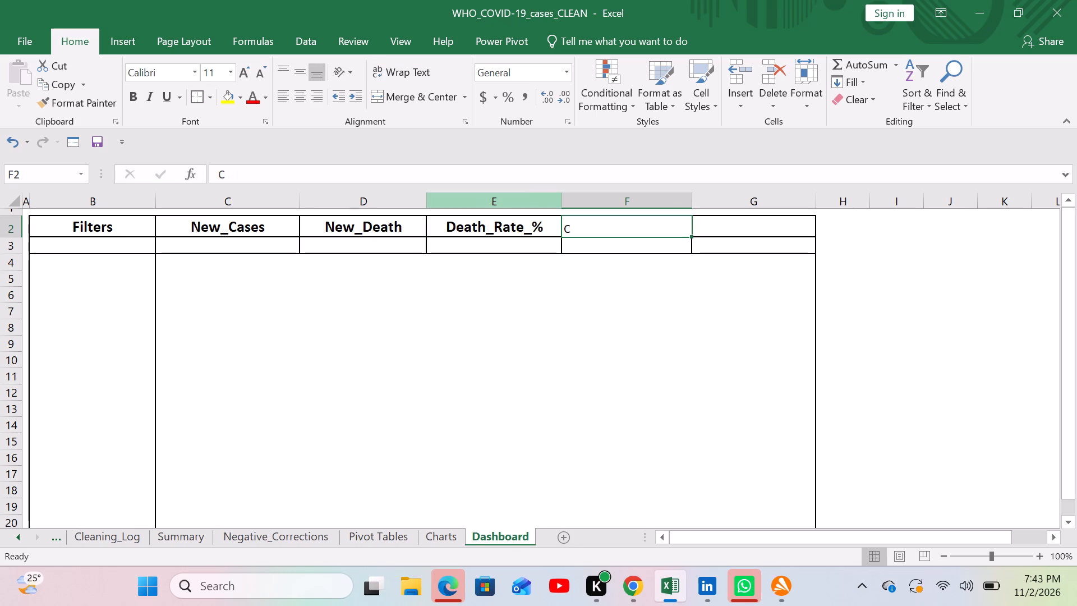
double_click(577, 231)
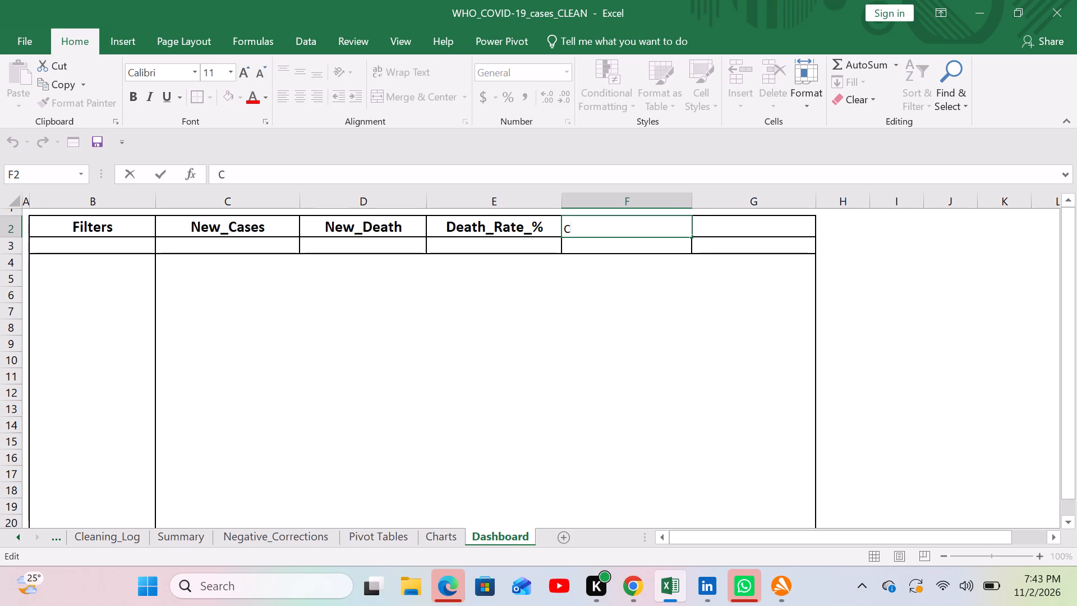
key(BackSpace)
key(c)
text(umula)
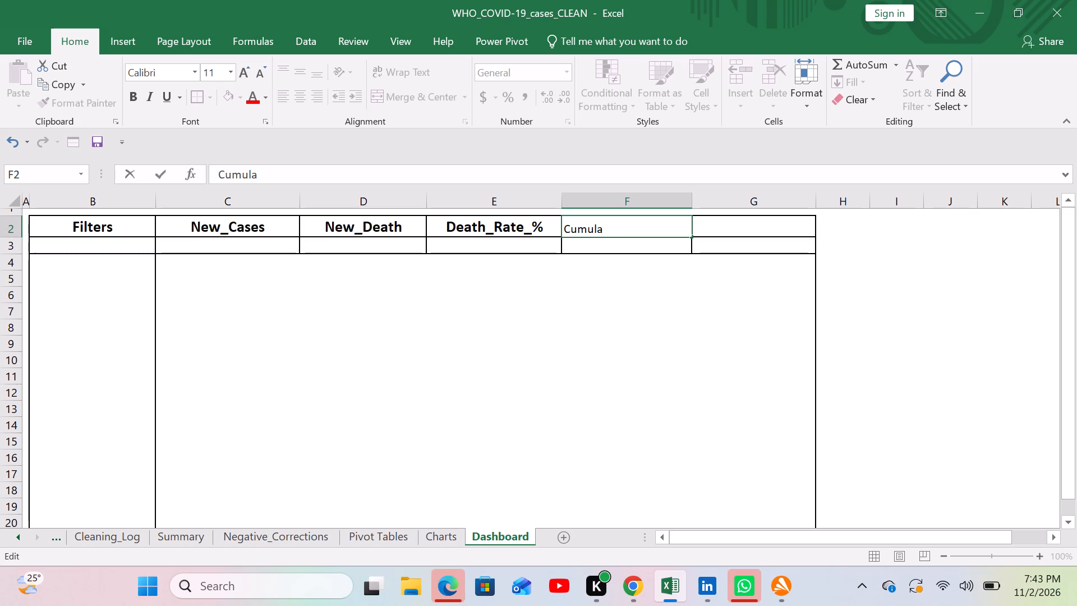
text(tive)
key(shift+underscore)
key(c)
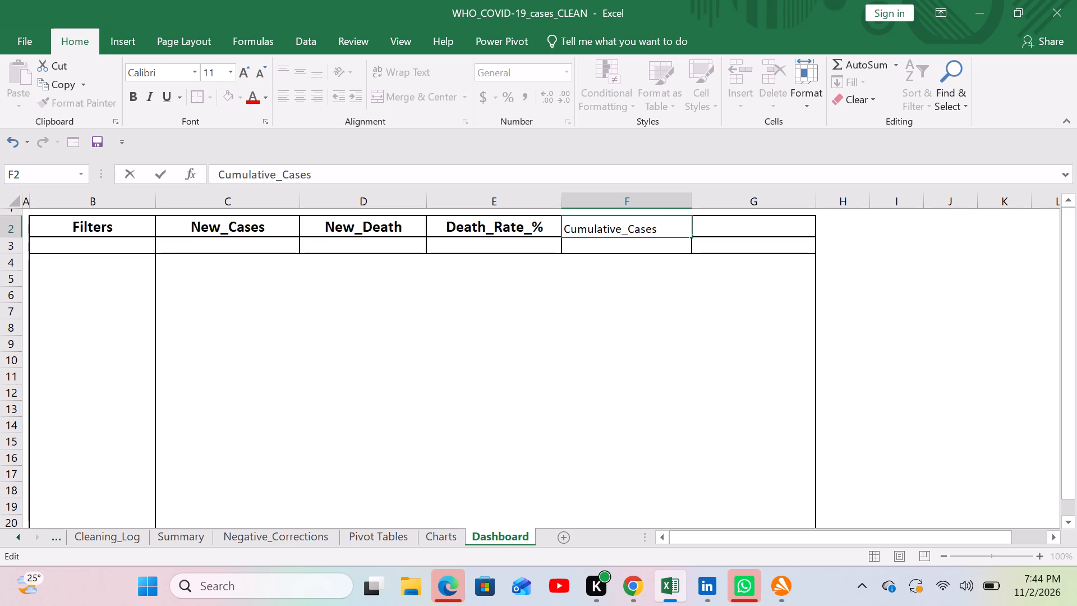
key(Return)
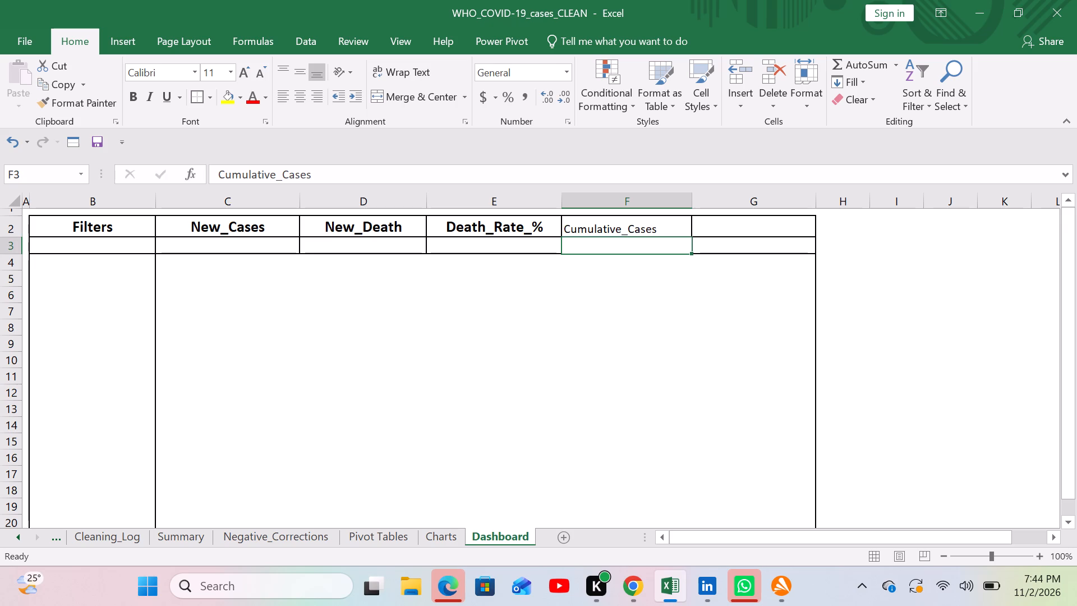
Format the Cumulative_Cases heading in F2 as bold, 14 pt, centred horizontally and vertically.
key(Up)
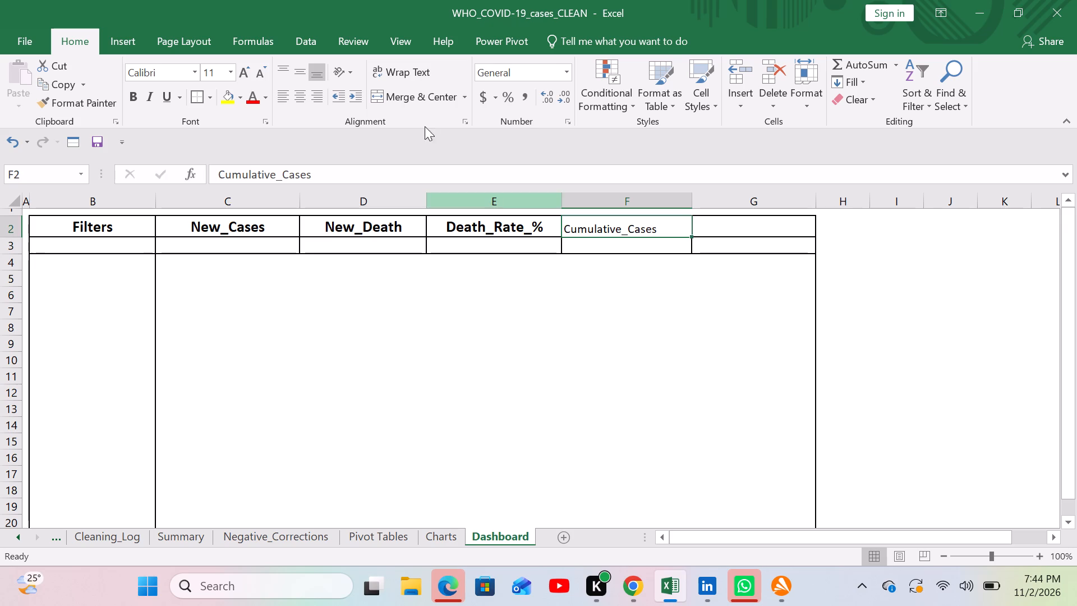
click(302, 94)
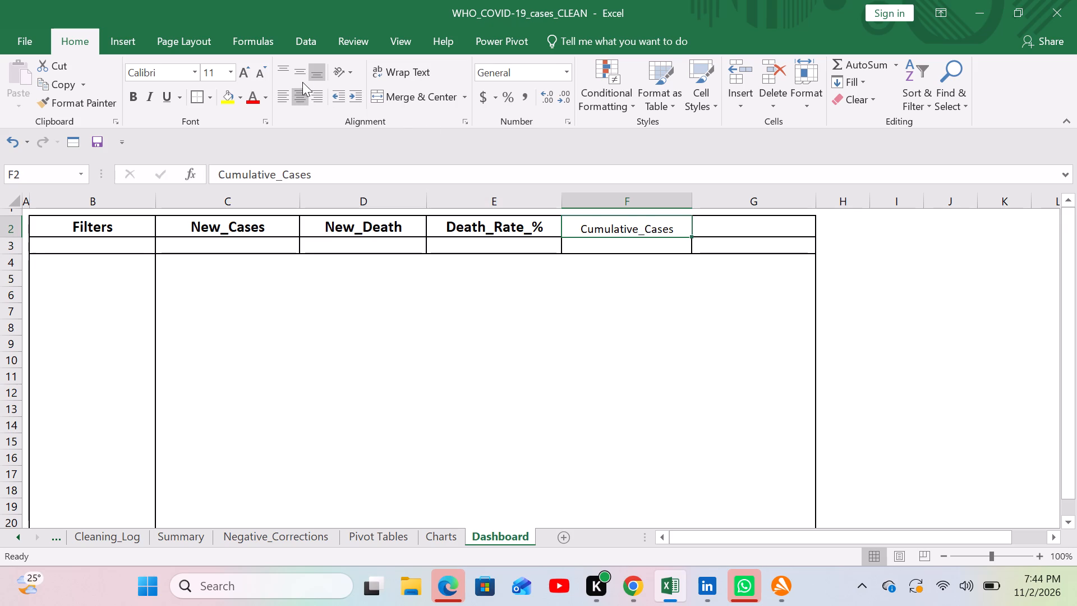
click(301, 74)
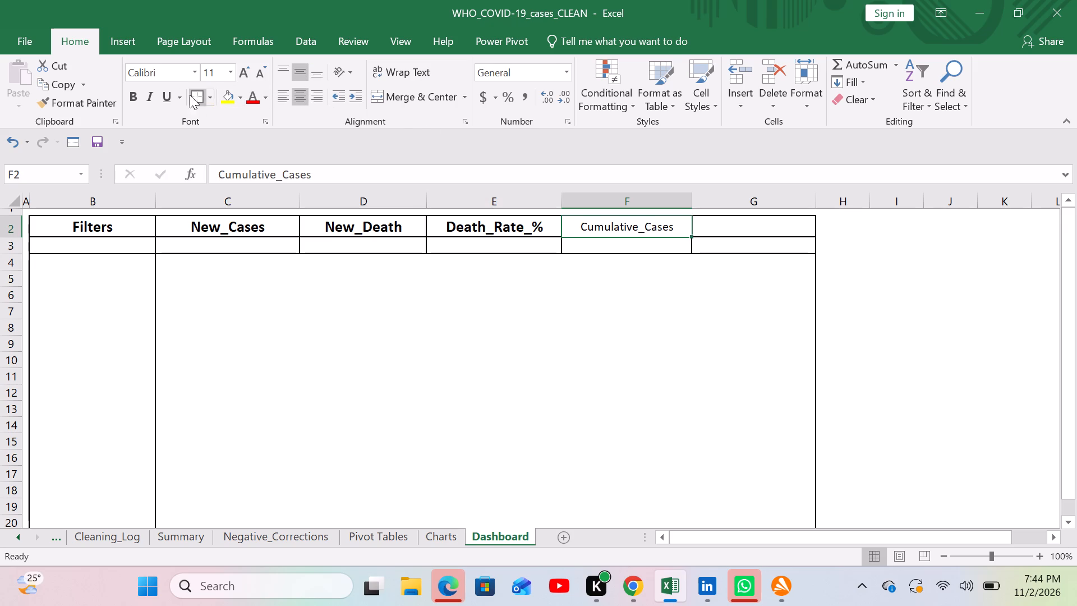
click(136, 91)
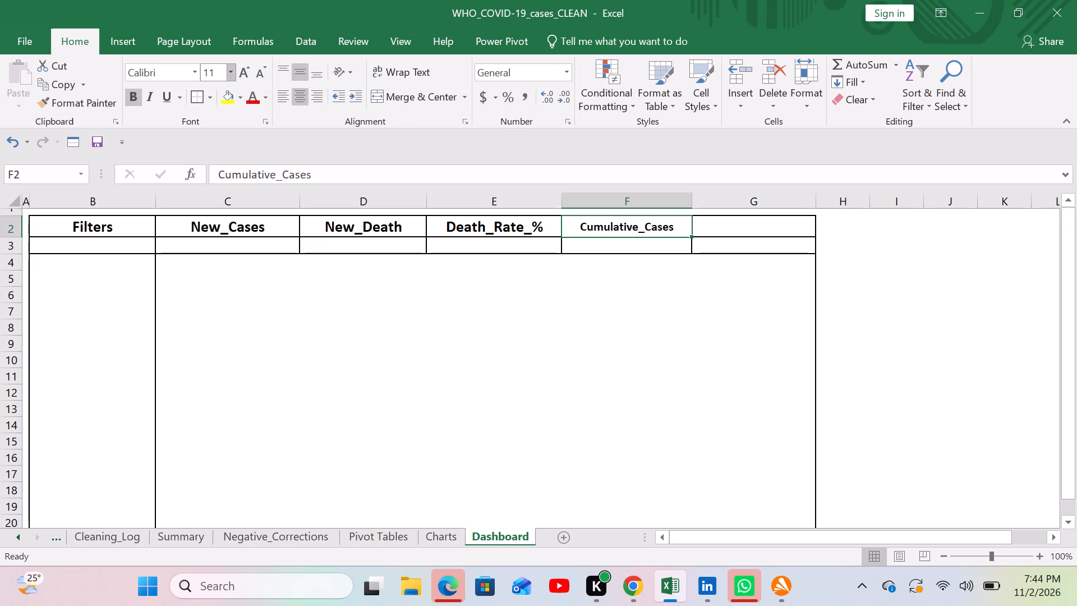
click(228, 71)
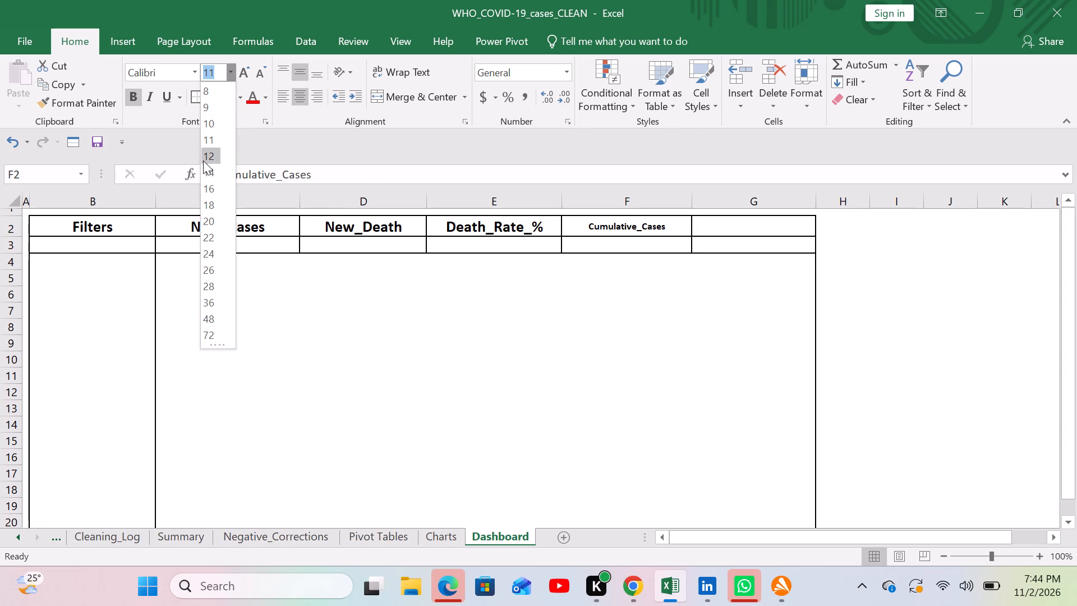
click(207, 173)
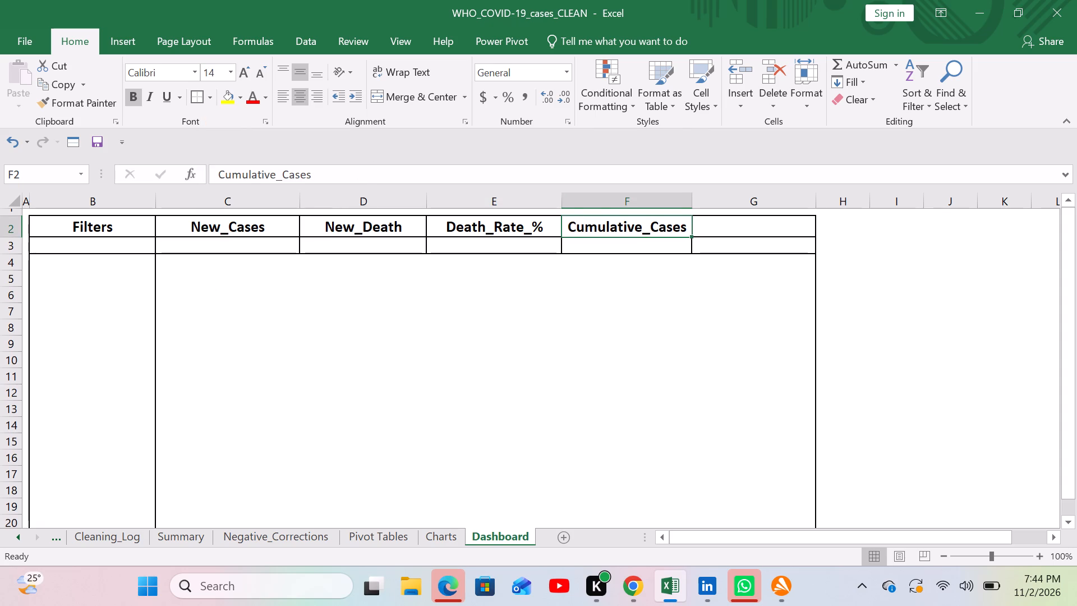
Enter the heading Cumulative_Death in Dashboard cell G2, consulting the Pivot Tables and Clean_Data sheets for the metric name.
click(717, 233)
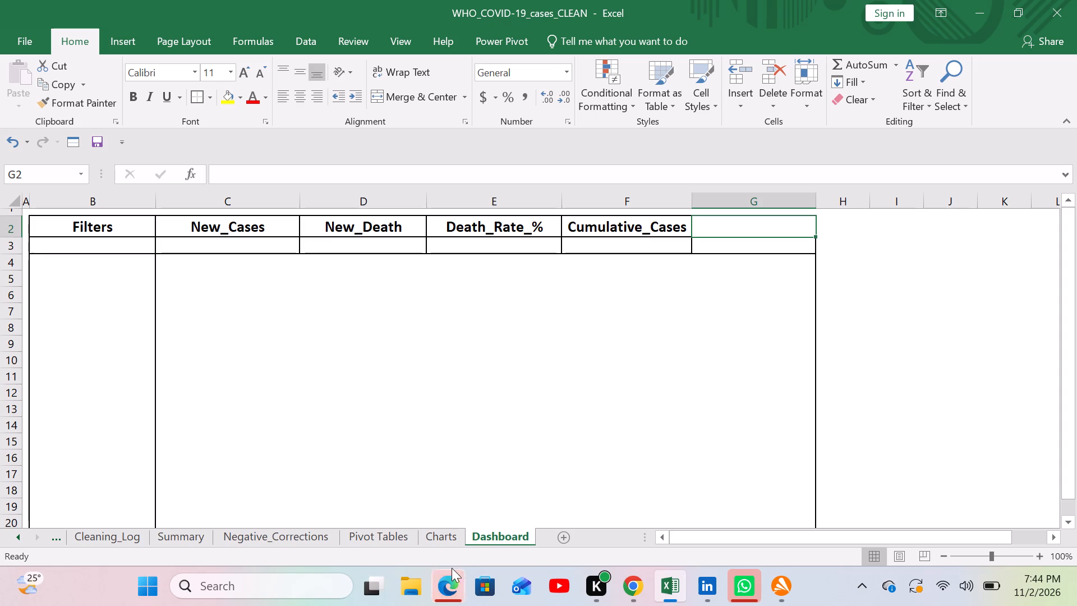
click(381, 535)
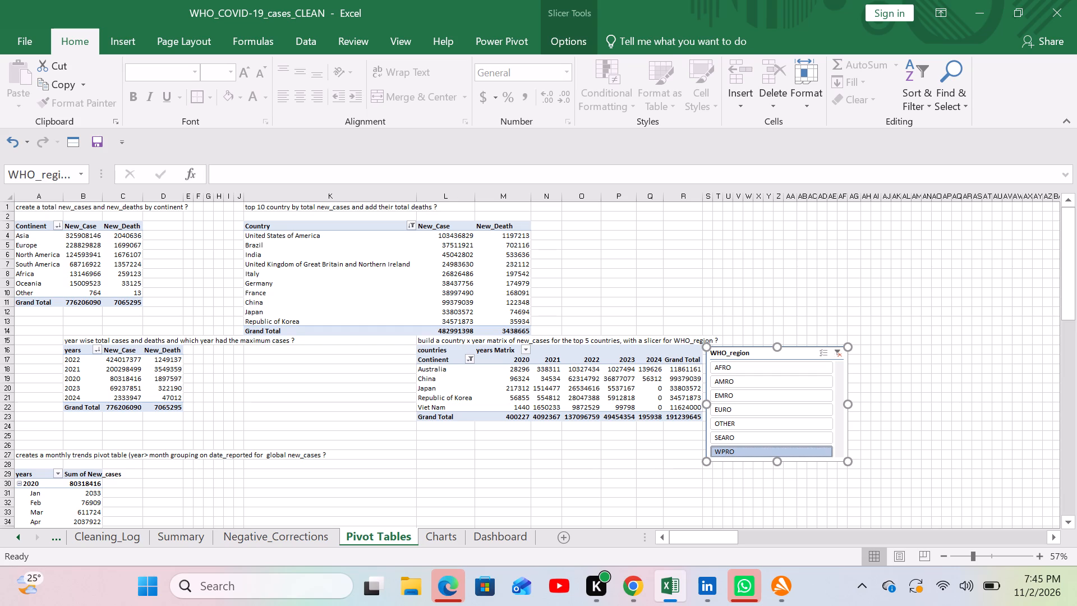
scroll(109, 531, right, 2)
click(109, 531)
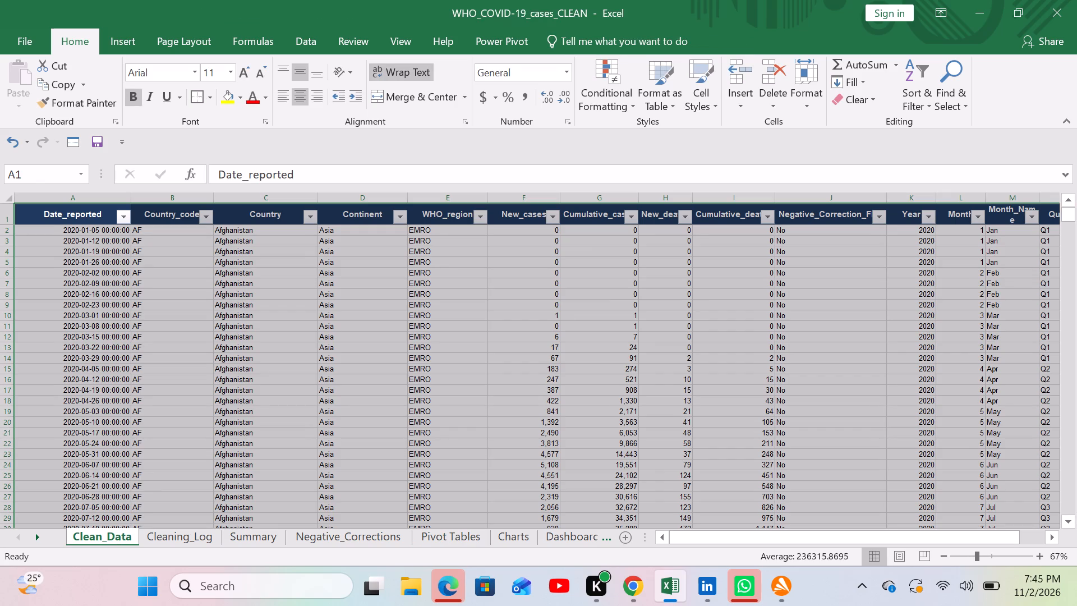
click(560, 541)
click(730, 228)
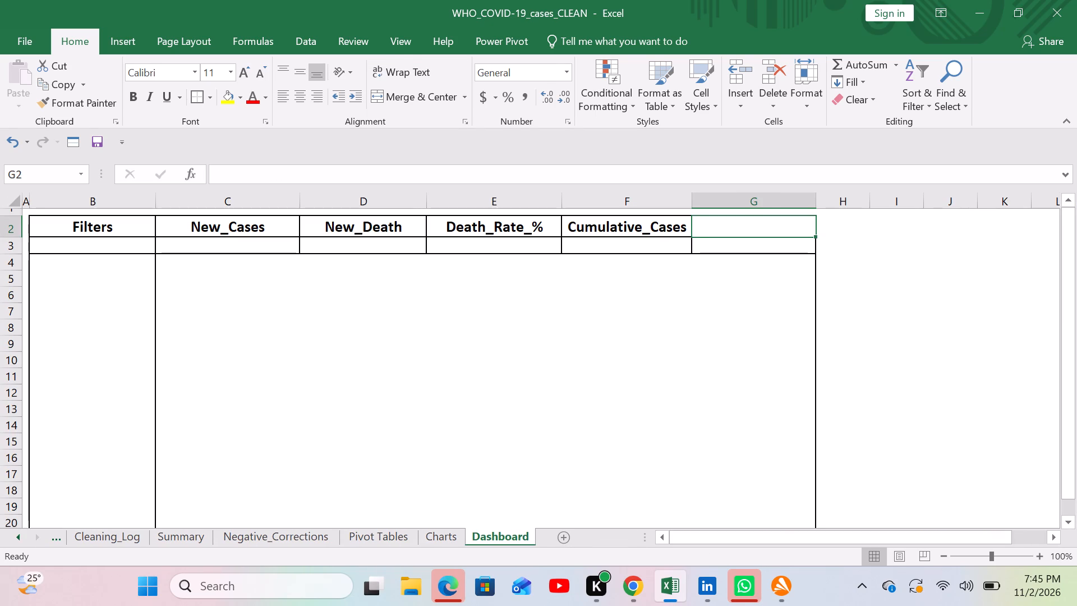
key(c)
key(BackSpace)
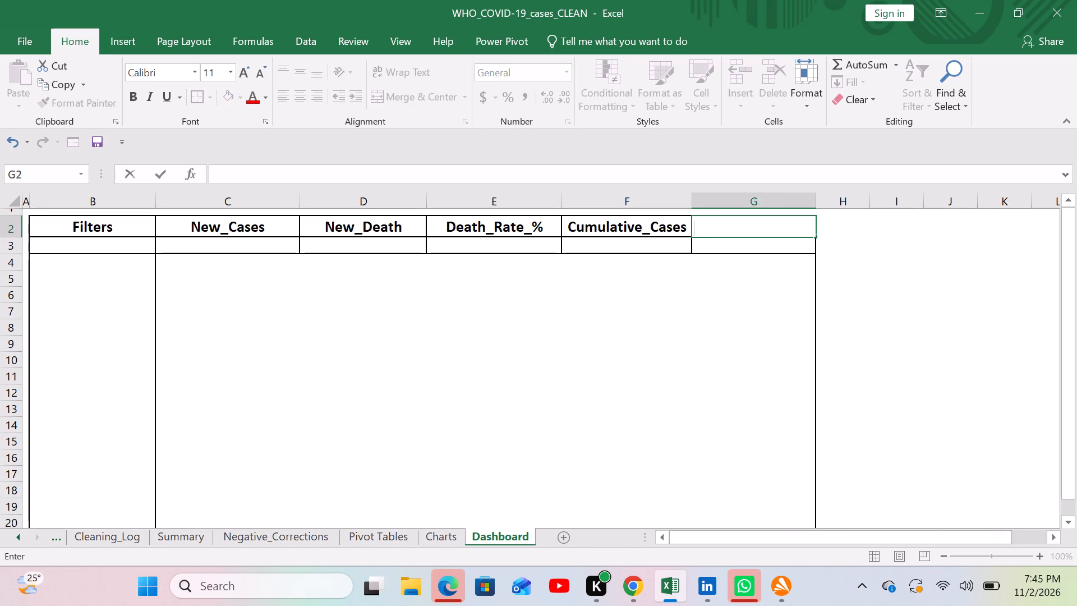
key(c)
text(umulative_)
key(d)
text(eath)
key(Return)
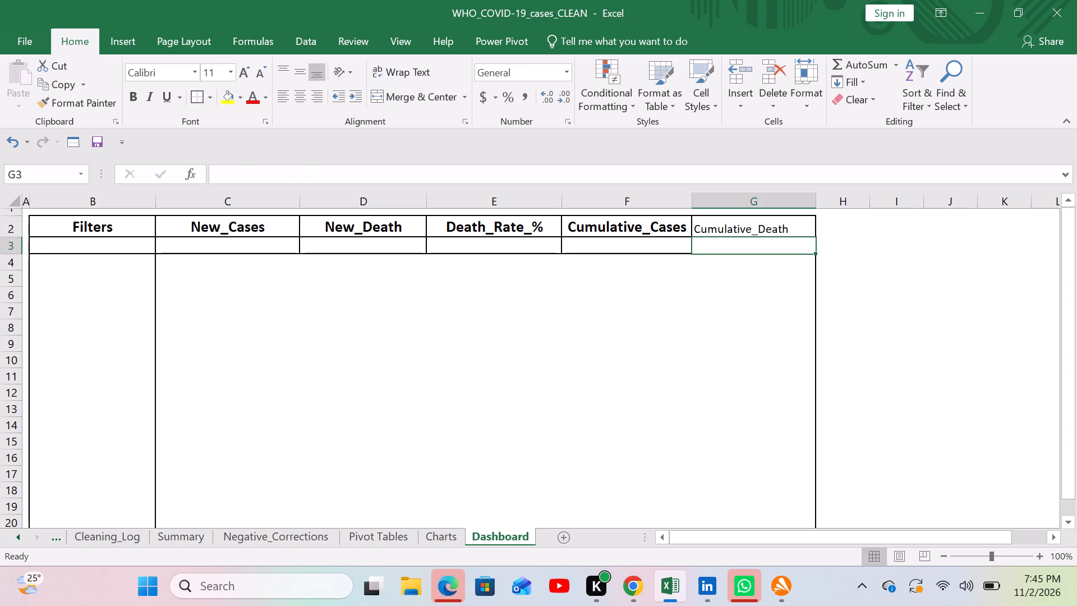
Format the Cumulative_Death heading in G2 as 14 pt bold, centred horizontally and vertically.
key(Up)
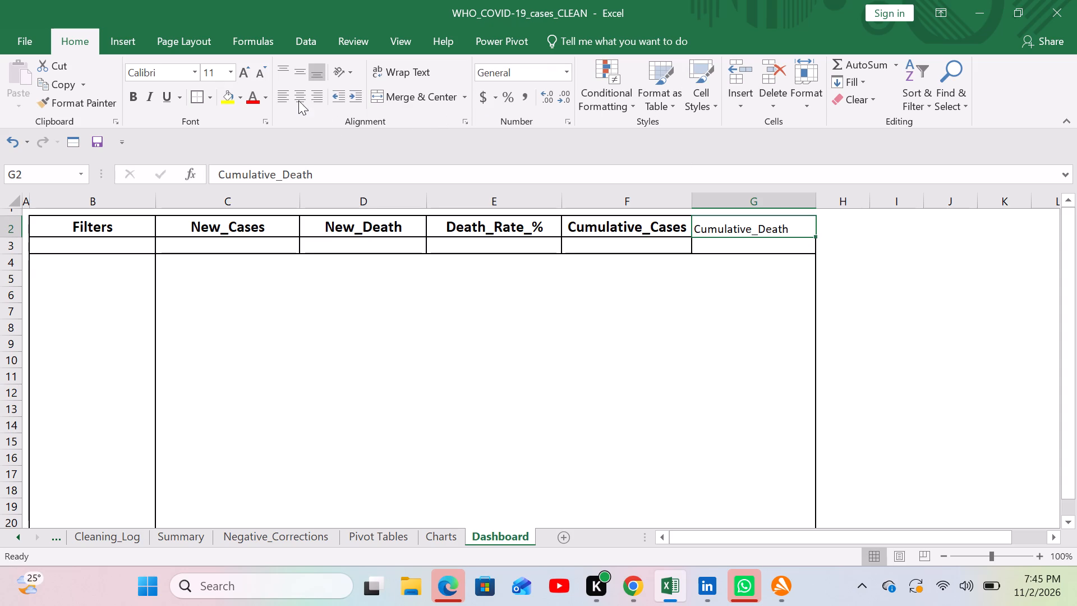
click(298, 100)
click(297, 65)
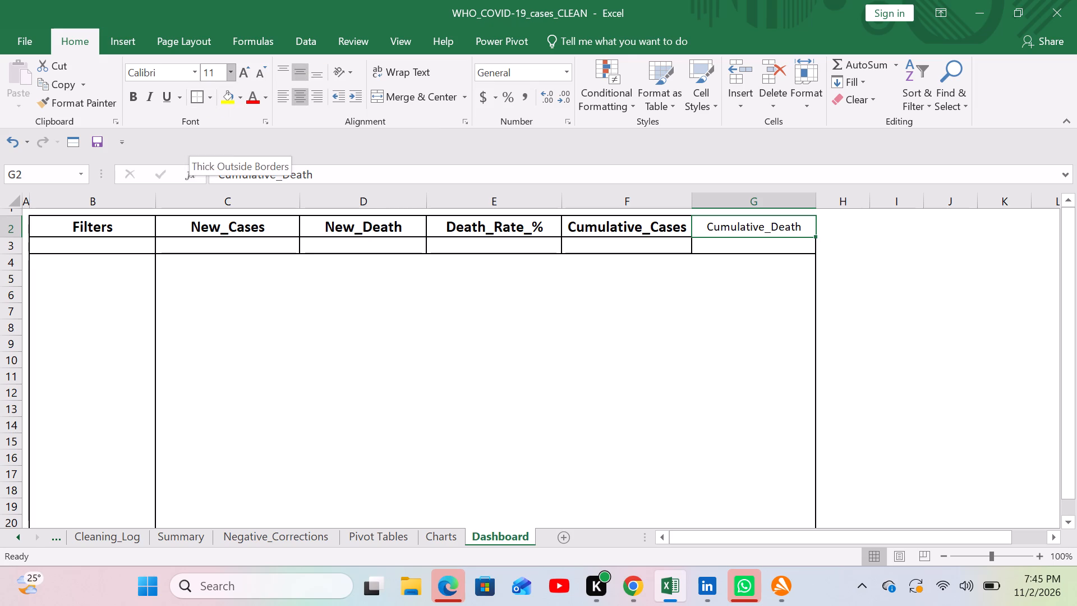
click(234, 72)
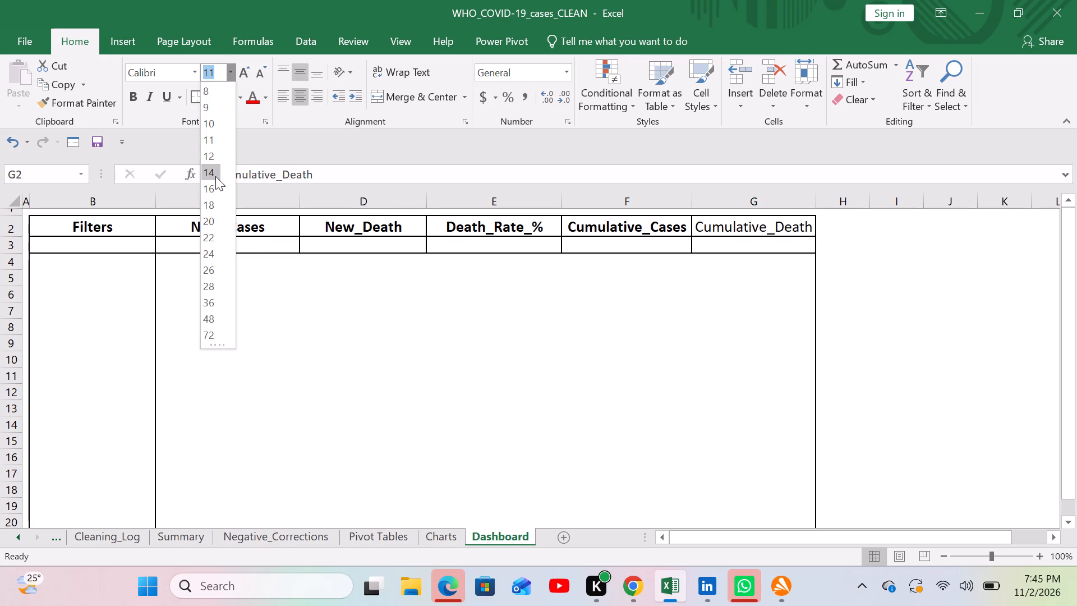
click(215, 176)
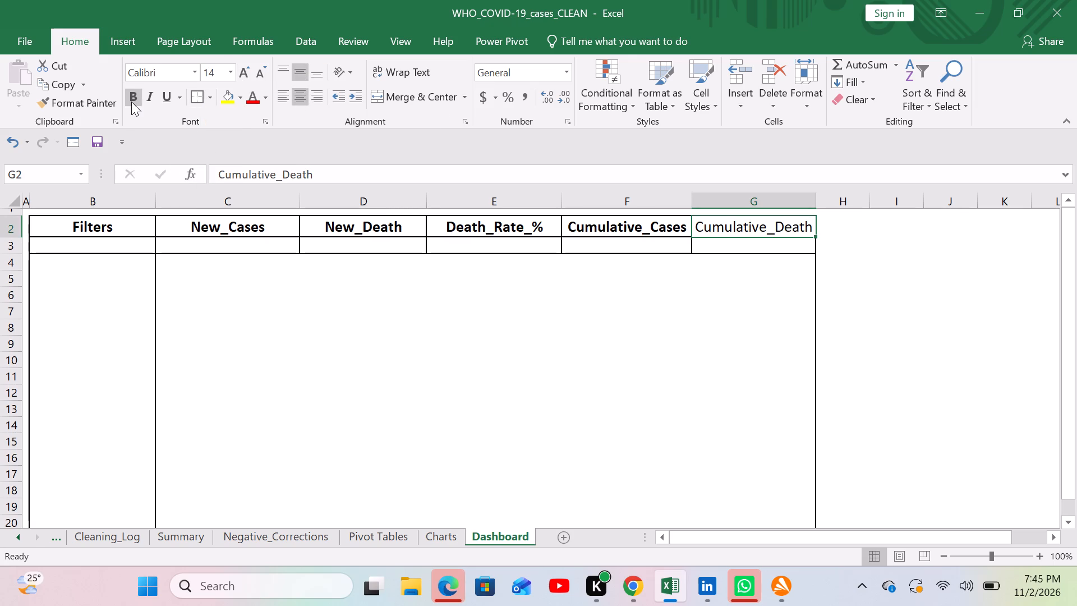
click(131, 101)
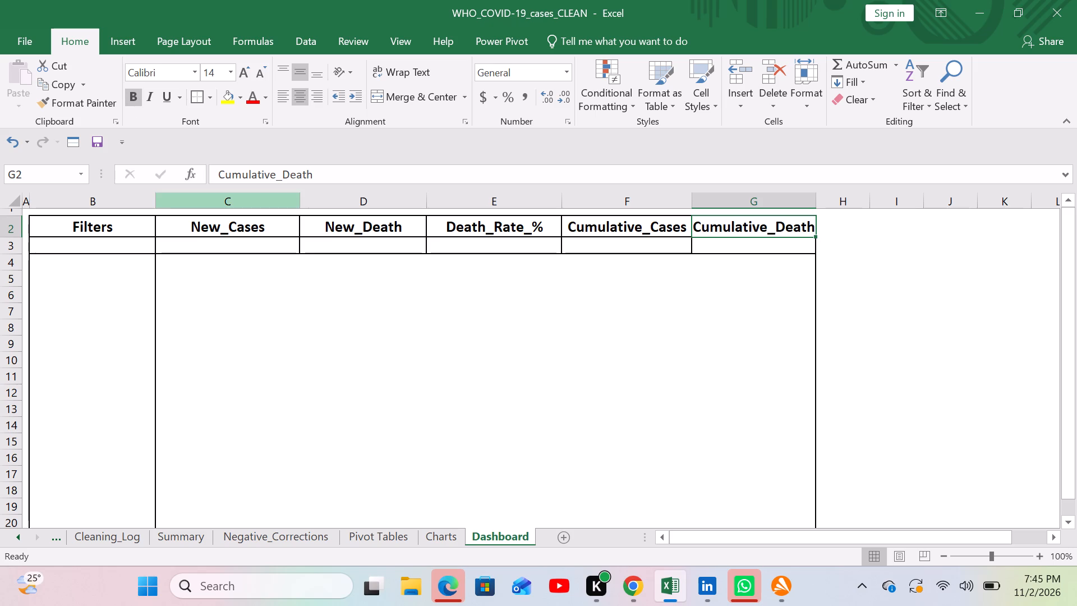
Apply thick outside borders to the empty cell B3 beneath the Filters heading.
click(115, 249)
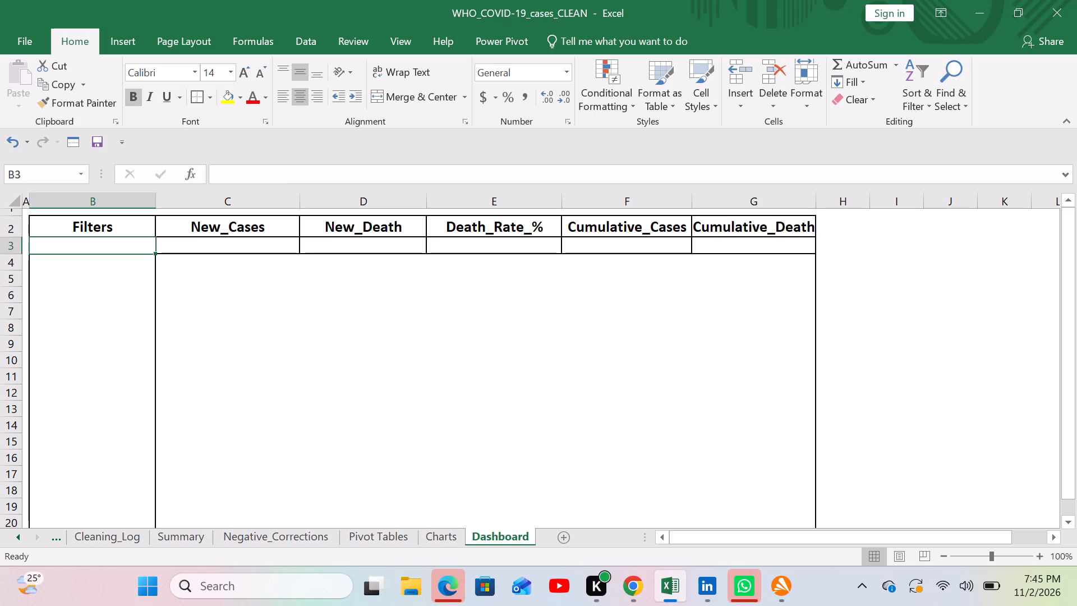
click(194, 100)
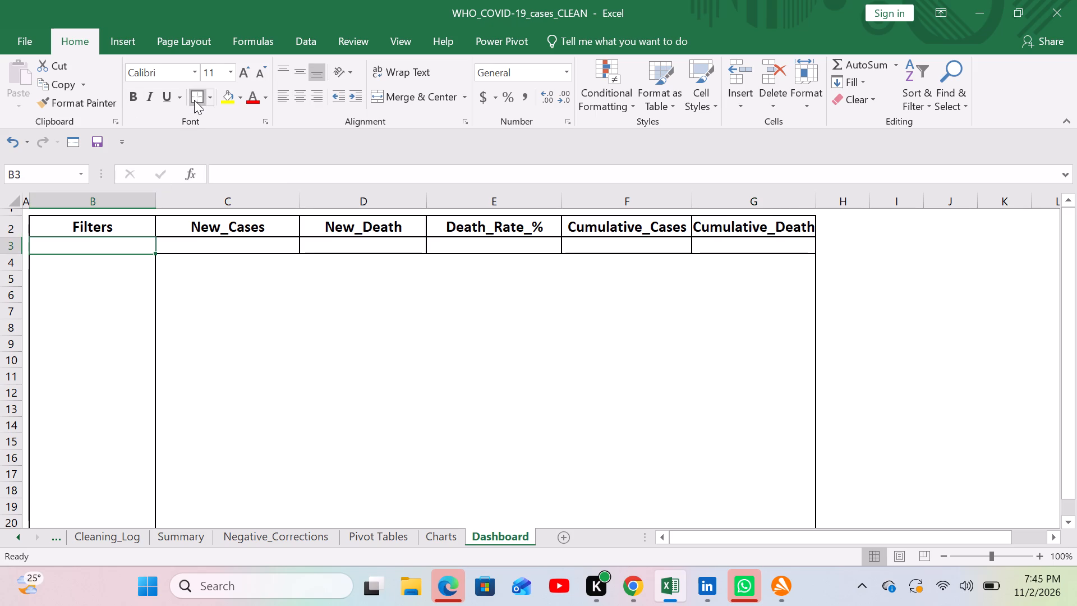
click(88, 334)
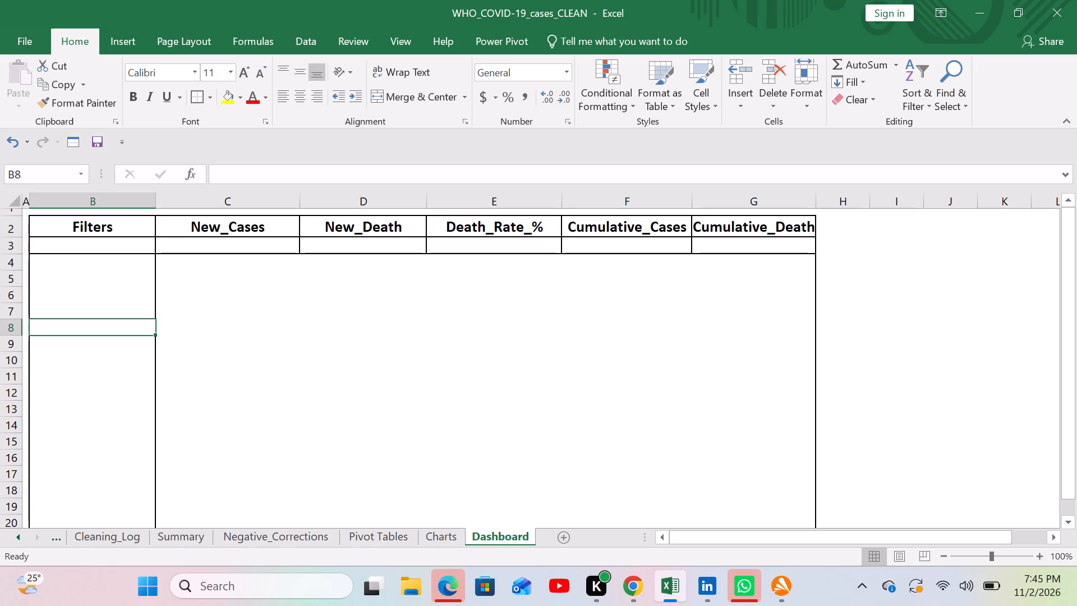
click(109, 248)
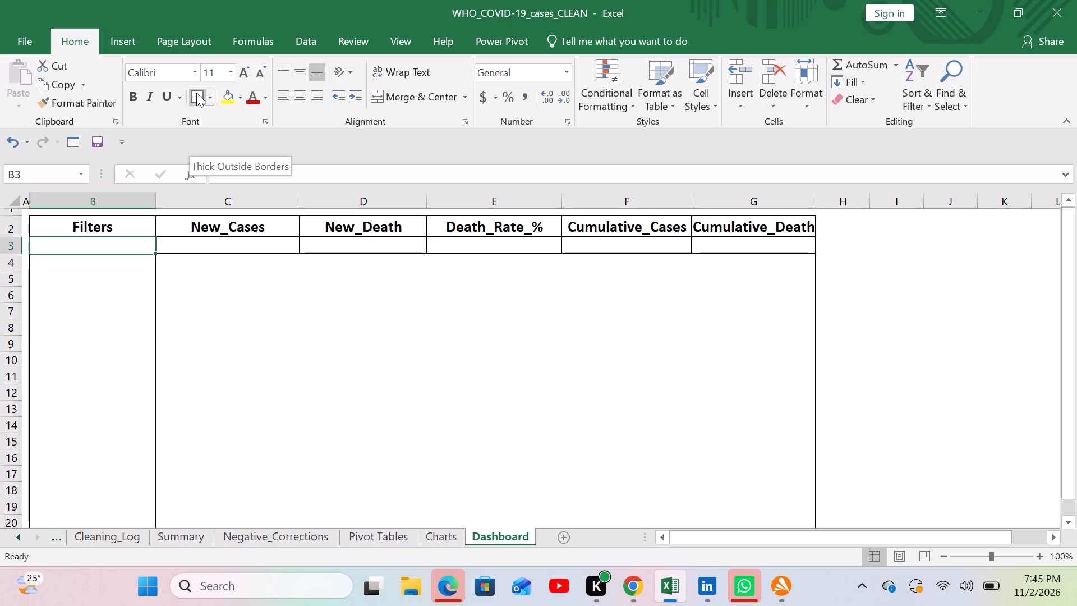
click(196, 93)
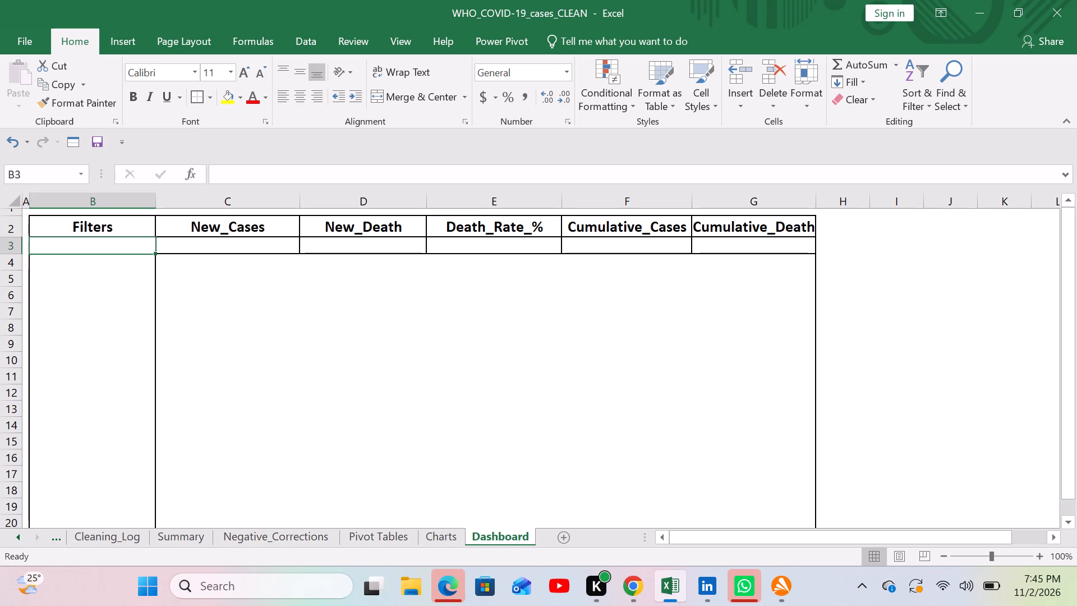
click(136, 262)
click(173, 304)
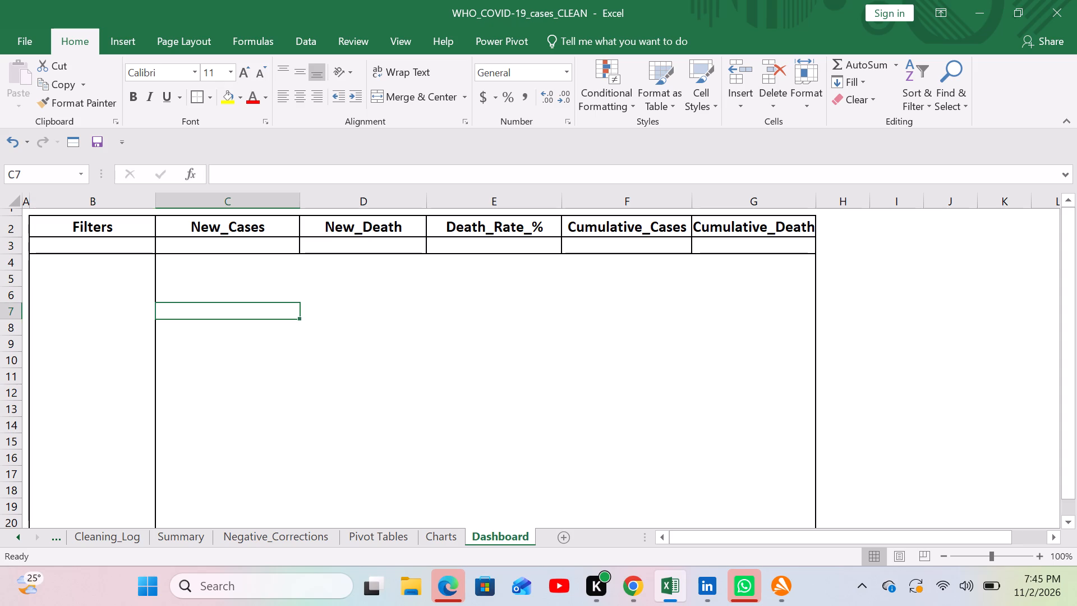
Remove all borders from cell B3 beneath the Filters heading.
click(70, 244)
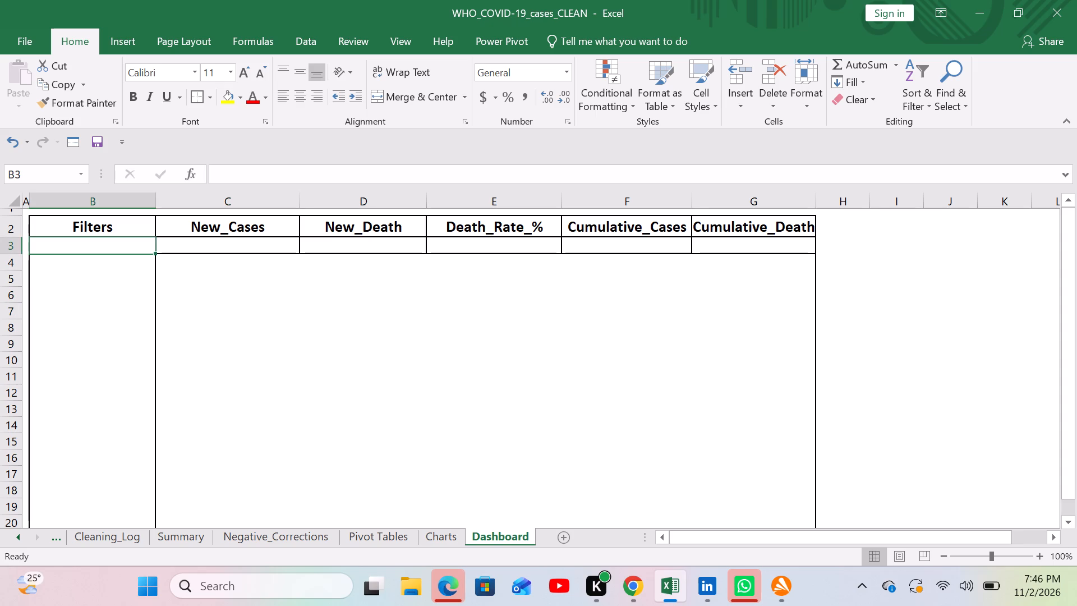
click(207, 102)
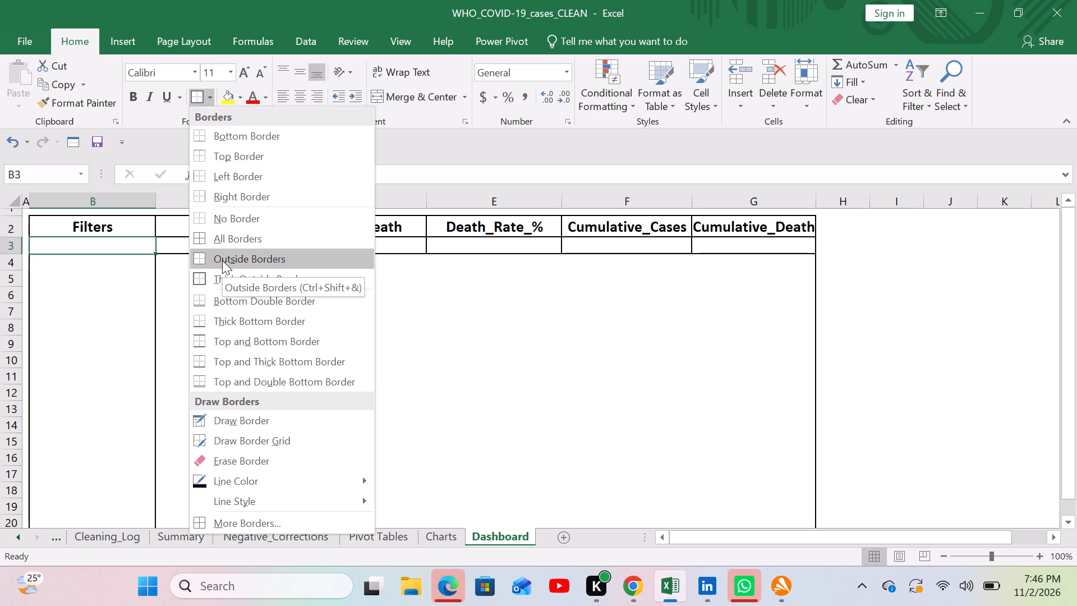
click(241, 215)
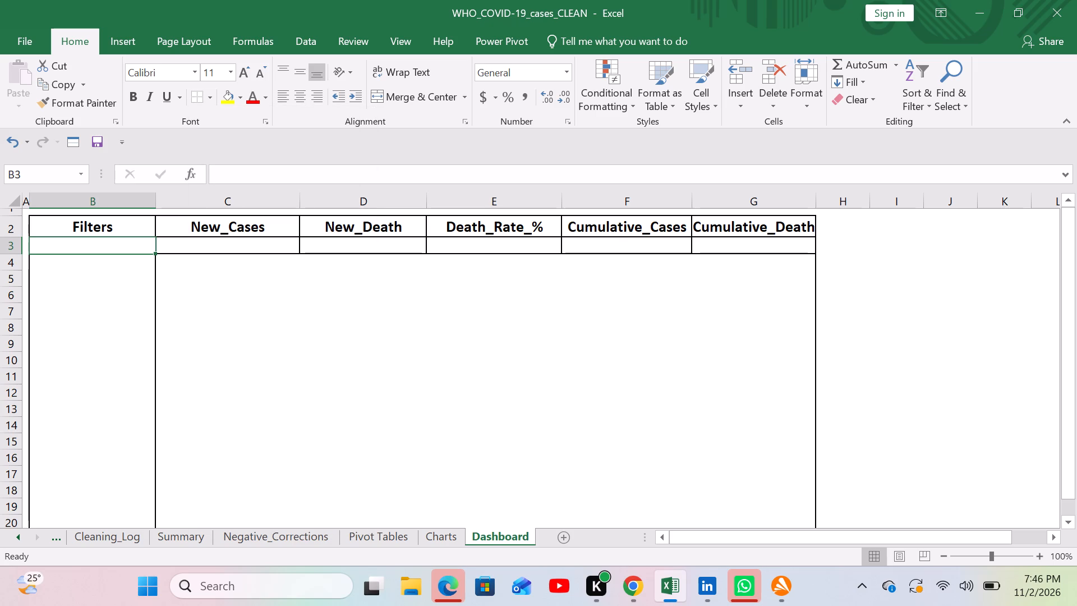
click(114, 272)
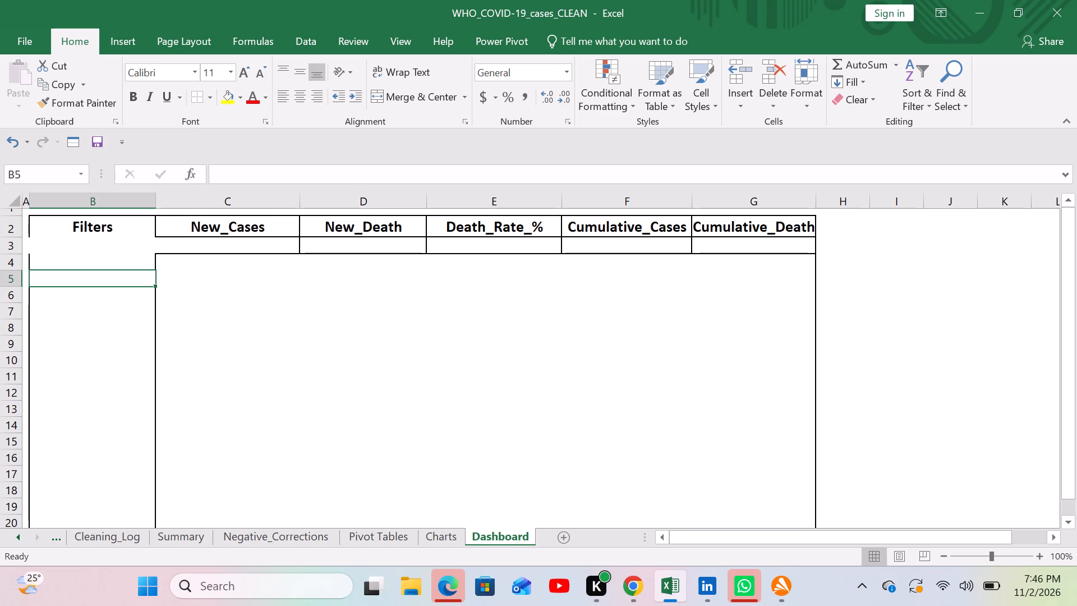
Apply thick outside borders to cell C3 beneath the New_Cases heading.
click(168, 246)
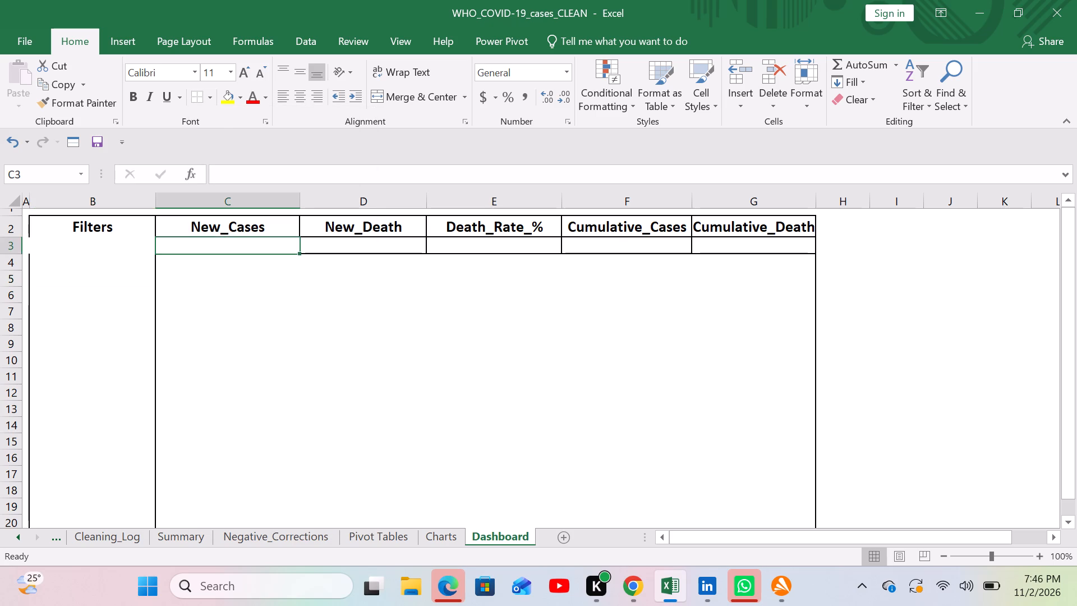
click(210, 98)
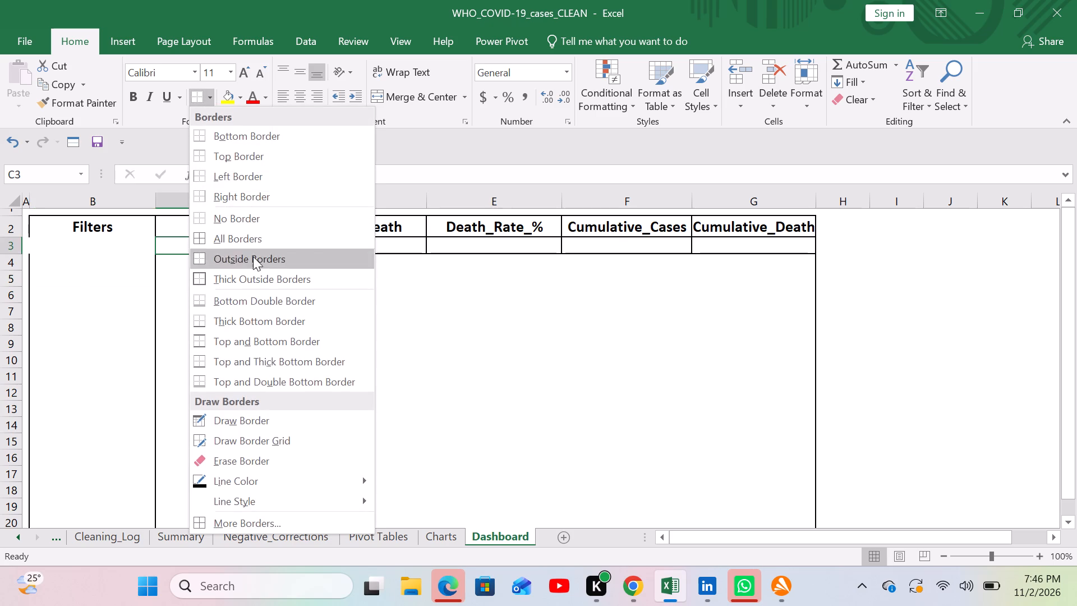
click(259, 279)
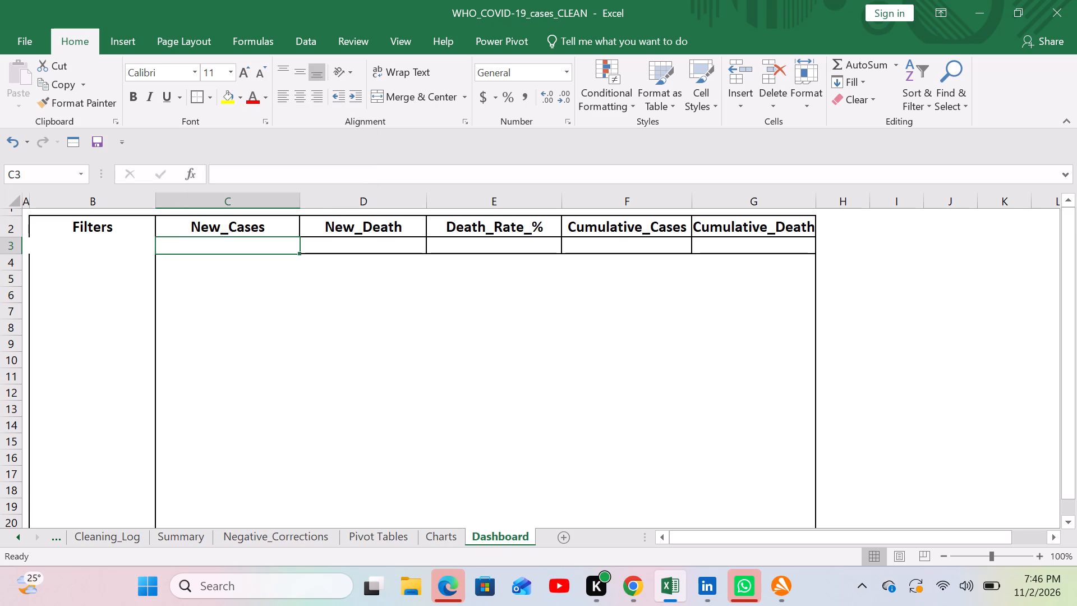
click(40, 247)
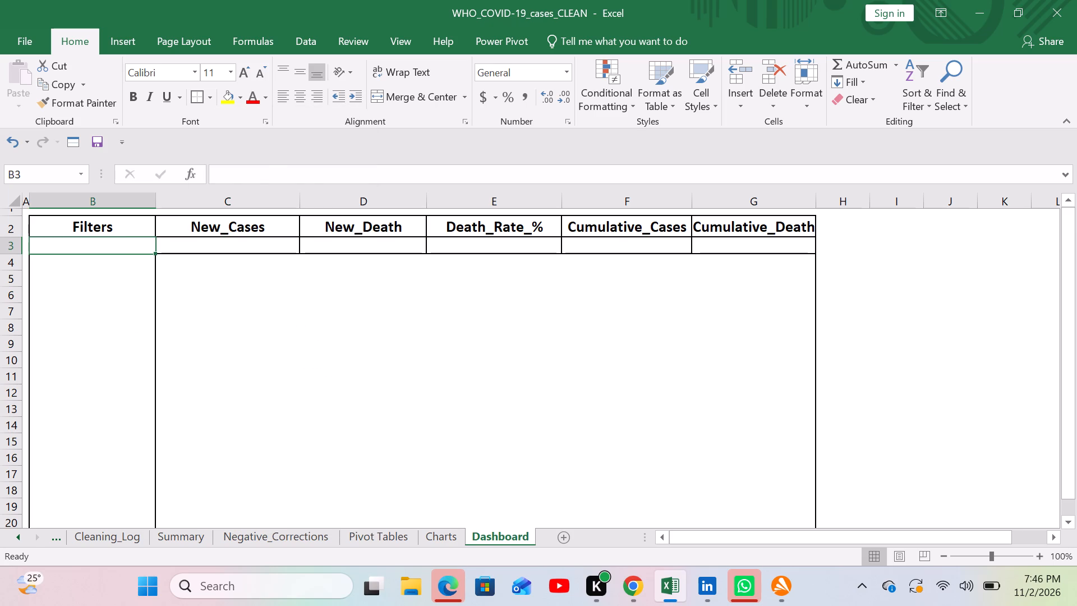
click(53, 294)
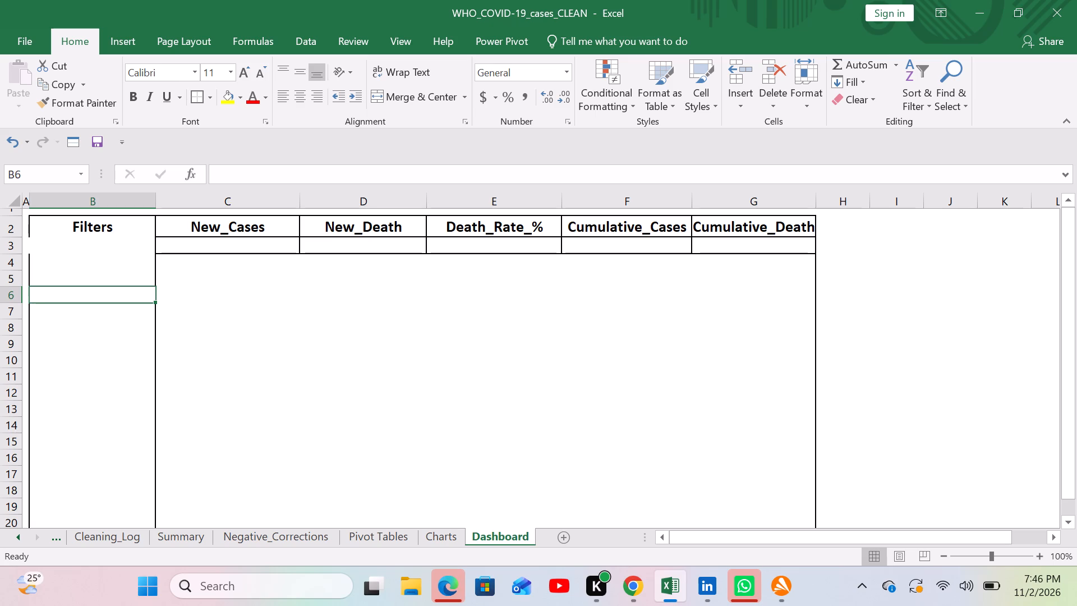
Enclose the Filters heading and the blank cell below it (B2:B3) in one thick outside border.
click(38, 226)
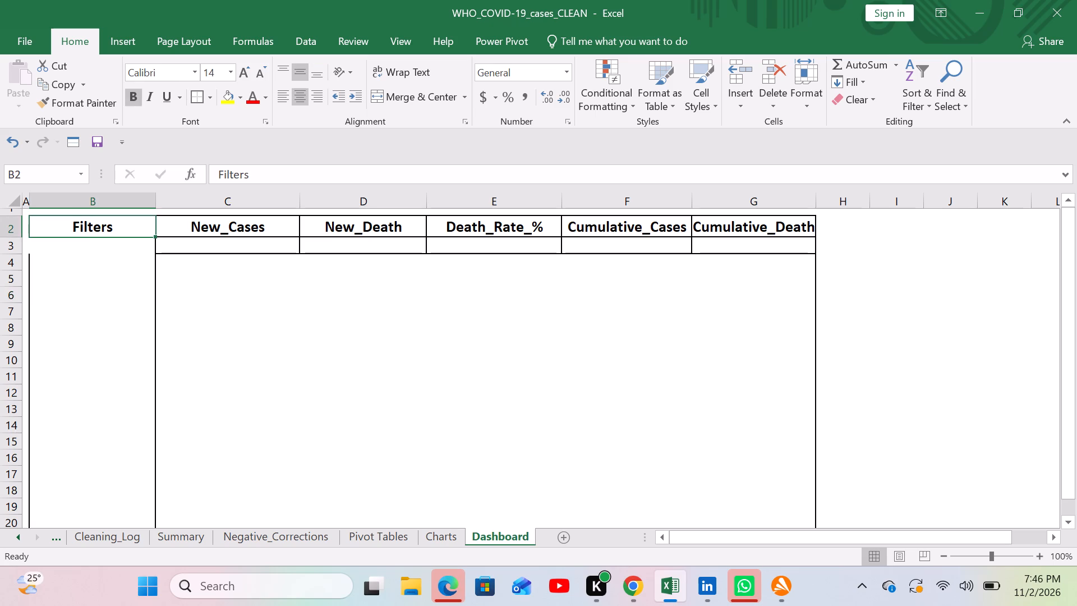
drag(38, 226, 50, 246)
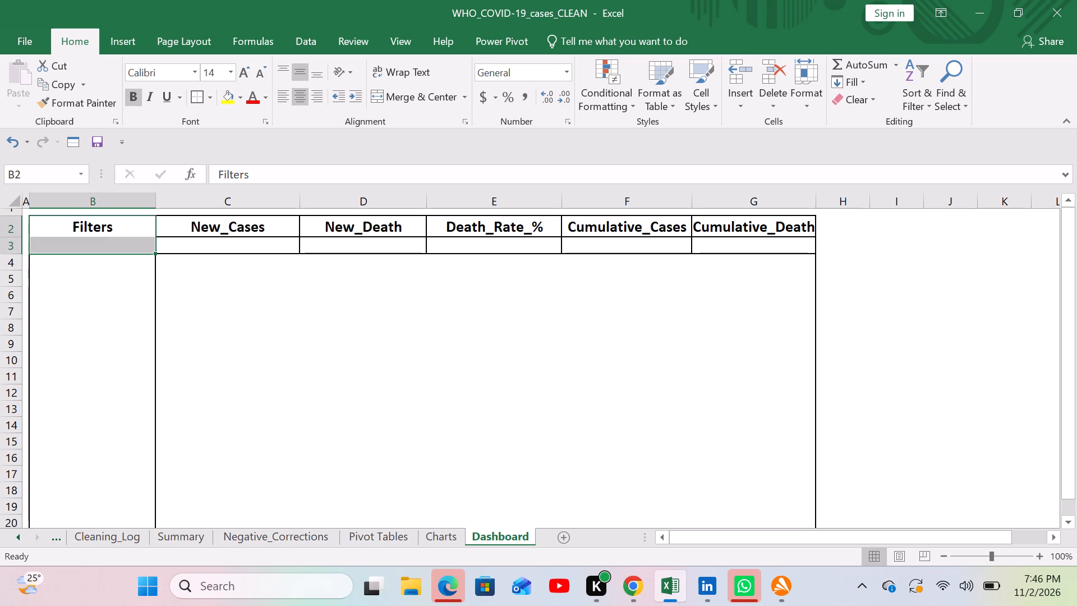
click(195, 98)
click(203, 302)
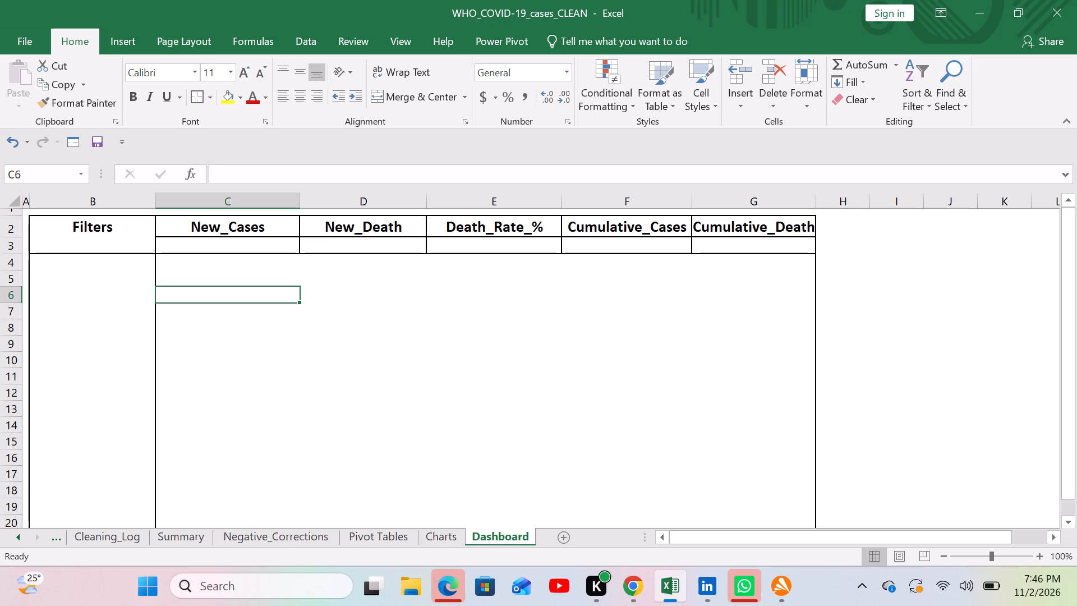
click(201, 263)
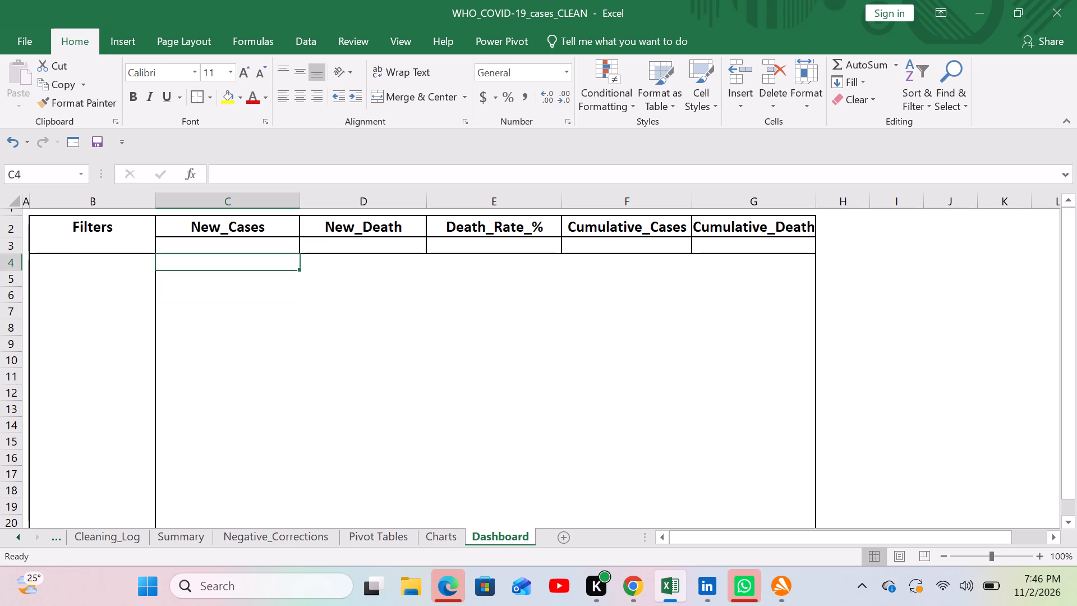
click(85, 231)
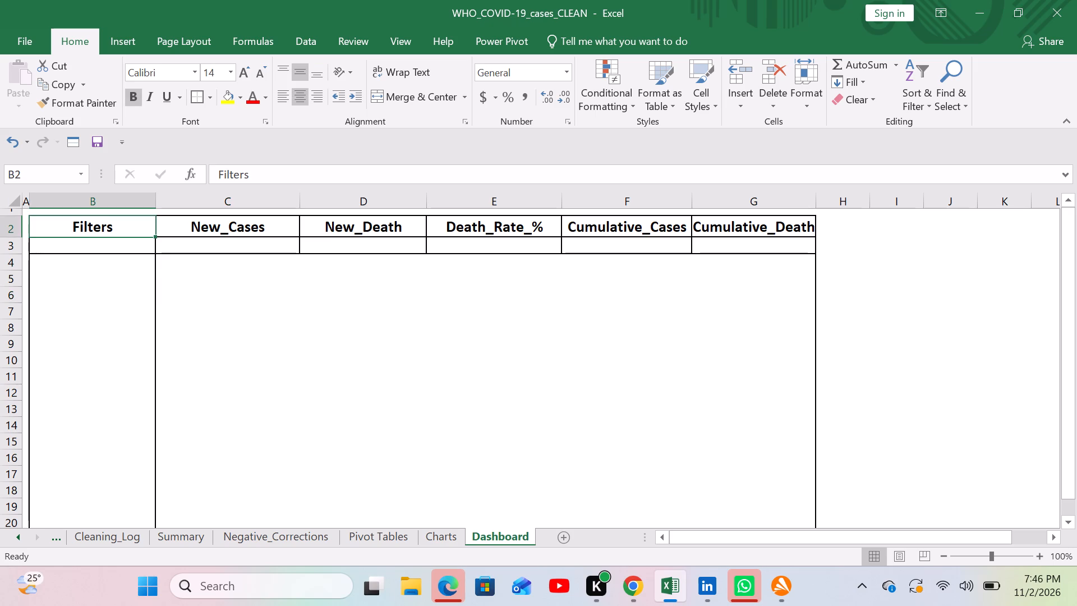
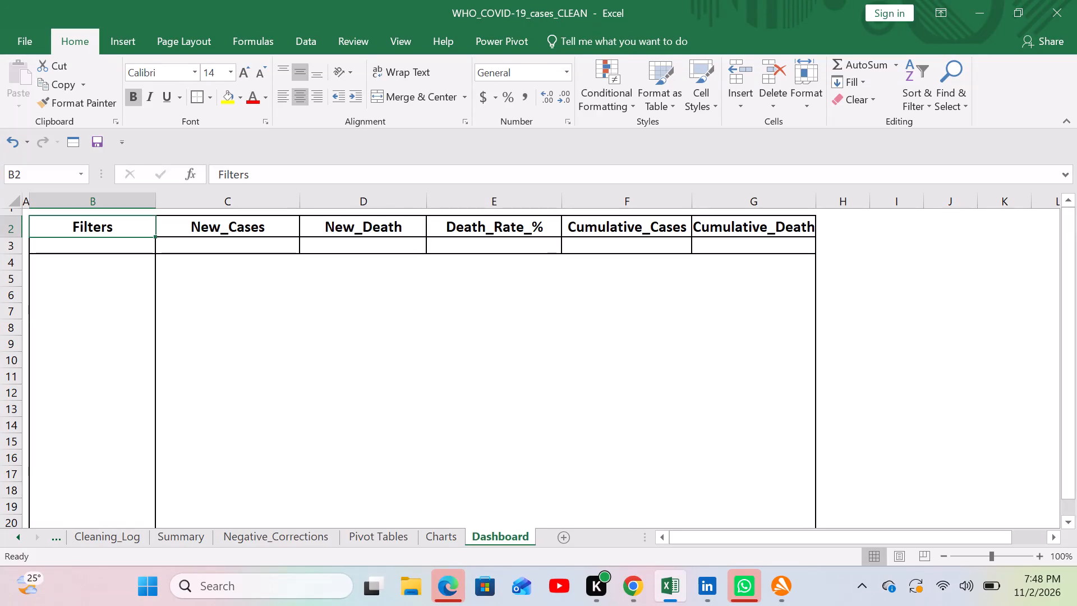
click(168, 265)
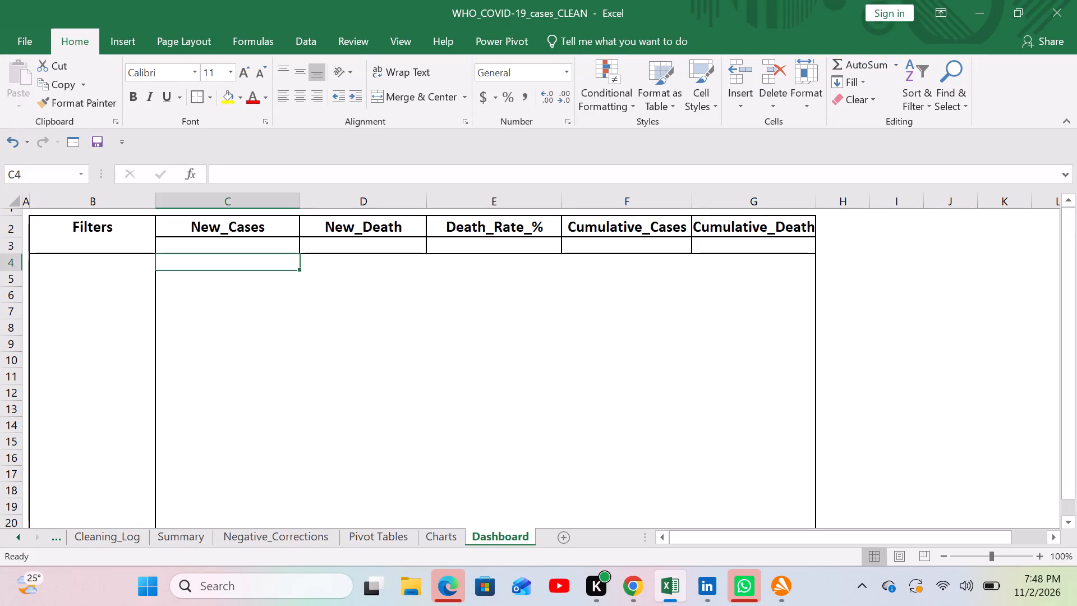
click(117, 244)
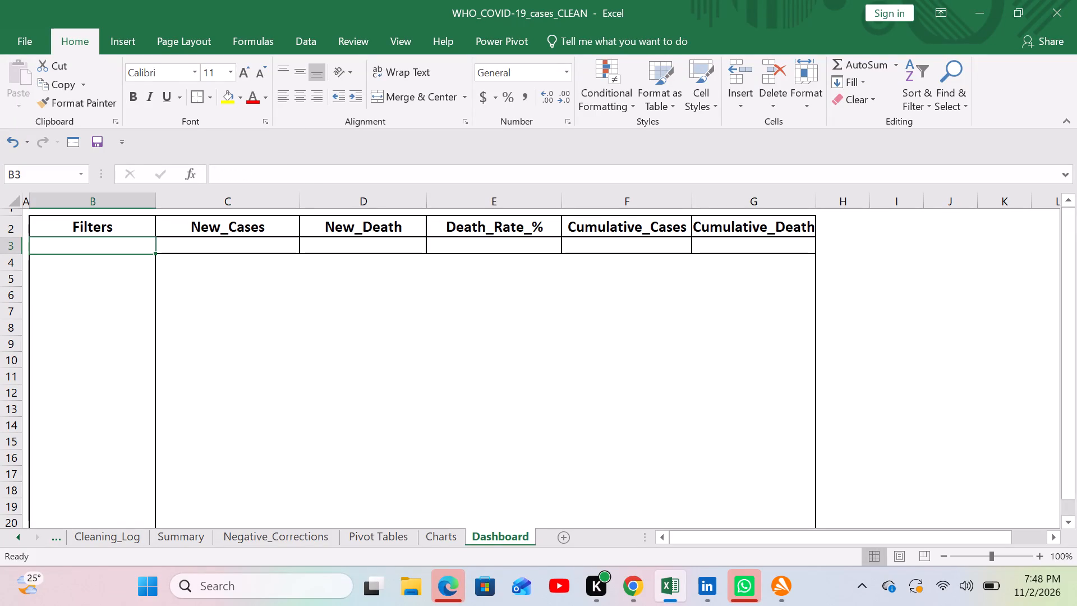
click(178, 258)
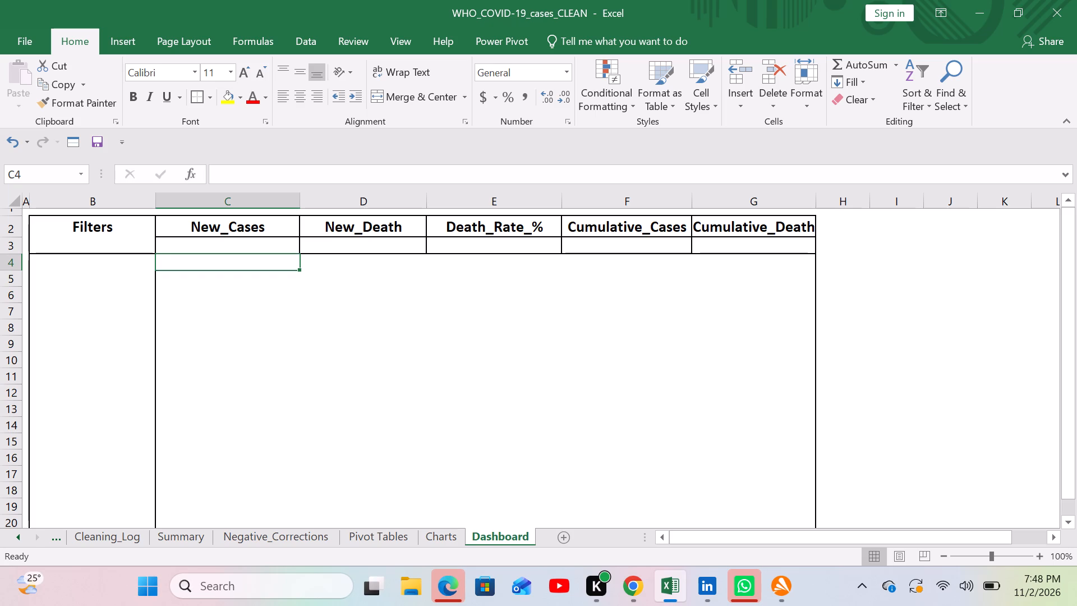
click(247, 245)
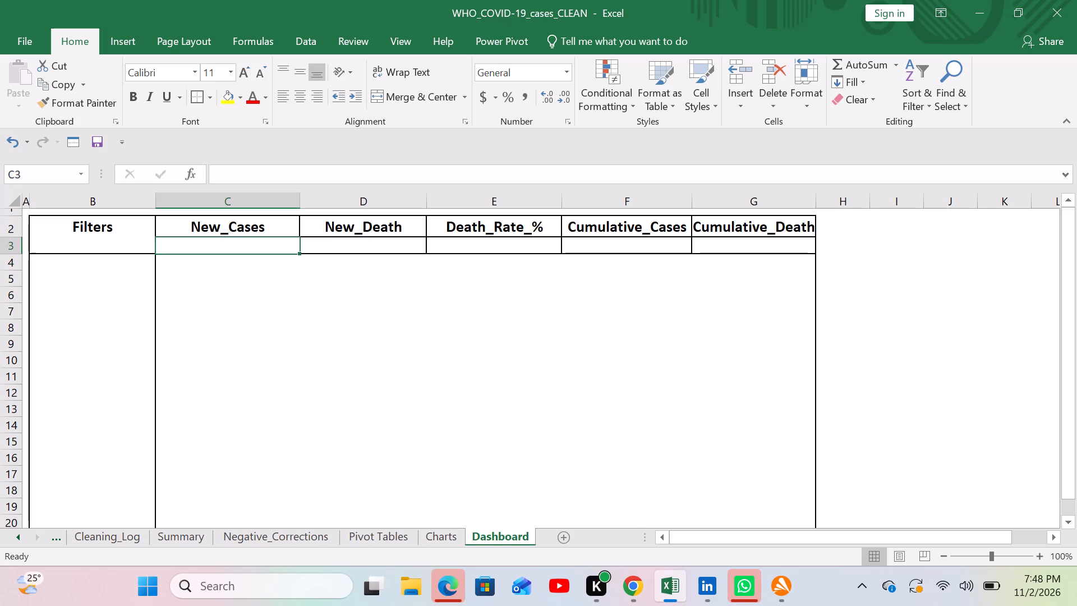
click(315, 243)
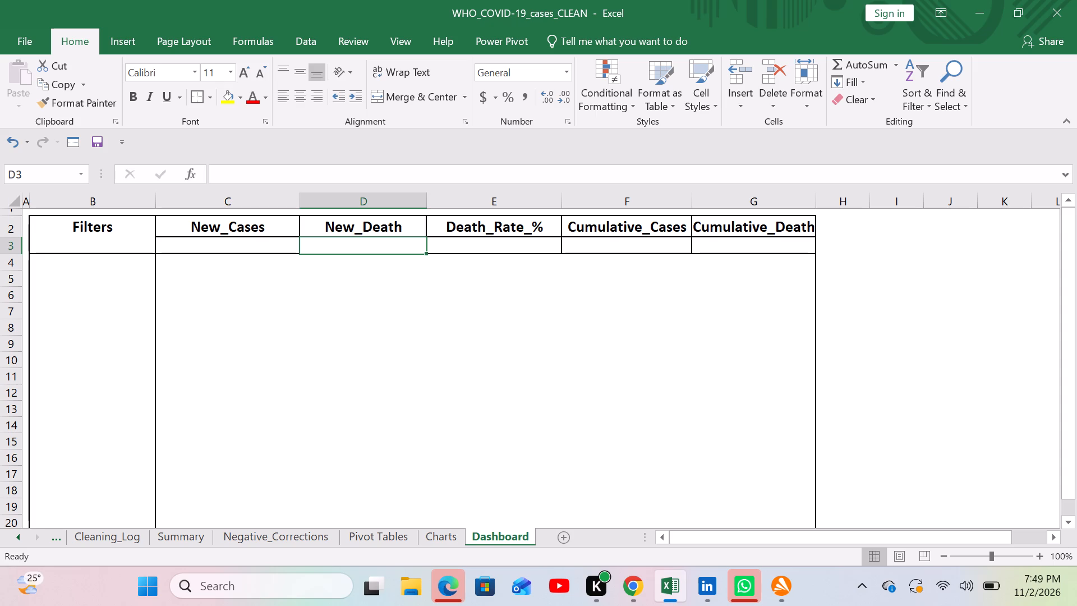
Add a new blank worksheet after the Dashboard sheet.
click(559, 539)
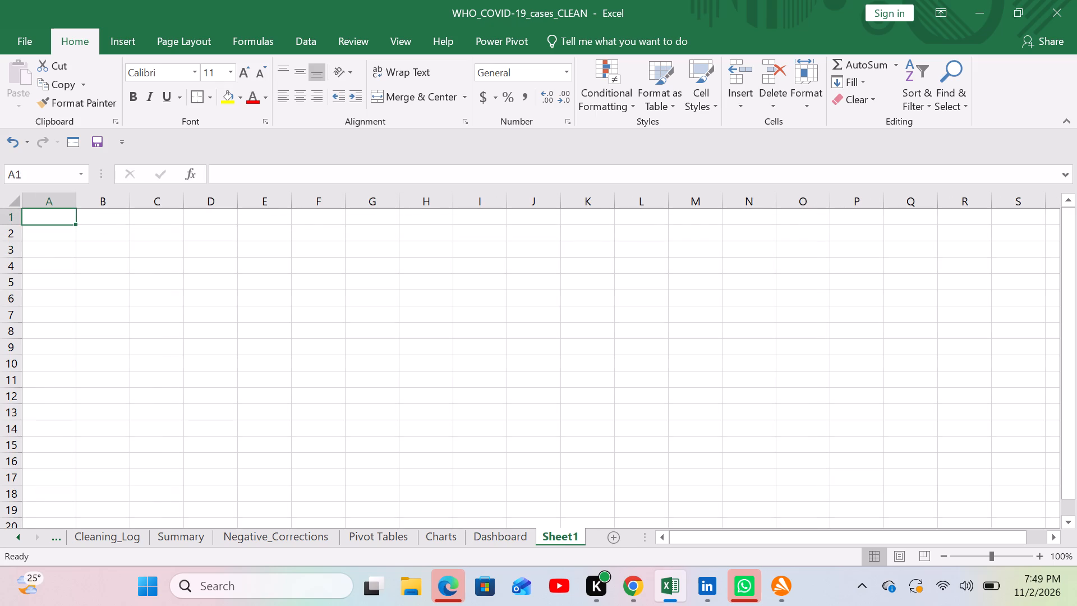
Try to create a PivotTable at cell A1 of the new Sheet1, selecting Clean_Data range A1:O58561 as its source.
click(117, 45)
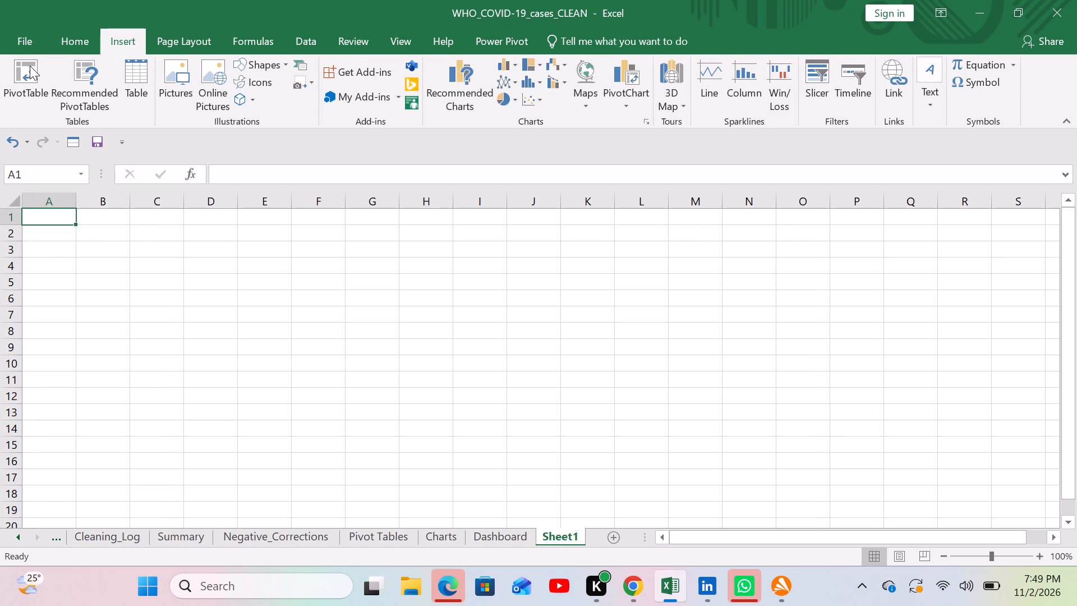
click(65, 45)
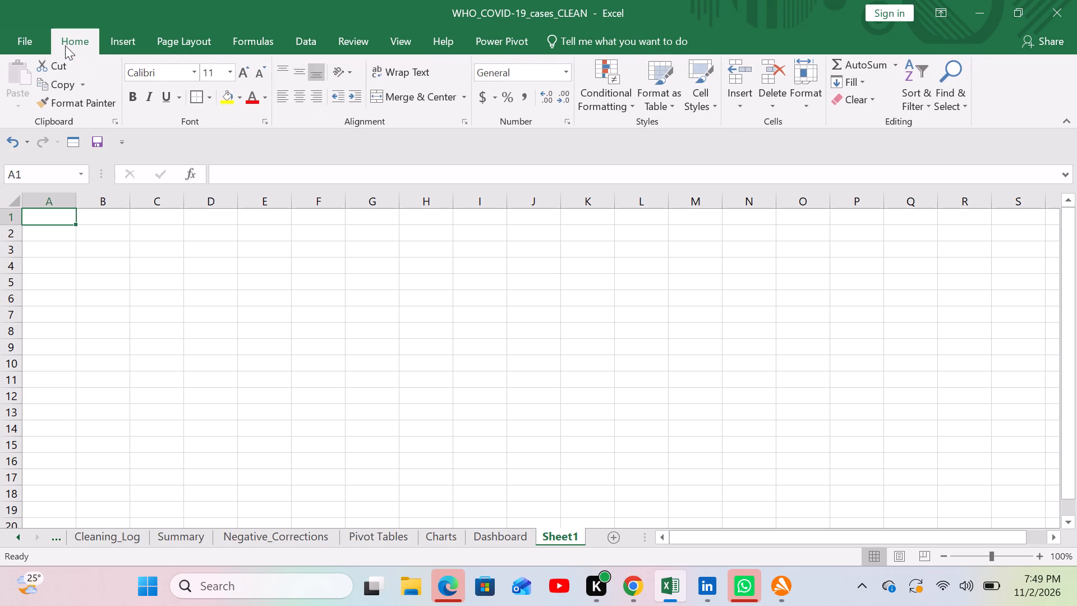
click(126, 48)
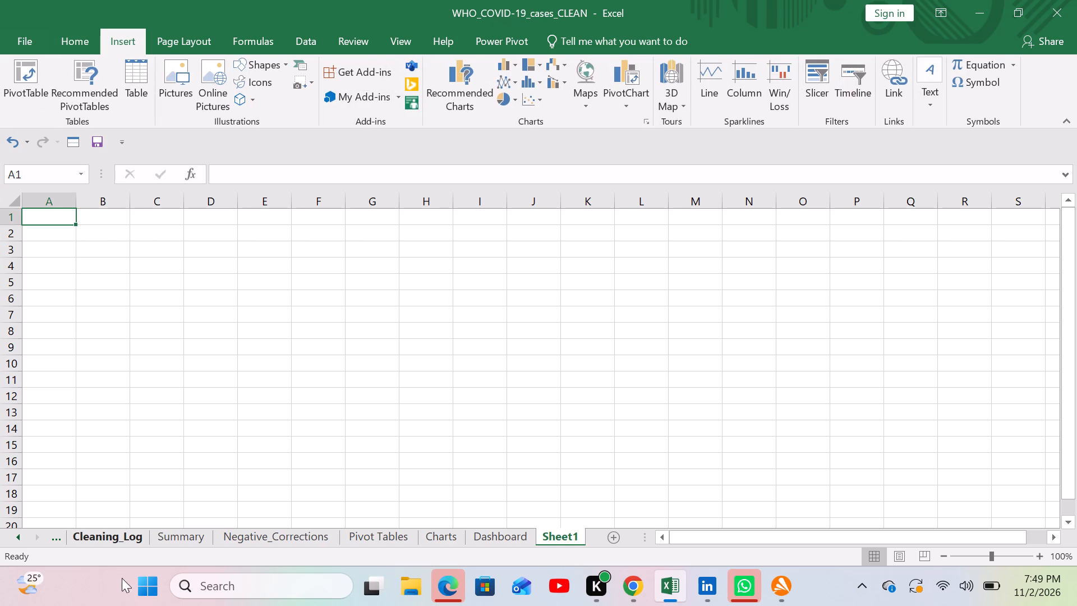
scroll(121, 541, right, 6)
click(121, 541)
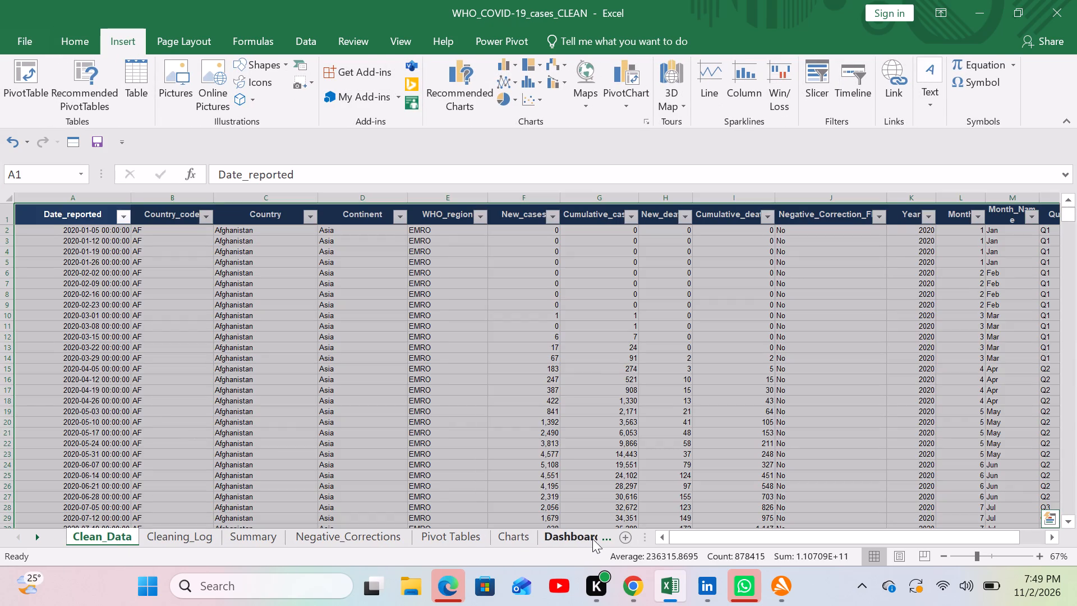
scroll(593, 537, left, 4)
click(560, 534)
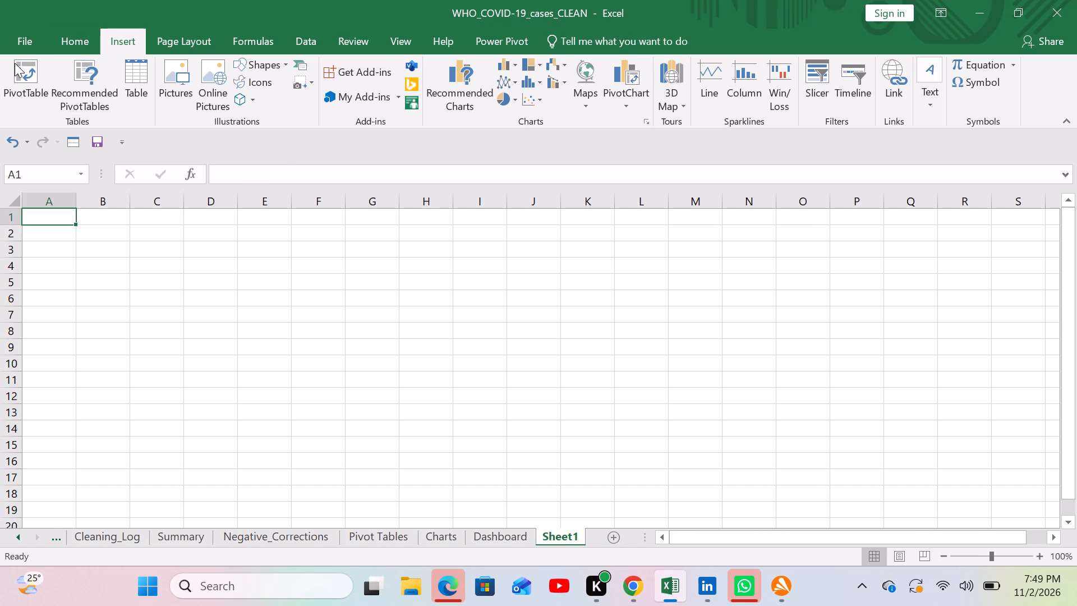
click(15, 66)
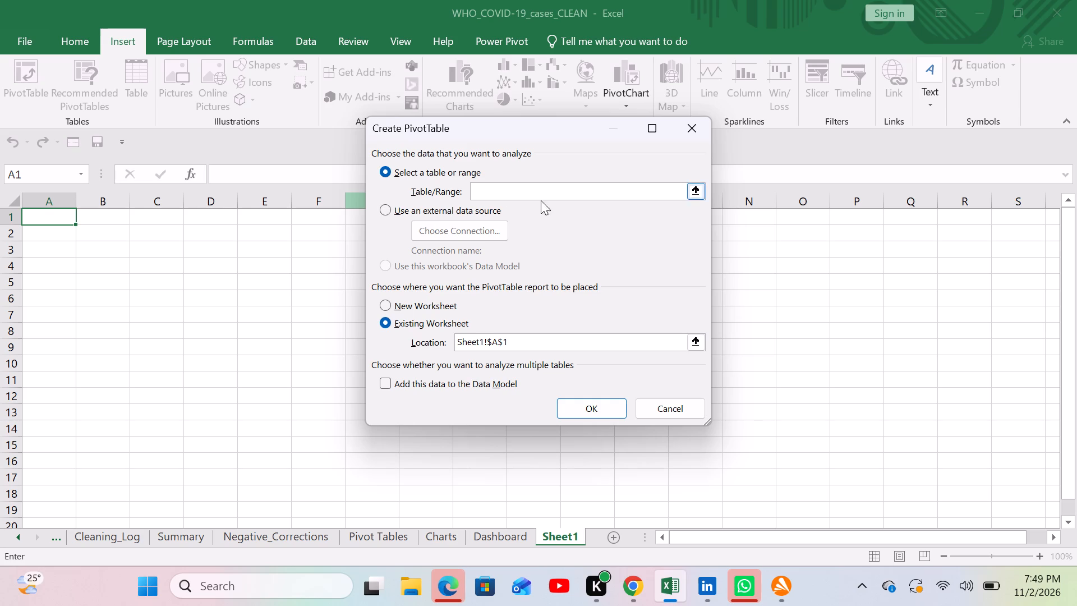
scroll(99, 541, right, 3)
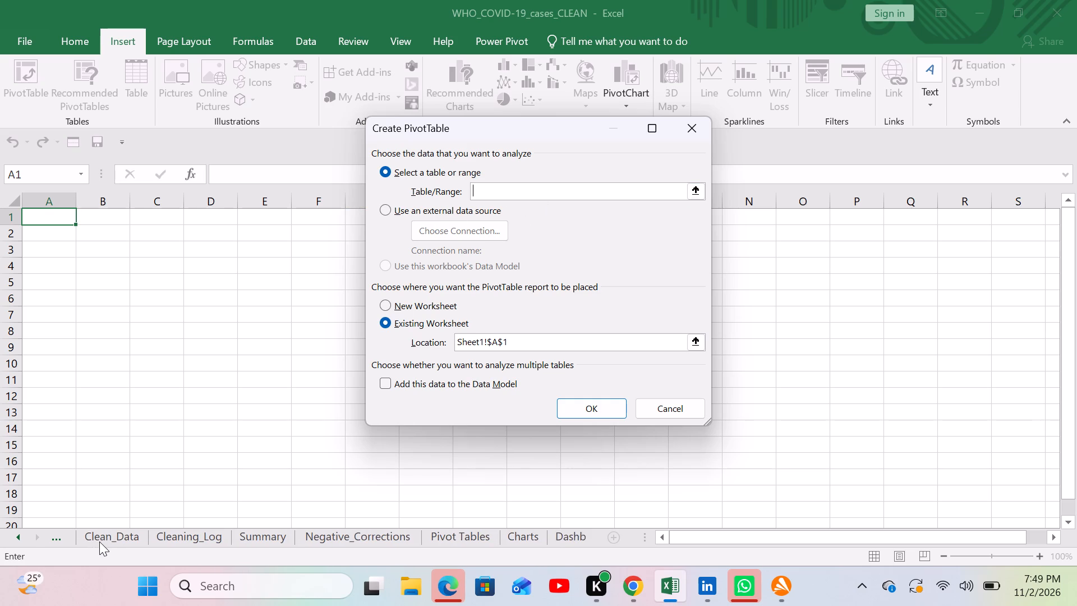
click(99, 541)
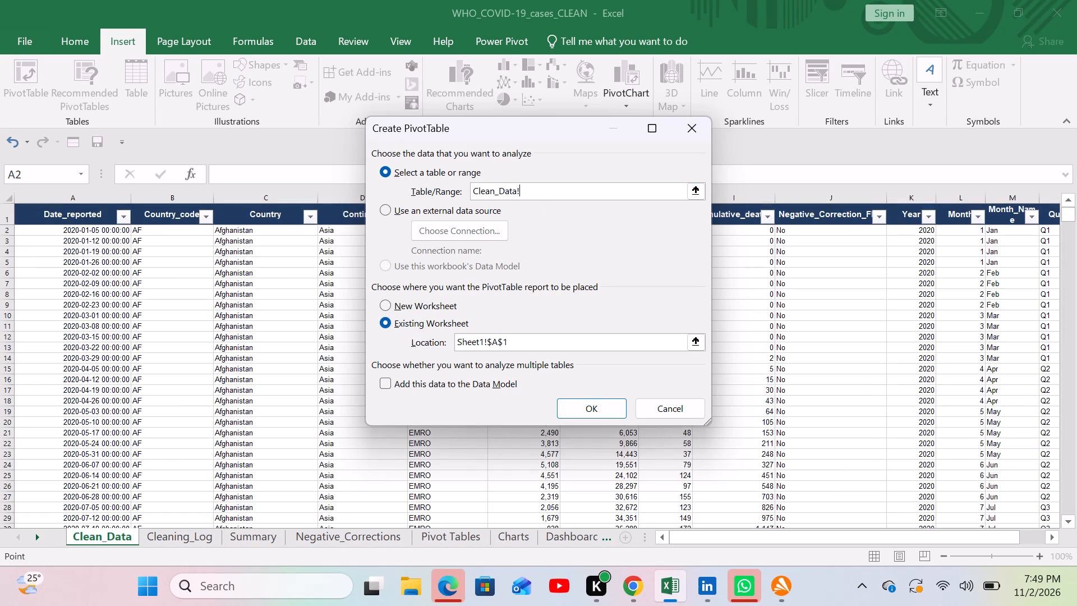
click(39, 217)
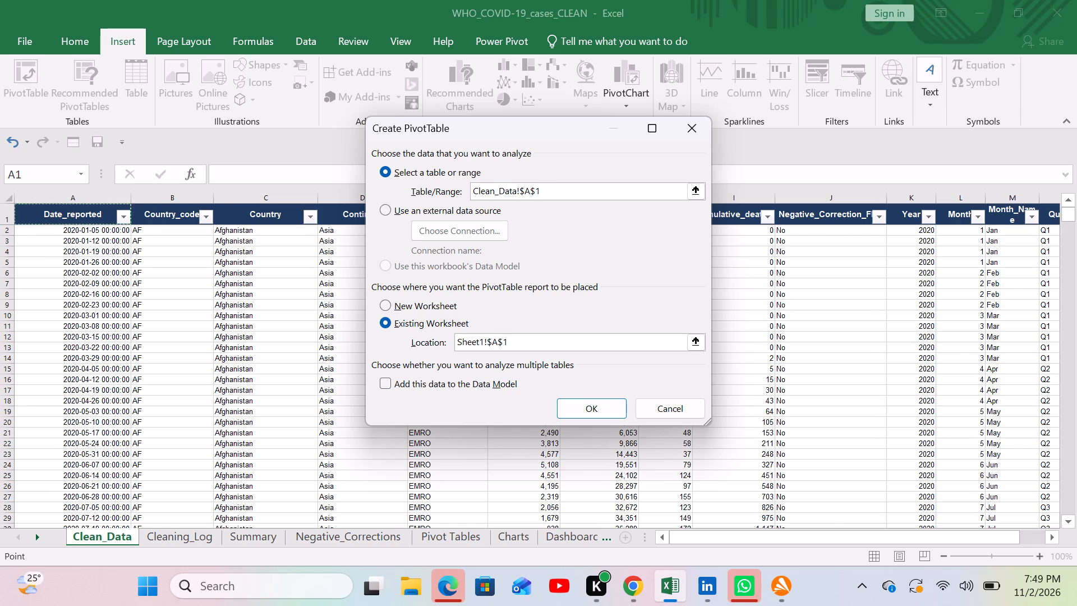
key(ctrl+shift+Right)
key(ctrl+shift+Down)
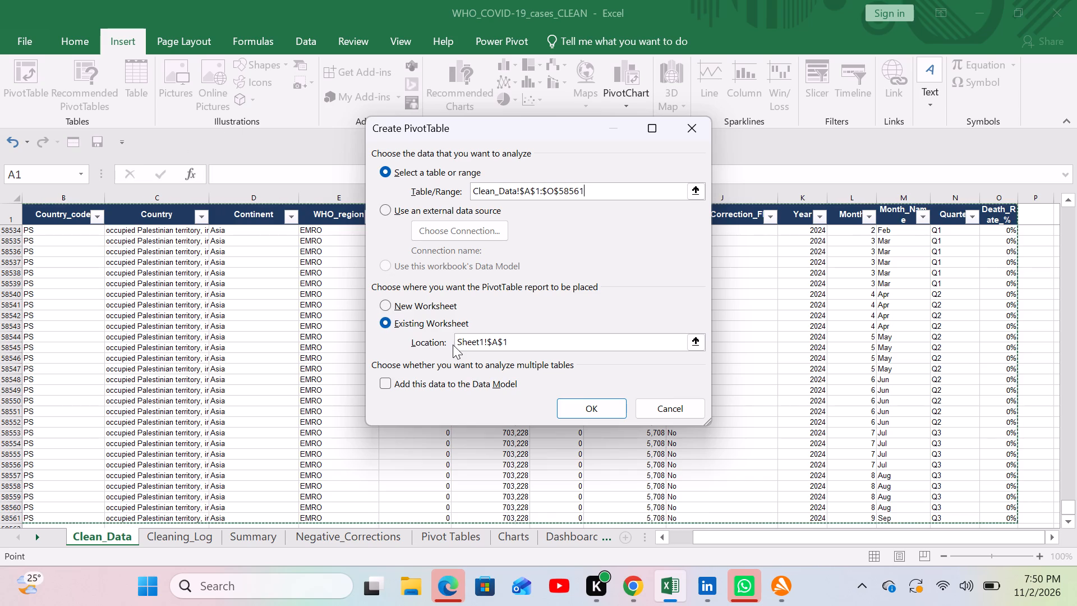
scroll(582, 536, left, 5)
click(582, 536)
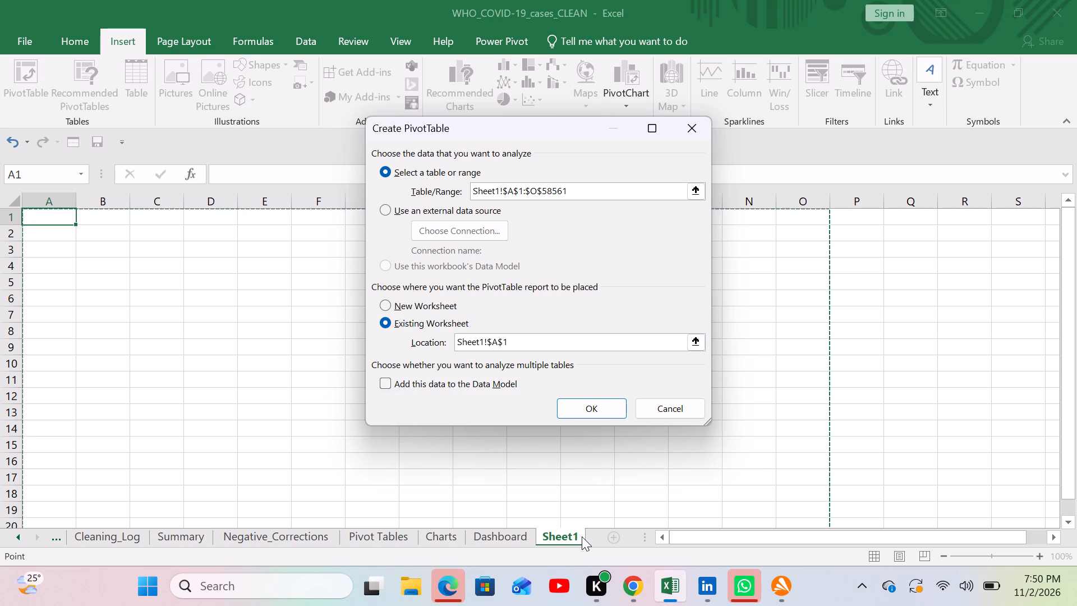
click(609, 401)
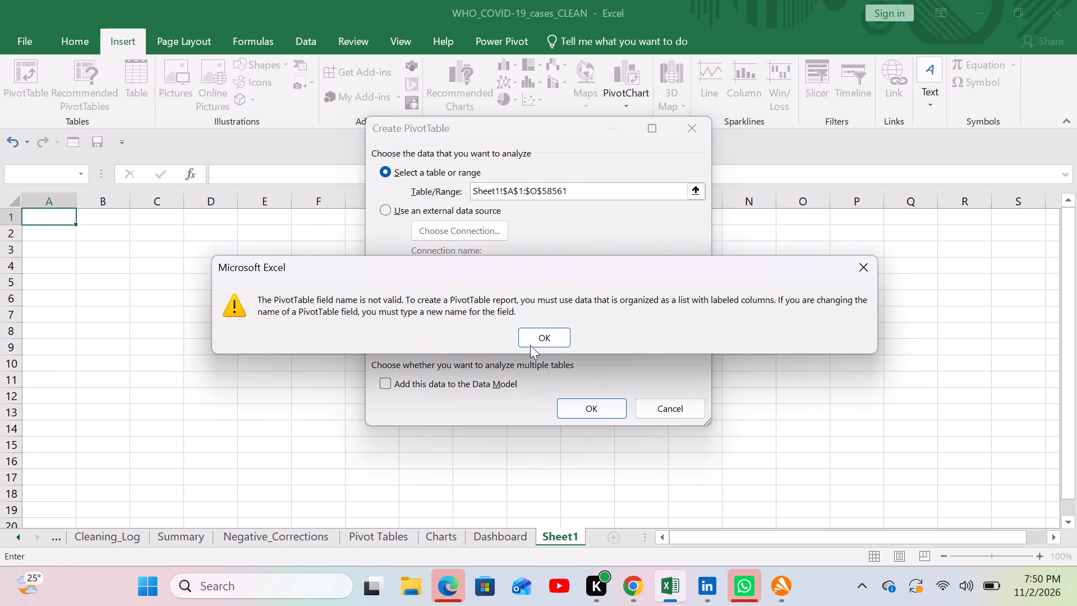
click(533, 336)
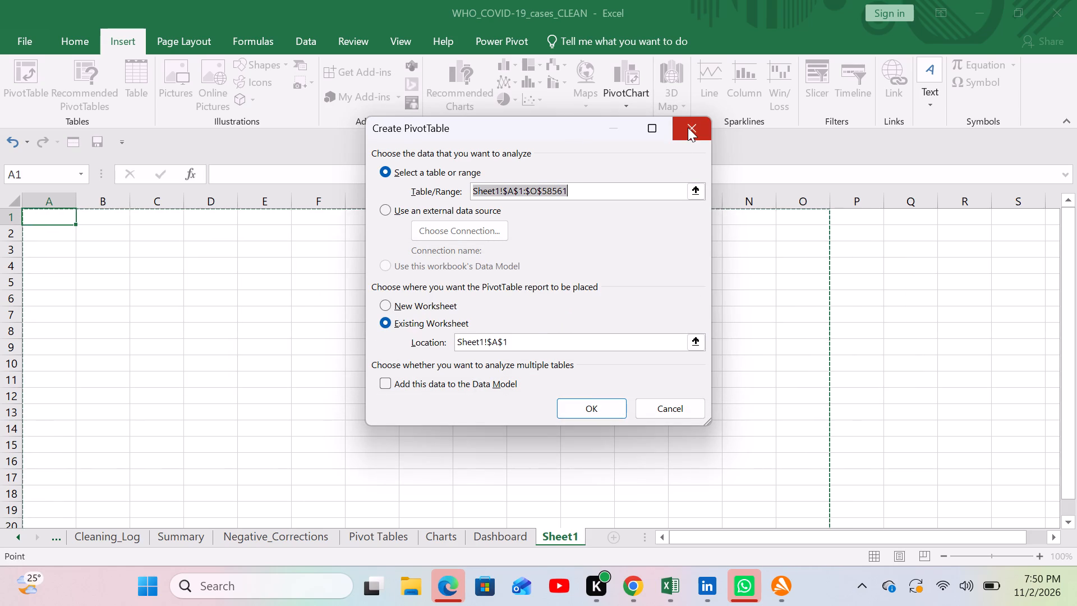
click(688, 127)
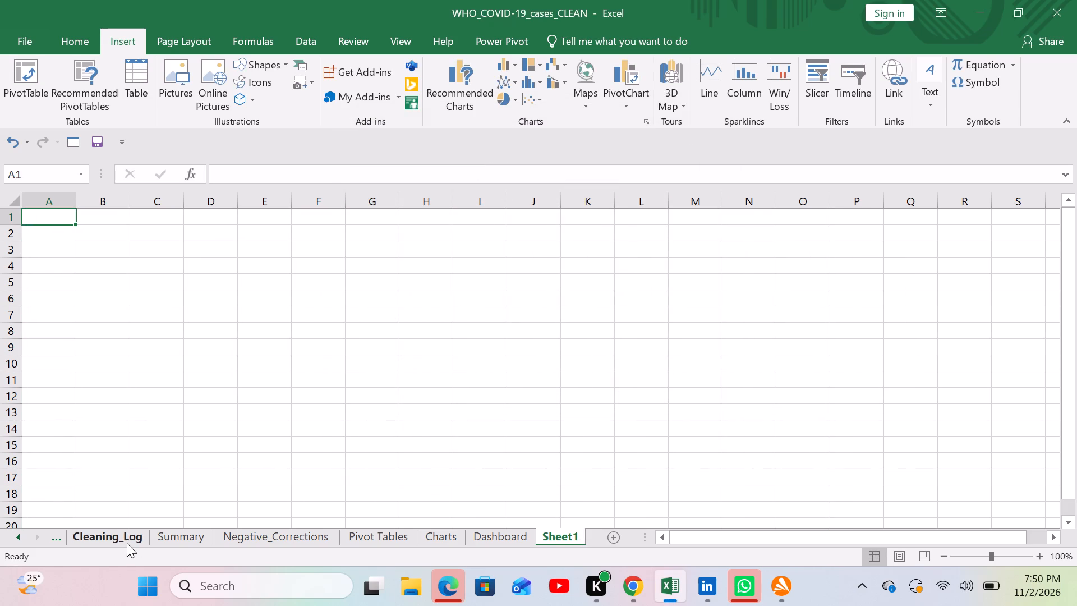
Create a PivotTable from the Clean_Data range A1:O58561, placed on the existing worksheet Sheet1 at cell A1.
scroll(122, 525, right, 7)
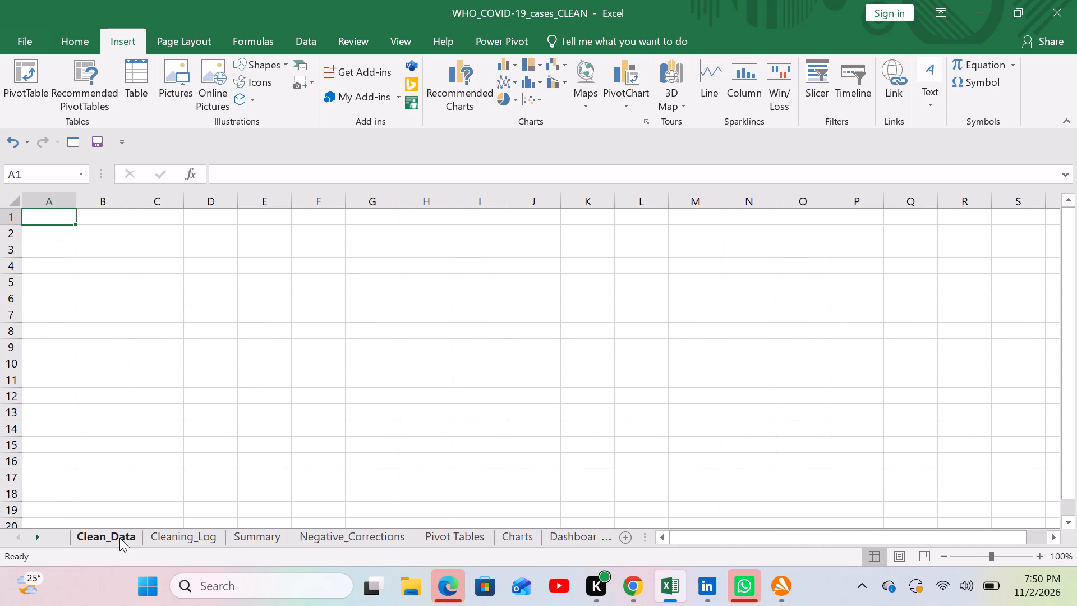
click(119, 538)
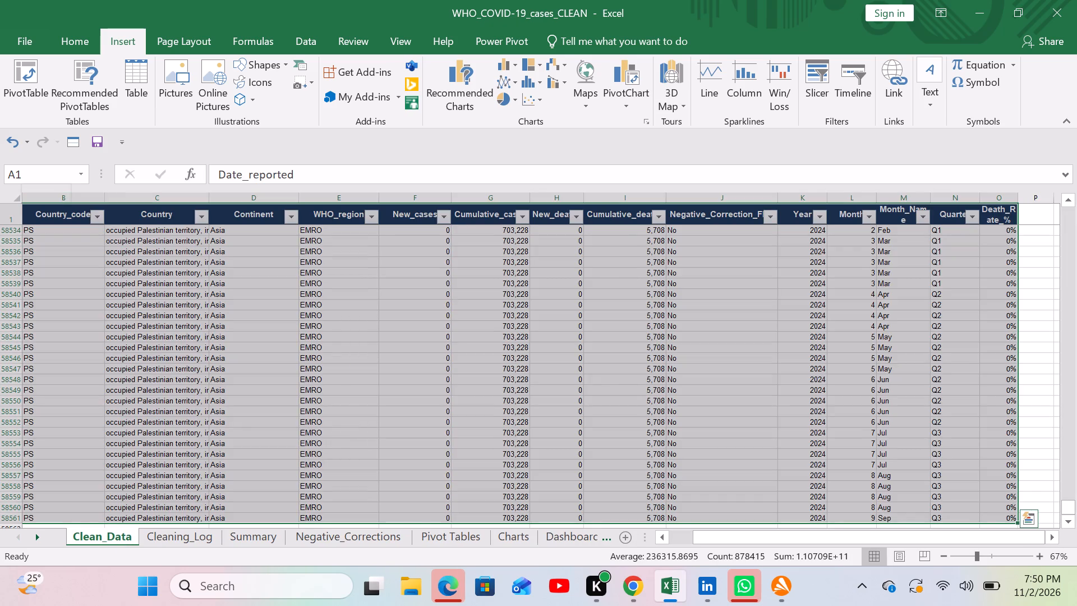
click(31, 69)
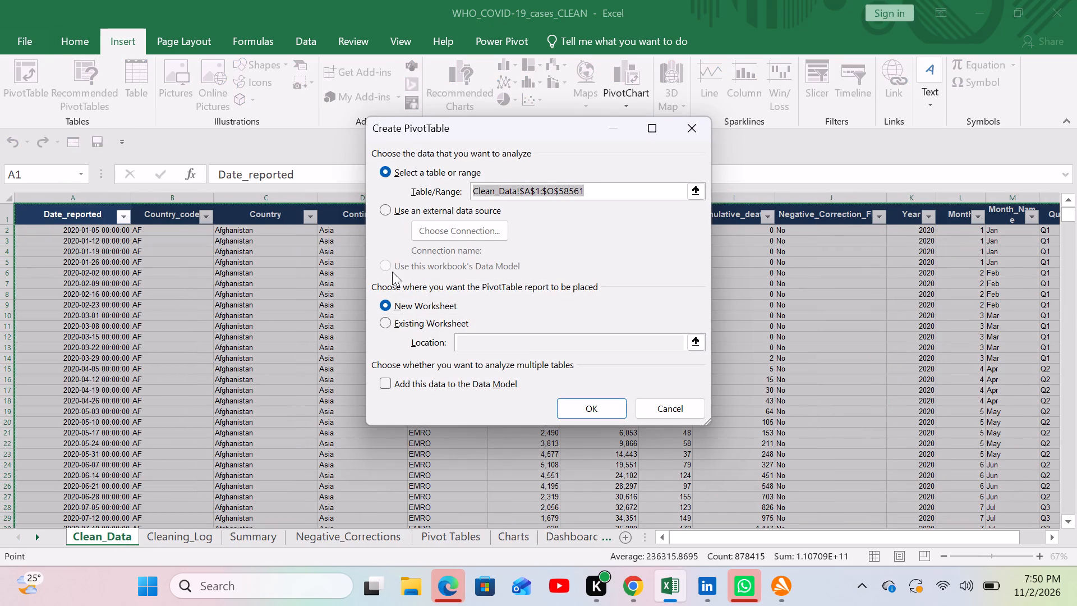
click(384, 315)
click(384, 323)
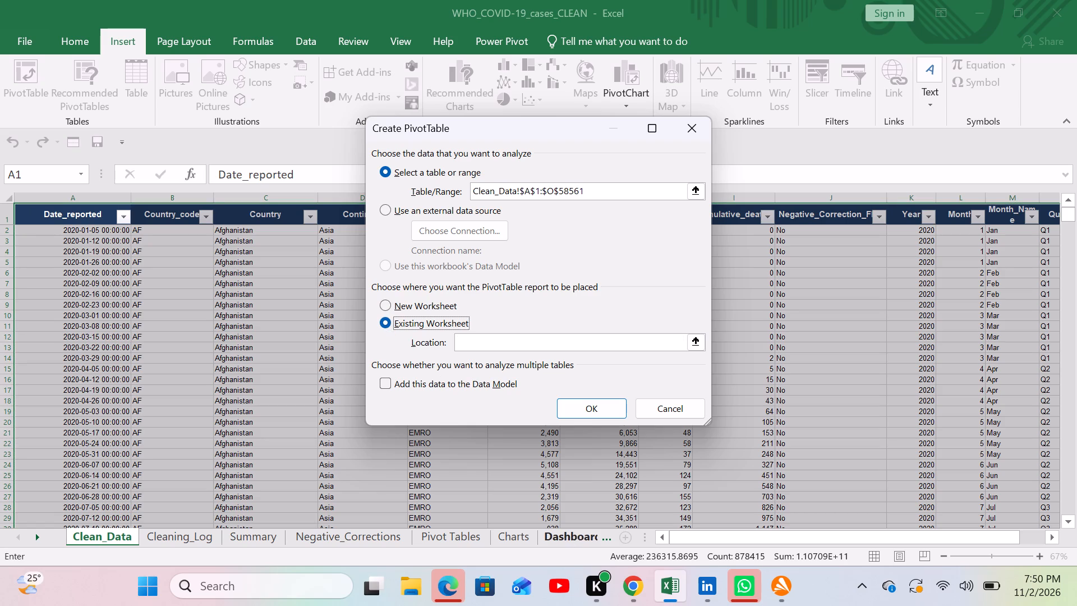
scroll(555, 536, left, 4)
click(555, 536)
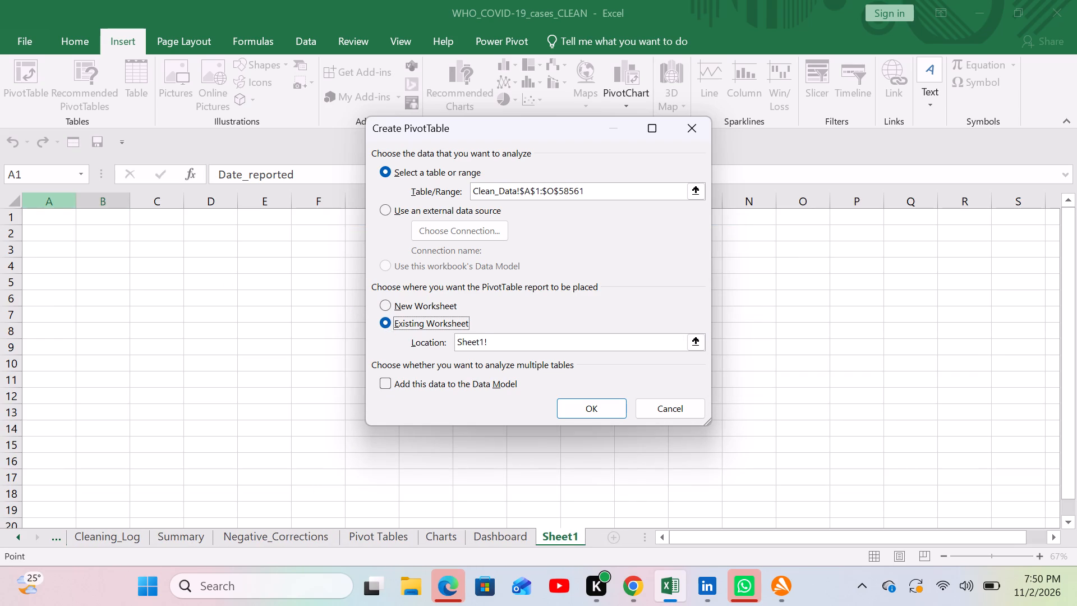
click(54, 218)
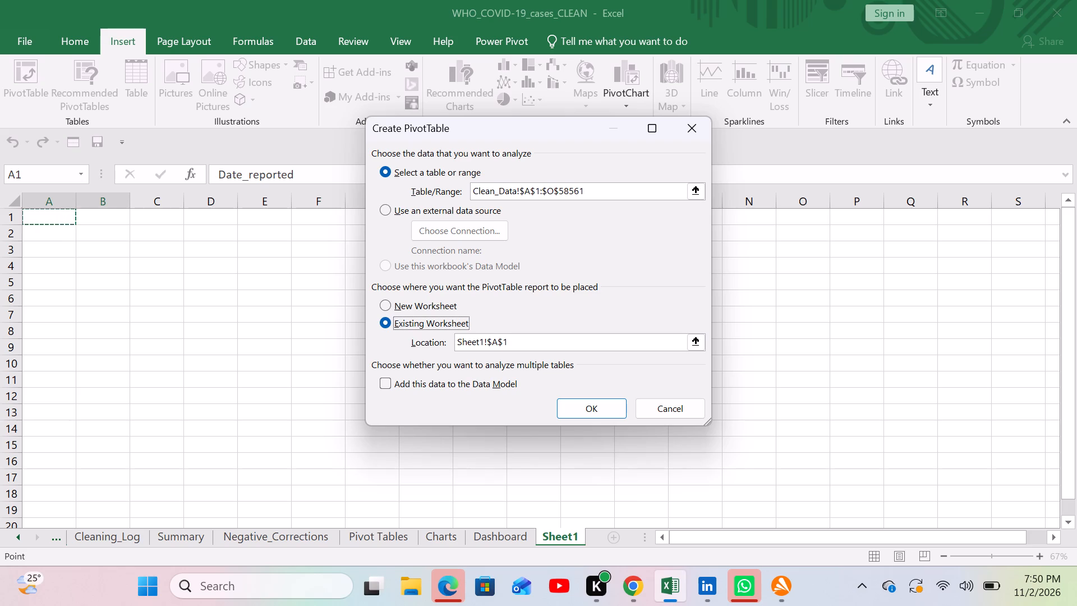
click(570, 410)
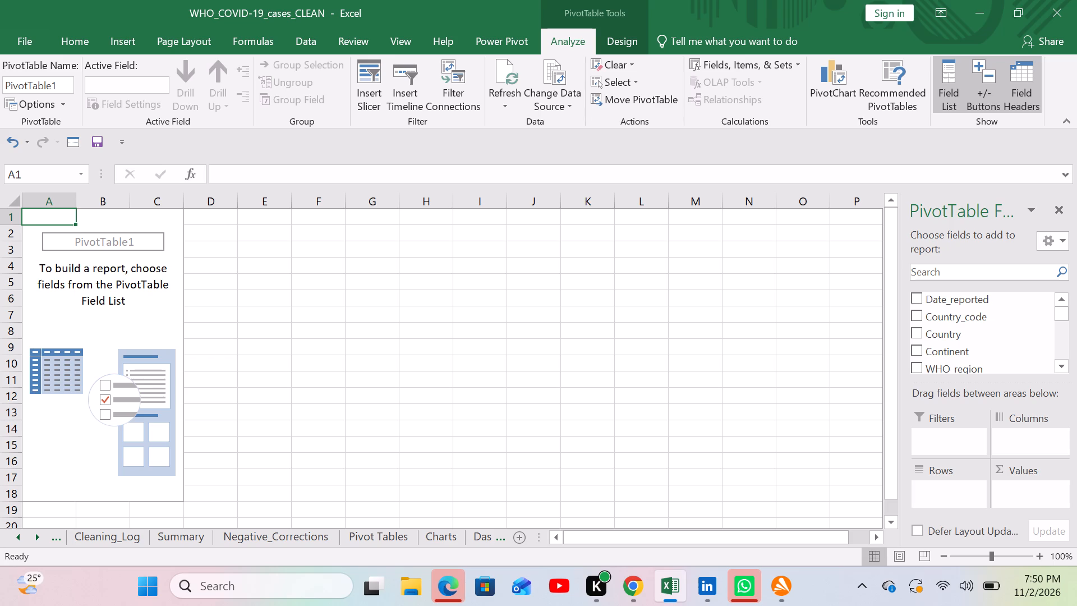
Return to the Dashboard sheet.
click(480, 540)
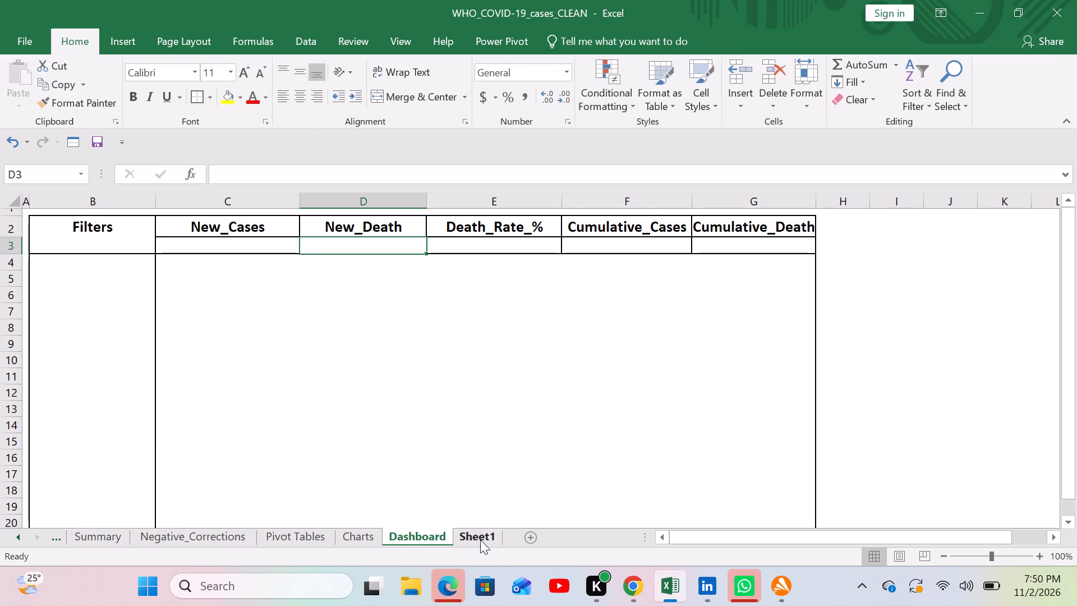
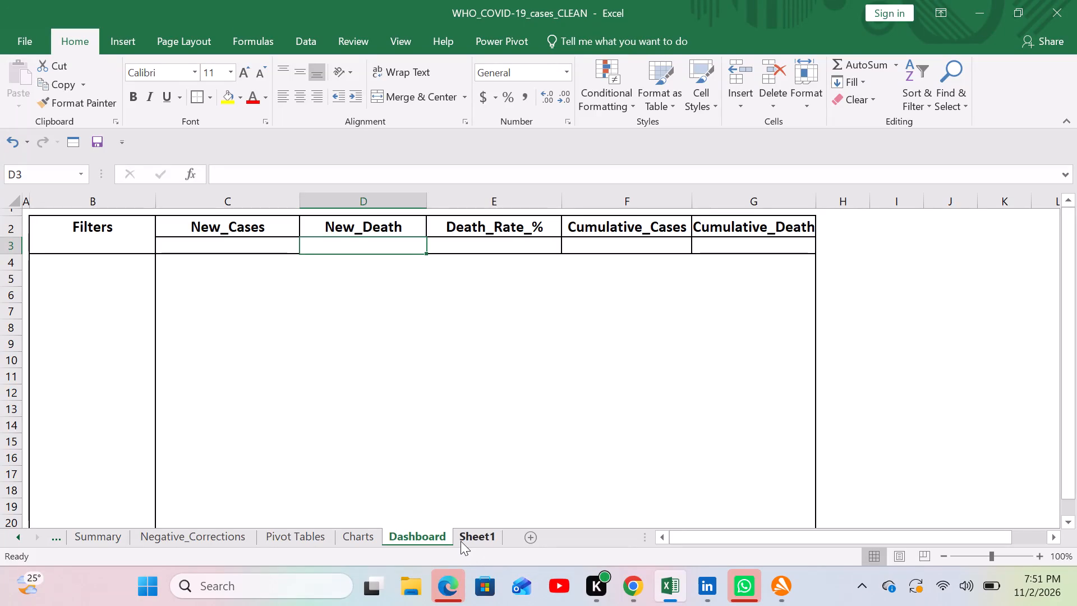
On Sheet1, add New_cases to the empty PivotTable at A1 as a summed value.
click(461, 535)
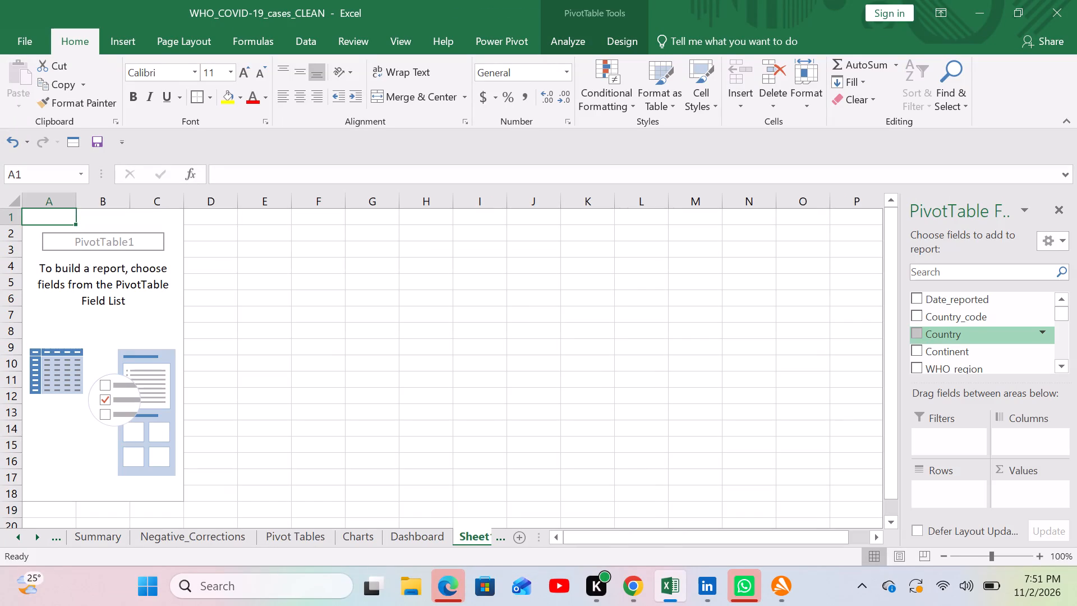
scroll(954, 339, down, 1)
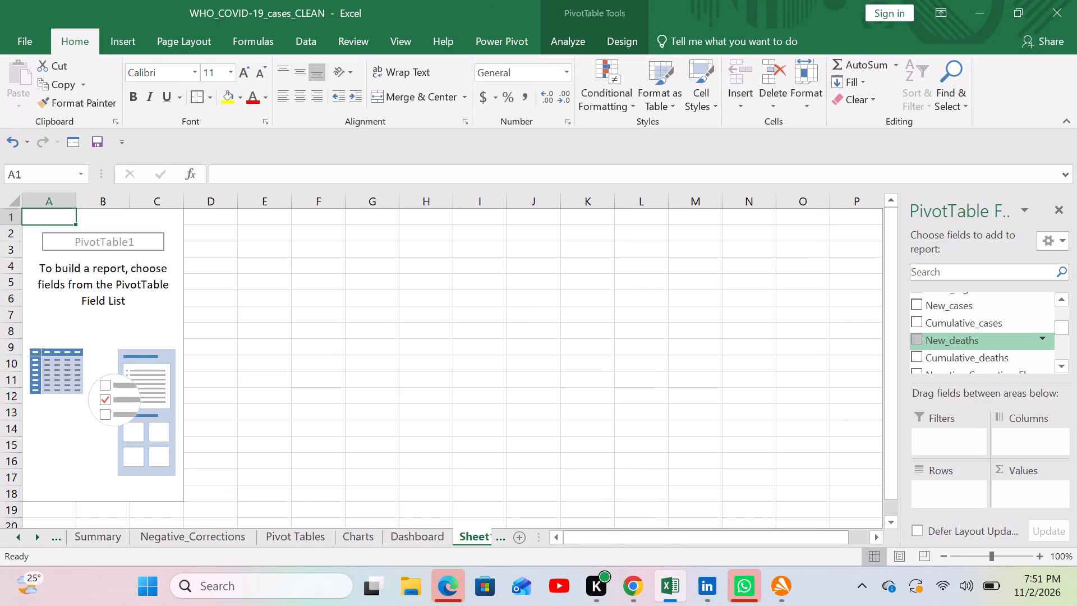
click(952, 307)
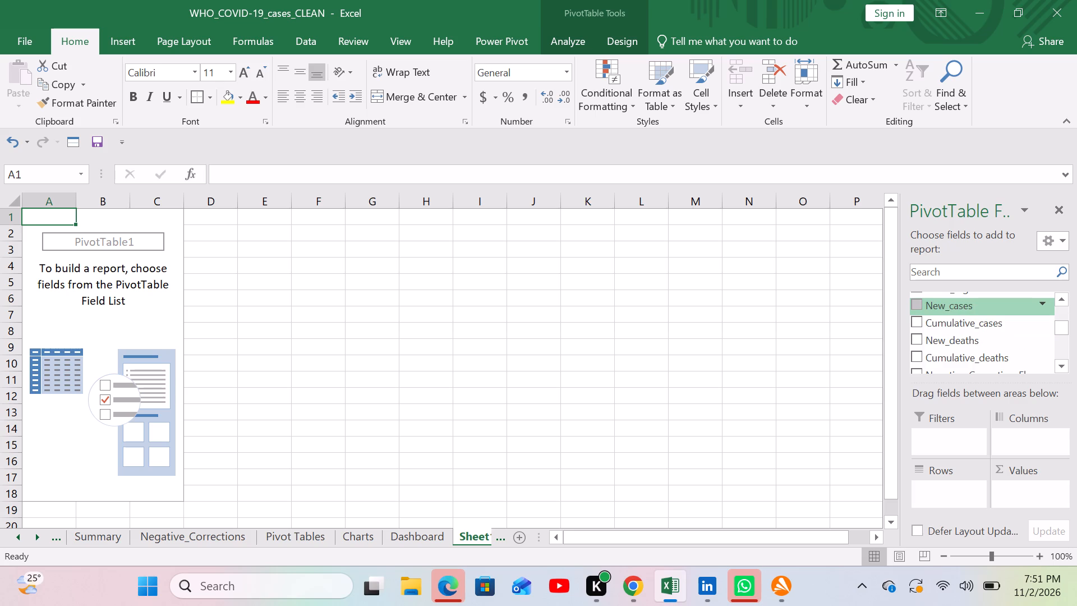
drag(952, 307, 963, 494)
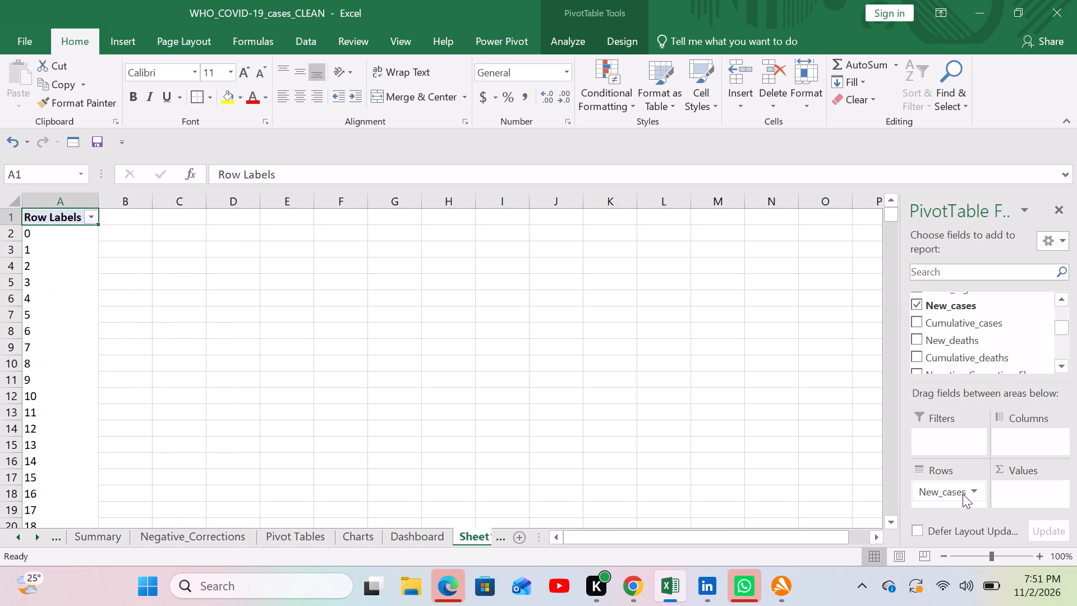
drag(963, 494, 1014, 488)
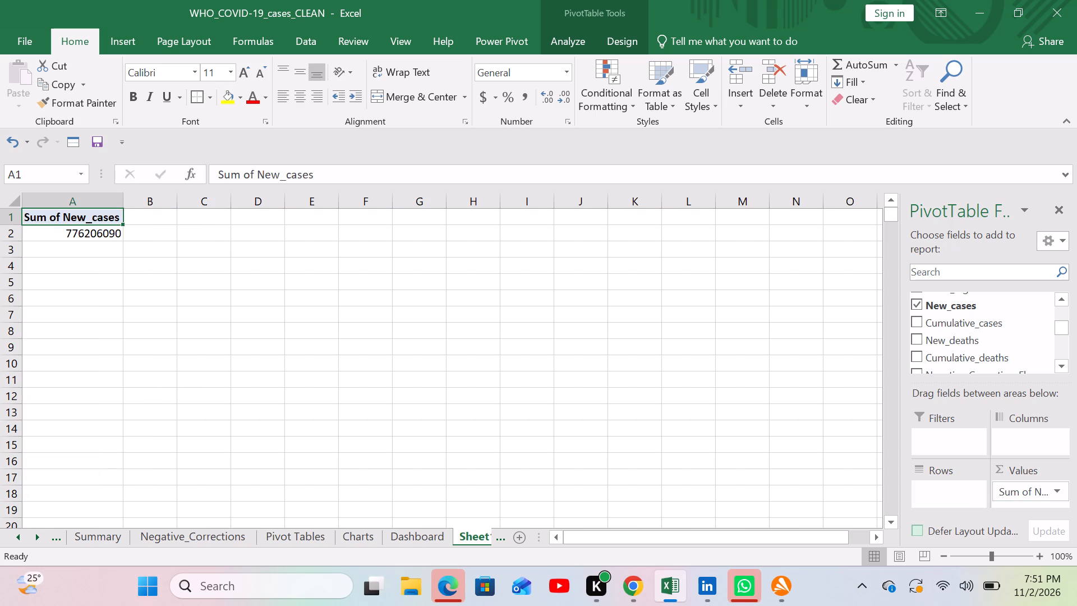
Copy the New_cases PivotTable in A1:A2 and paste the duplicate at C1.
drag(88, 218, 88, 235)
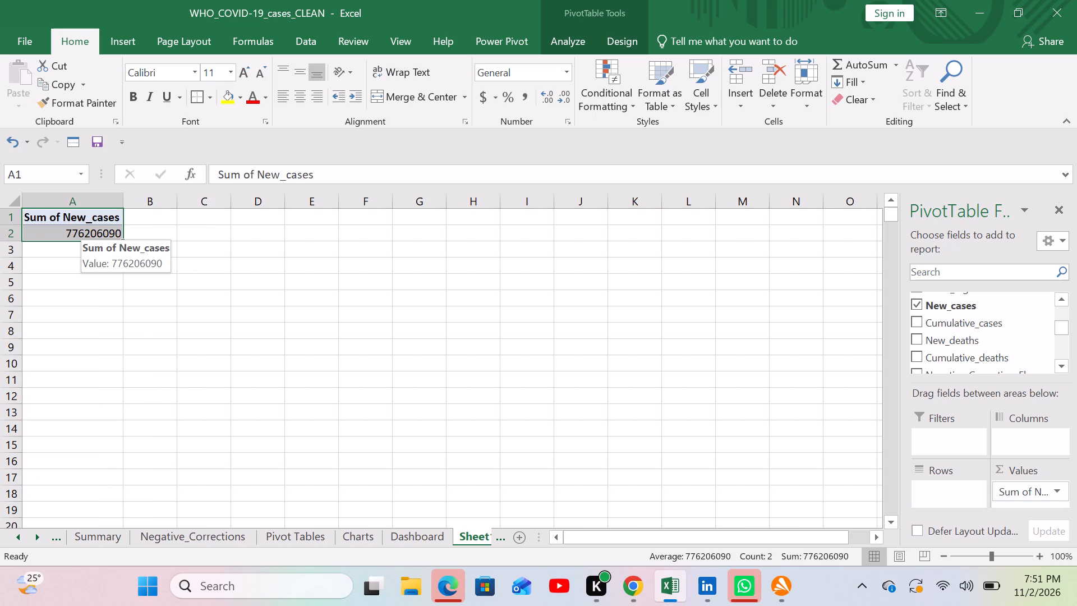
key(ctrl+c)
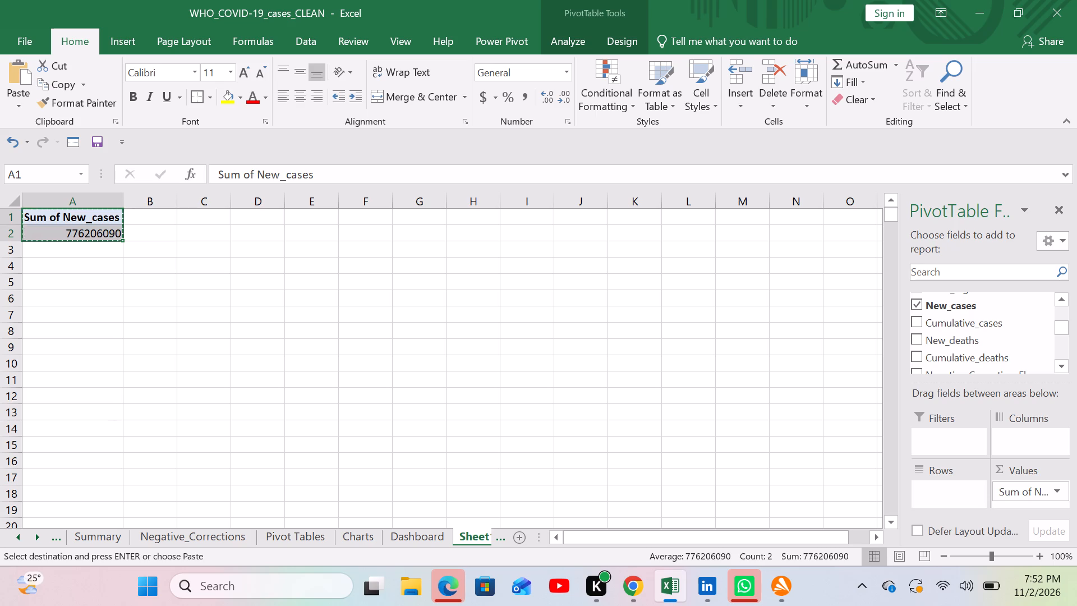
click(197, 213)
key(ctrl+v)
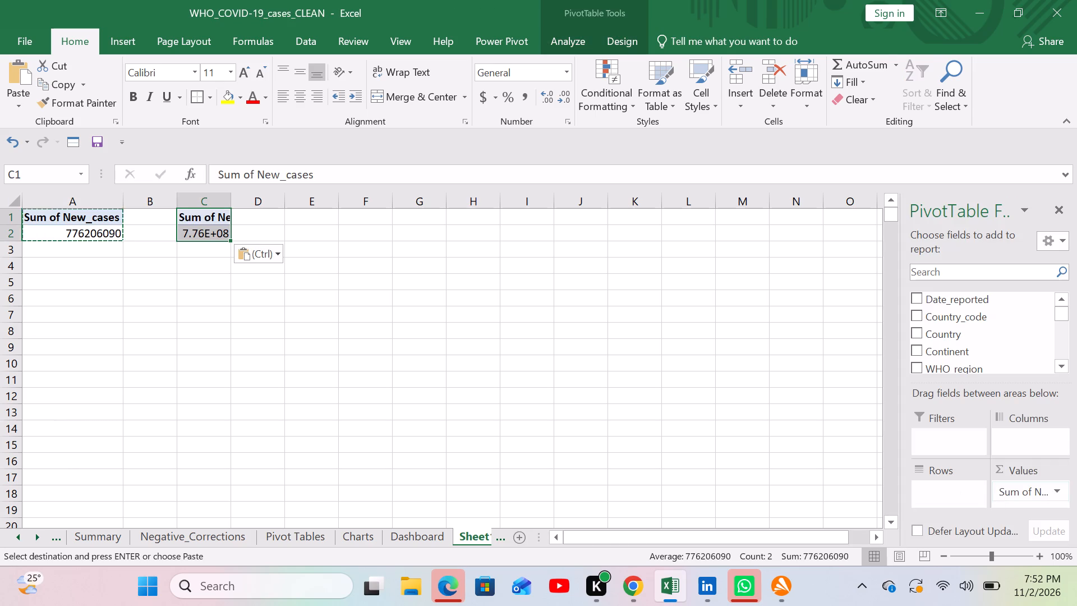
In the PivotTable copy at C1, replace the New_cases value field with the sum of New_deaths.
drag(1013, 491, 983, 325)
scroll(949, 329, down, 1)
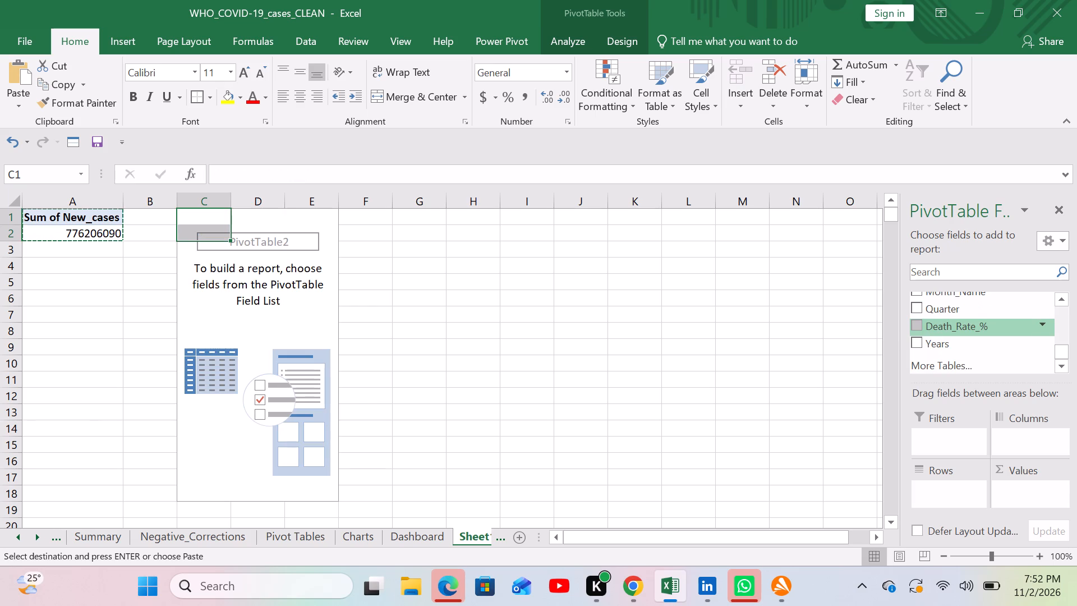
scroll(949, 319, up, 1)
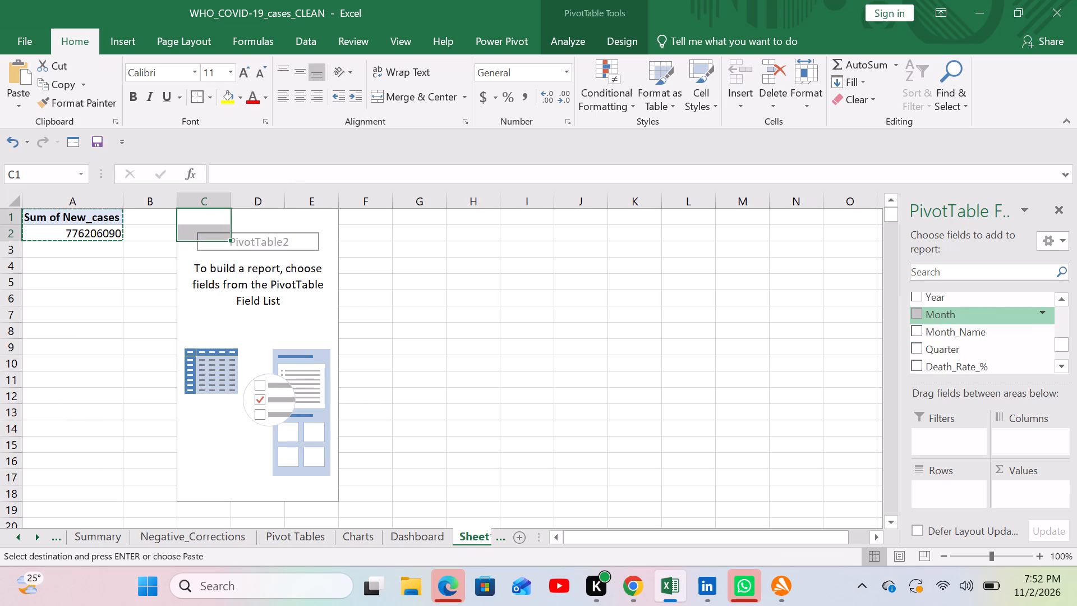
scroll(951, 334, down, 1)
scroll(951, 334, up, 1)
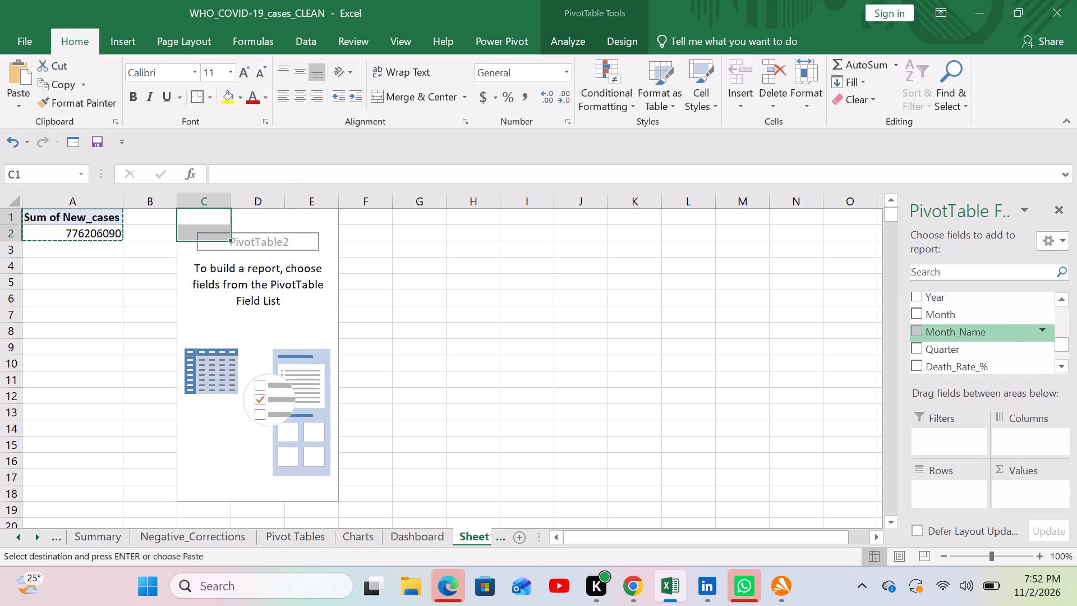
scroll(951, 334, up, 6)
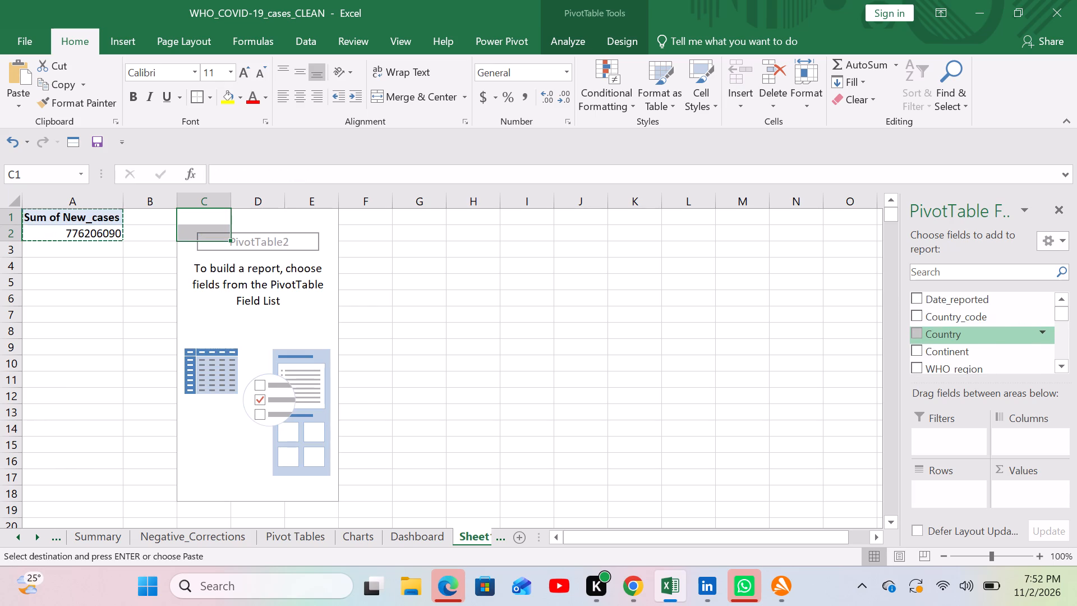
scroll(963, 332, down, 1)
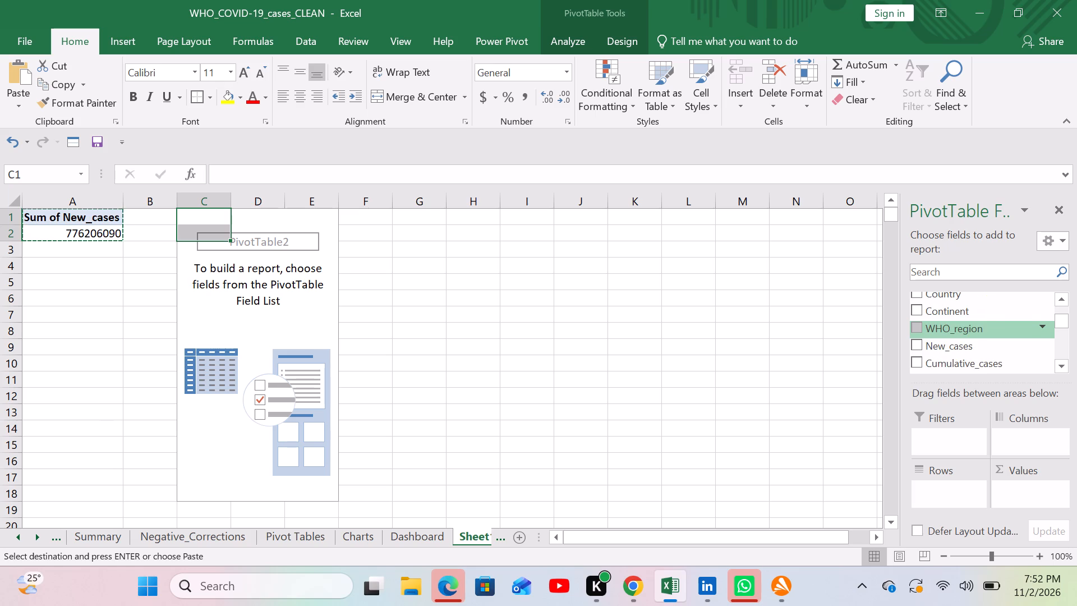
scroll(963, 332, down, 1)
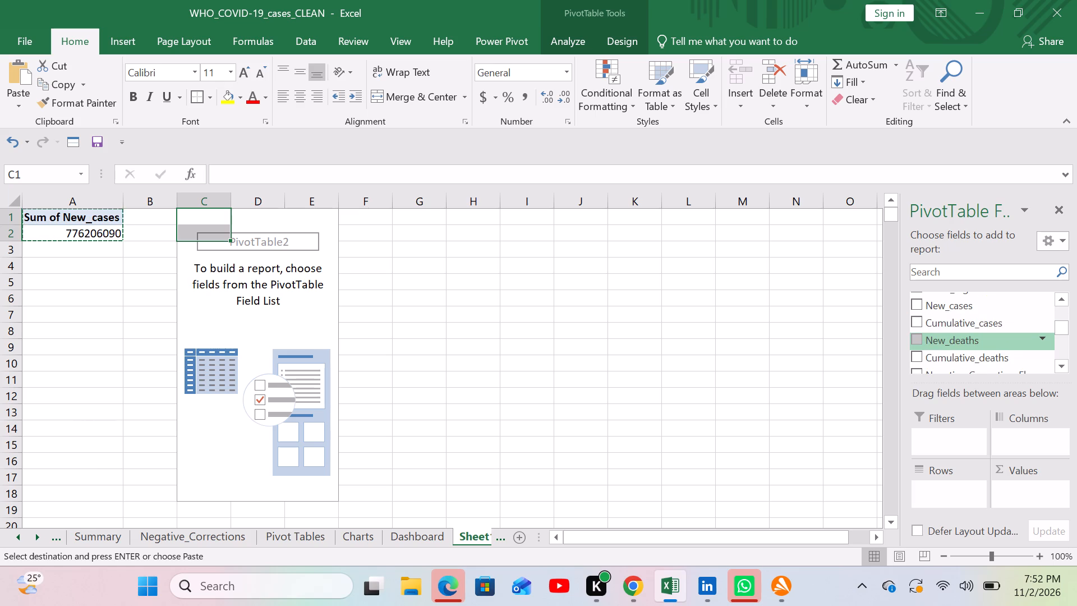
drag(954, 339, 1042, 493)
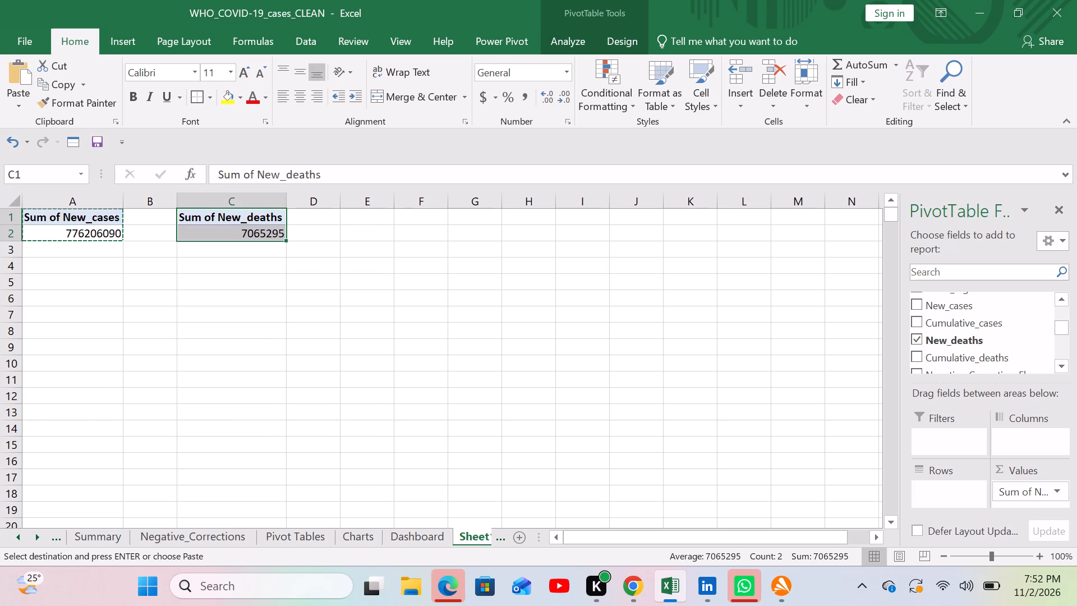
Copy the New_deaths PivotTable in C1:C2 and paste the duplicate at E1.
drag(238, 219, 241, 238)
key(ctrl+c)
click(358, 220)
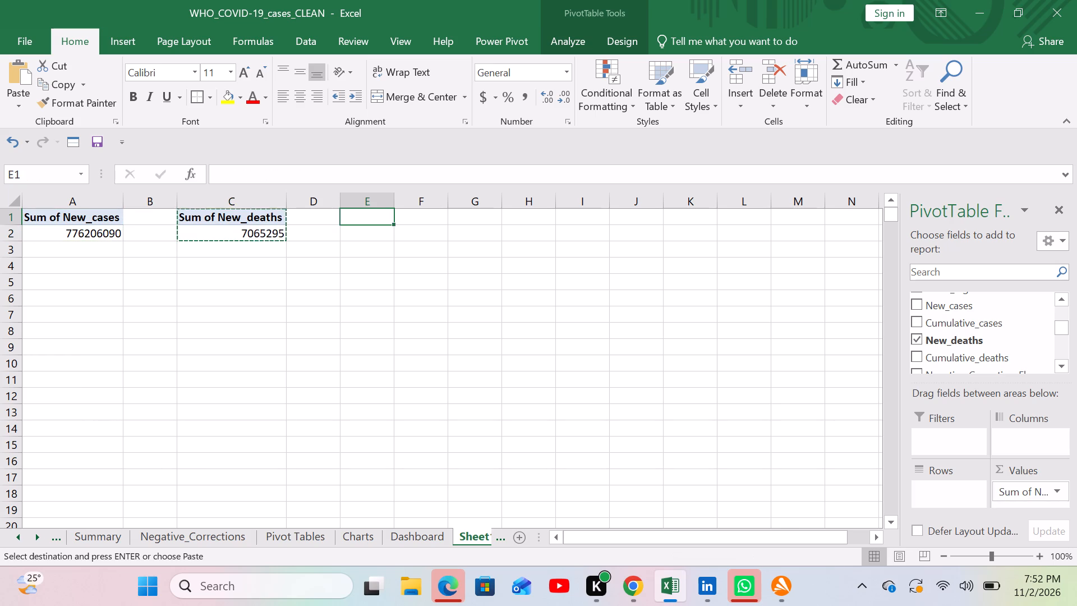
key(ctrl+v)
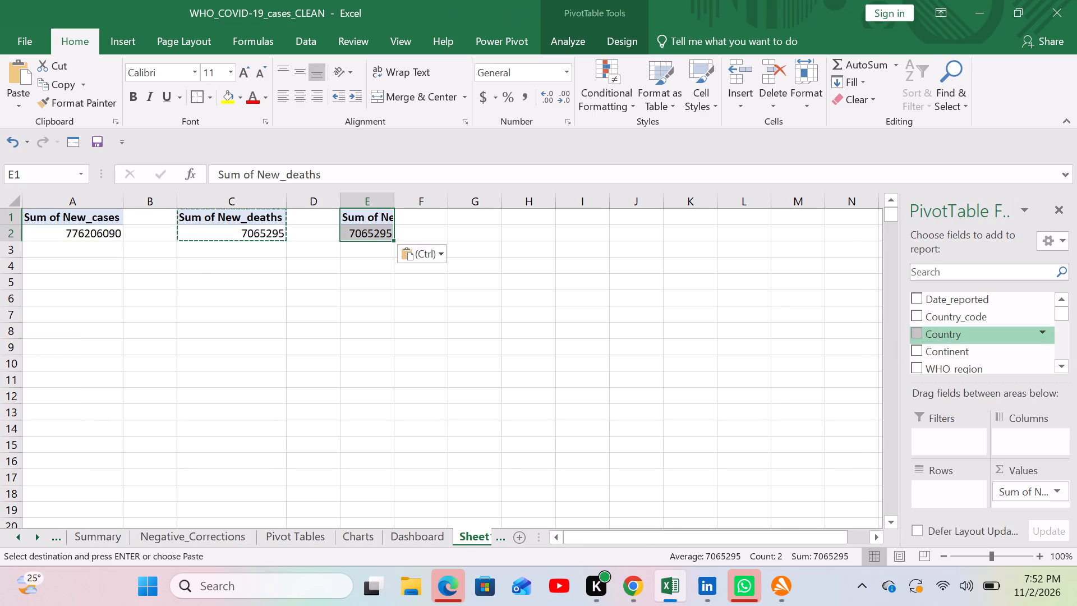
In the PivotTable copy at E1, replace the New_deaths value field with the sum of Death_Rate_%.
drag(1007, 494, 965, 356)
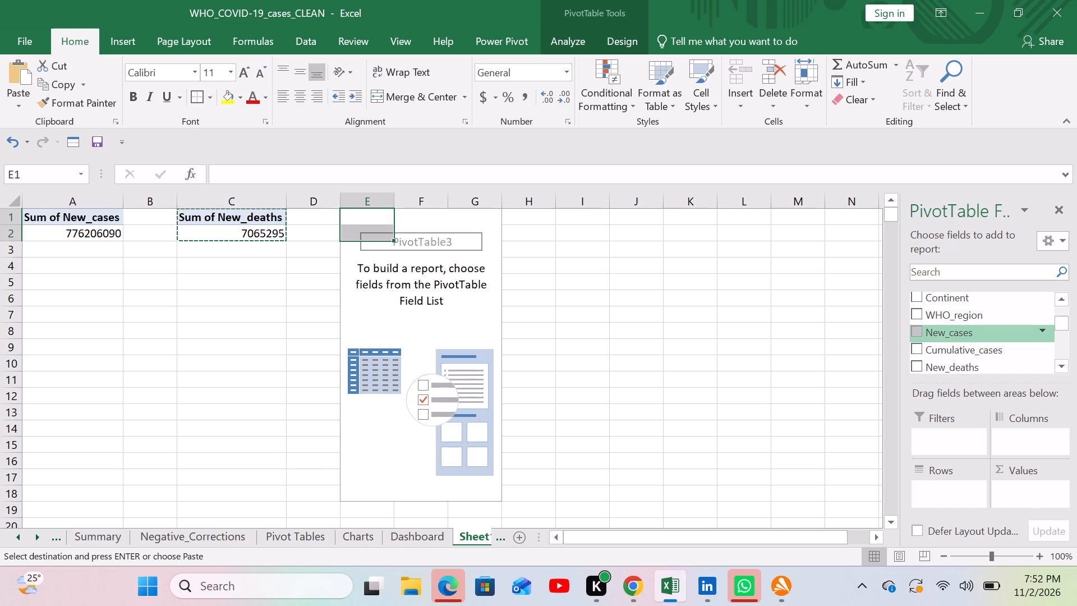
scroll(967, 336, down, 1)
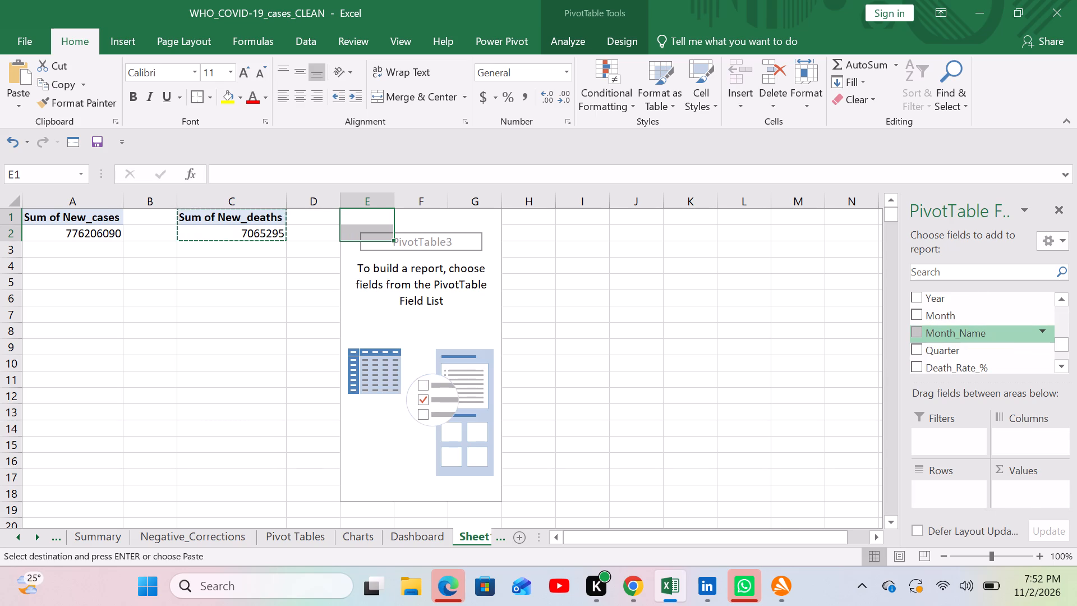
click(961, 369)
drag(961, 369, 1003, 435)
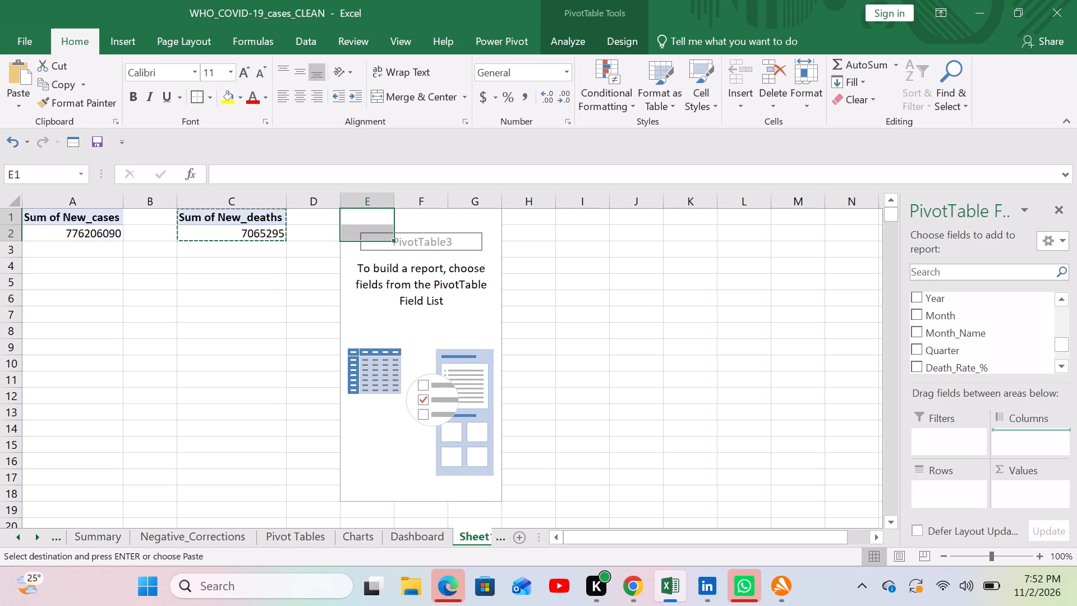
drag(1003, 435, 1019, 489)
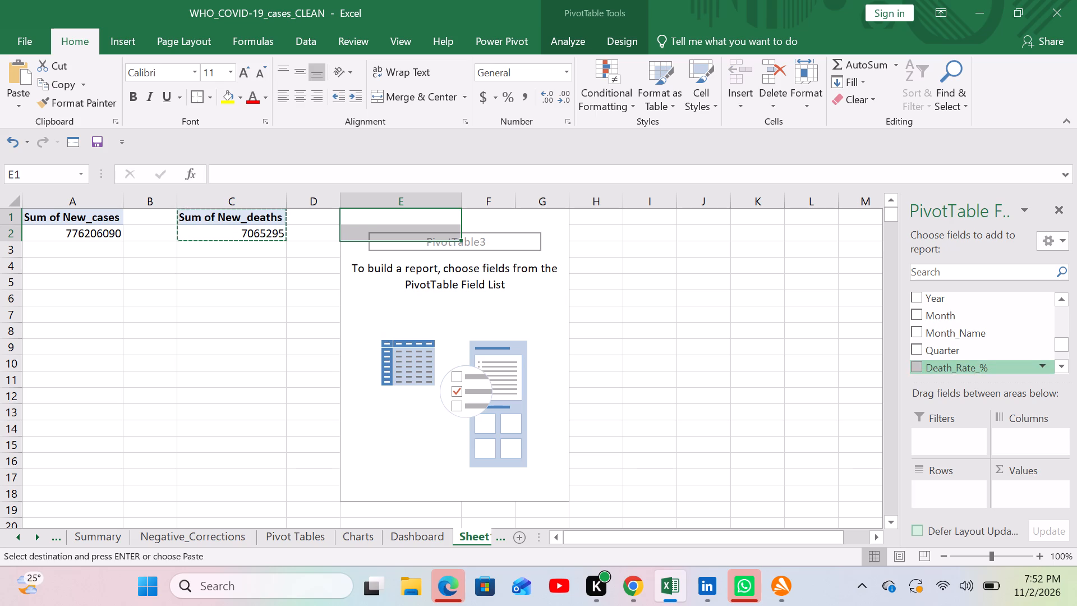
drag(977, 366, 1032, 501)
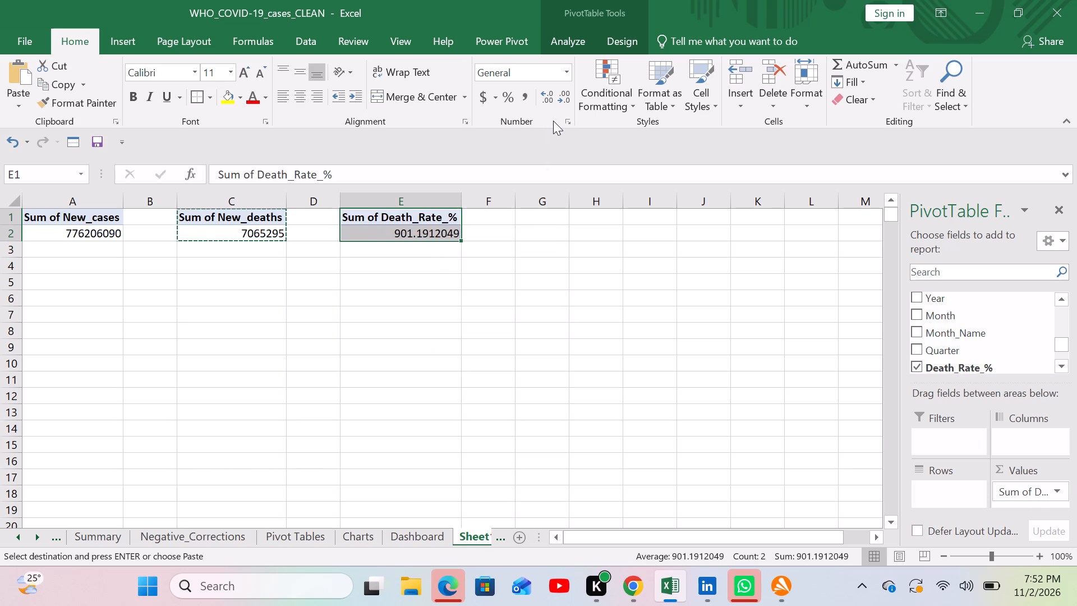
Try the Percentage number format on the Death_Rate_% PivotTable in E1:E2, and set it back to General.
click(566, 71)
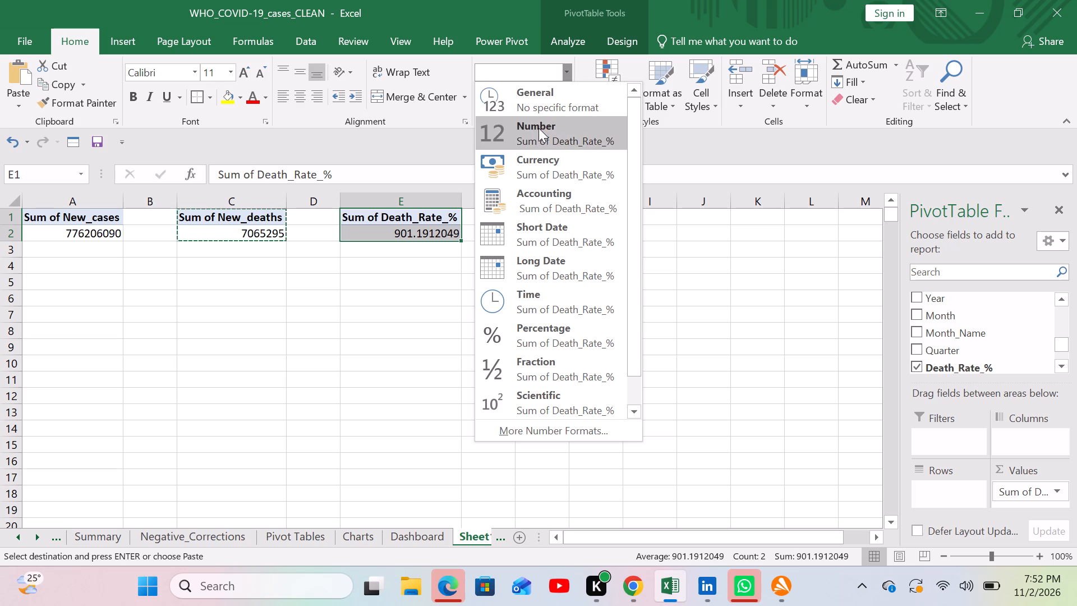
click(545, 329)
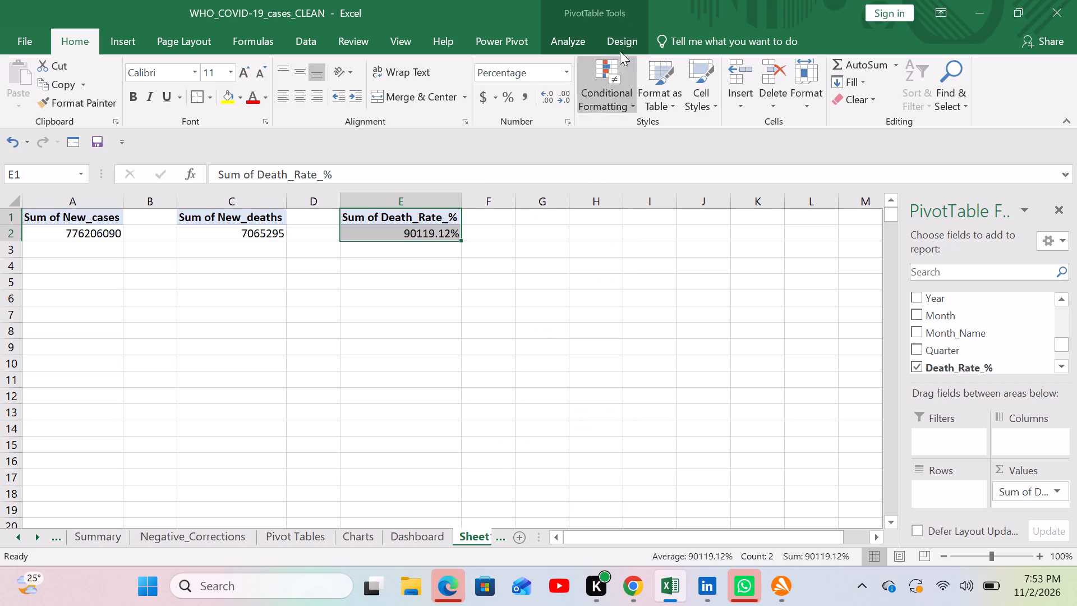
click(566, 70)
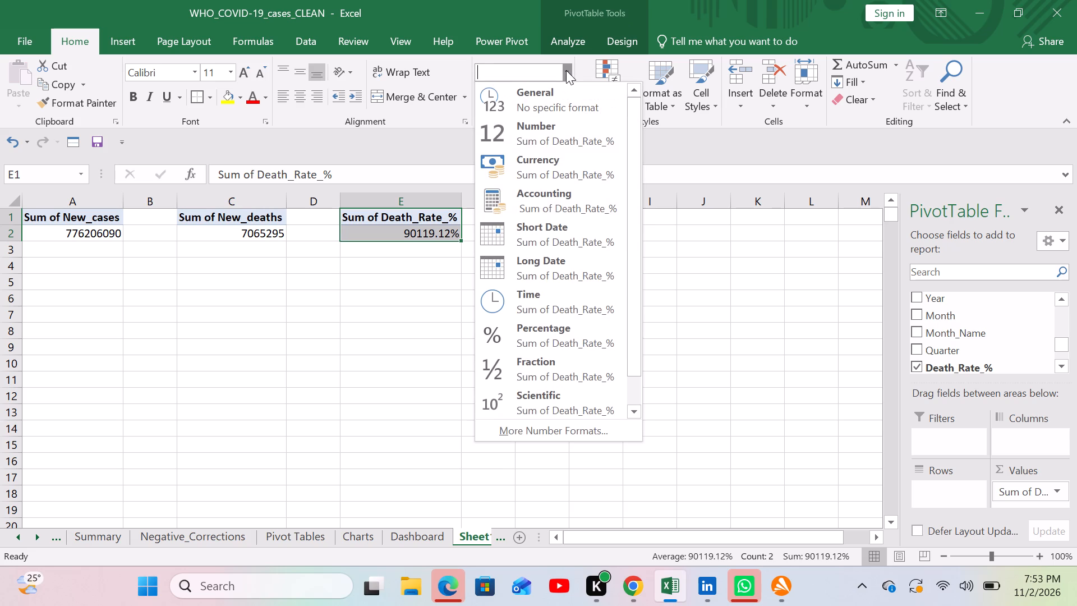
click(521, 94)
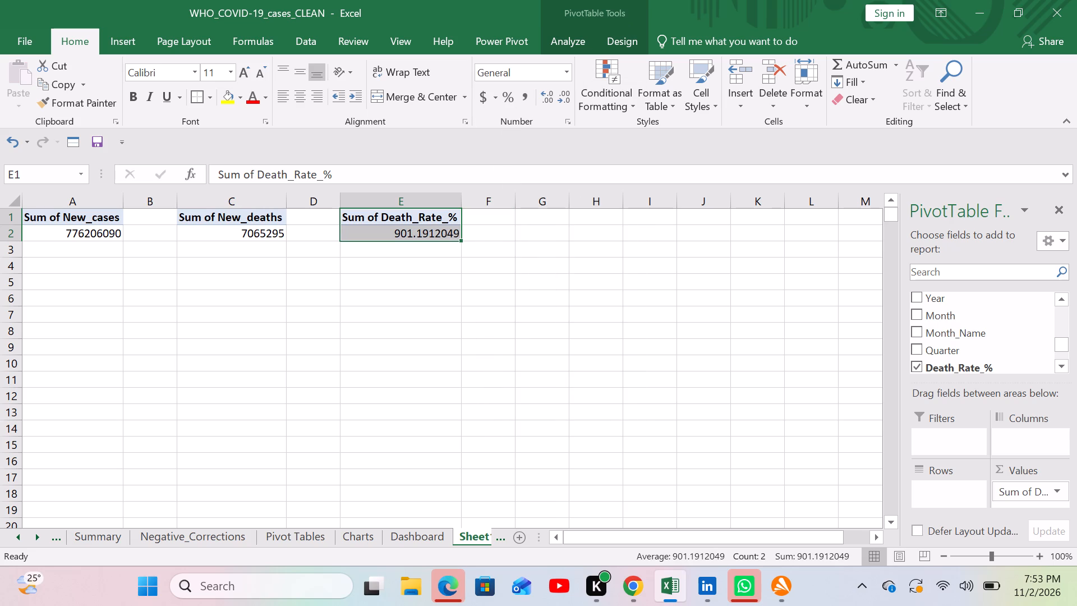
Copy the Death_Rate_% PivotTable in E1:E2 and paste the duplicate at G1.
click(491, 220)
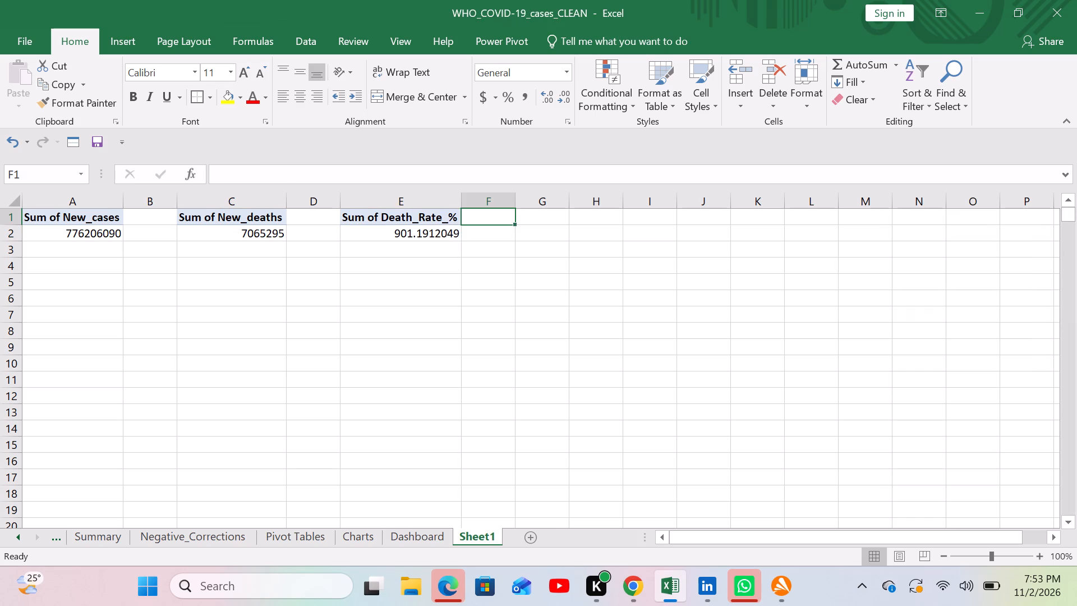
drag(406, 215, 408, 237)
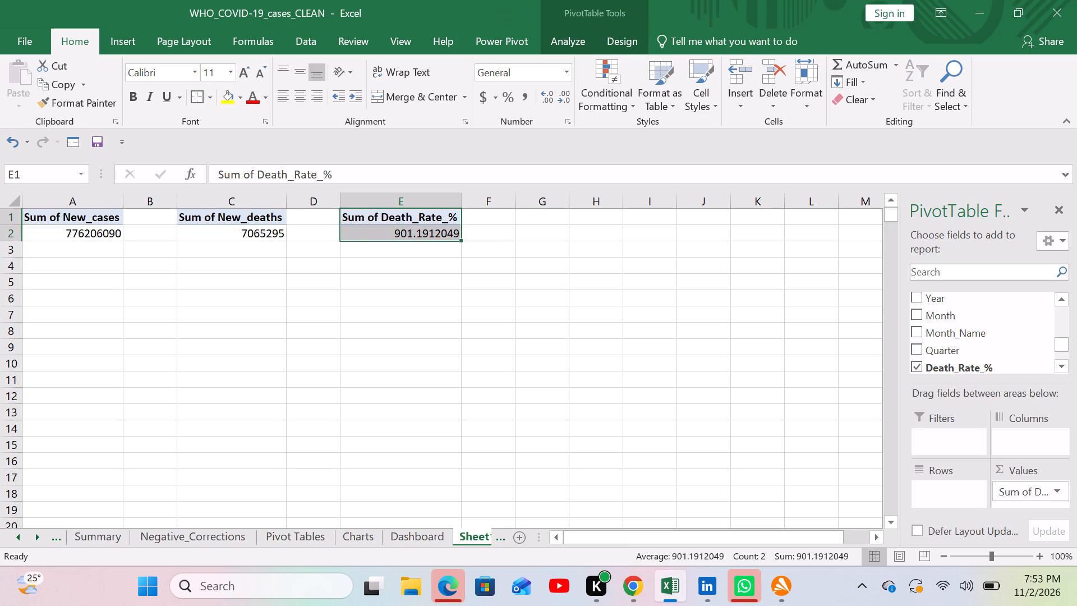
key(ctrl+c)
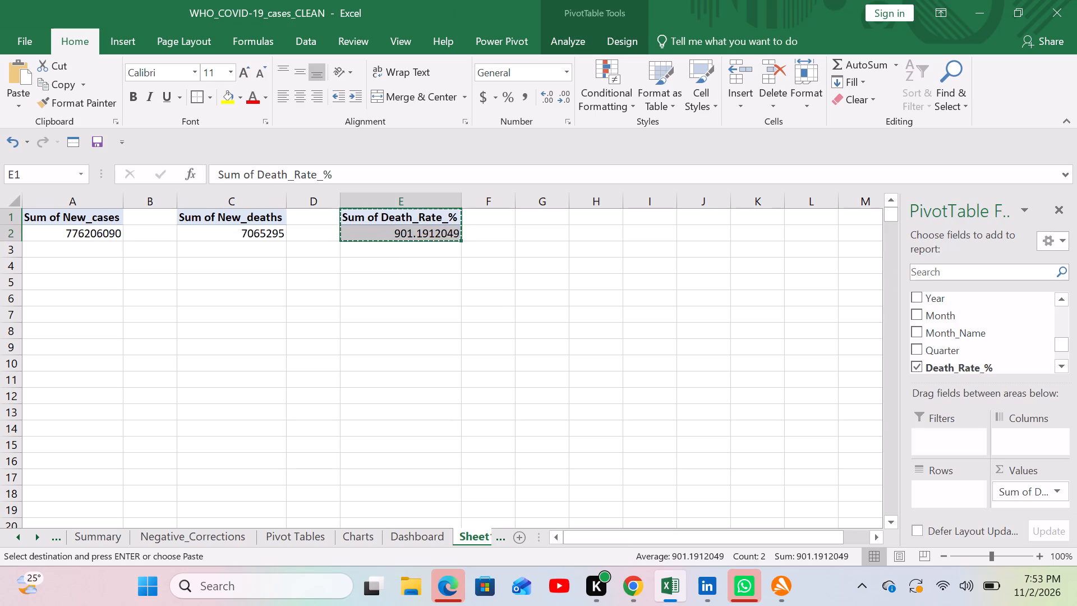
click(539, 217)
key(ctrl+v)
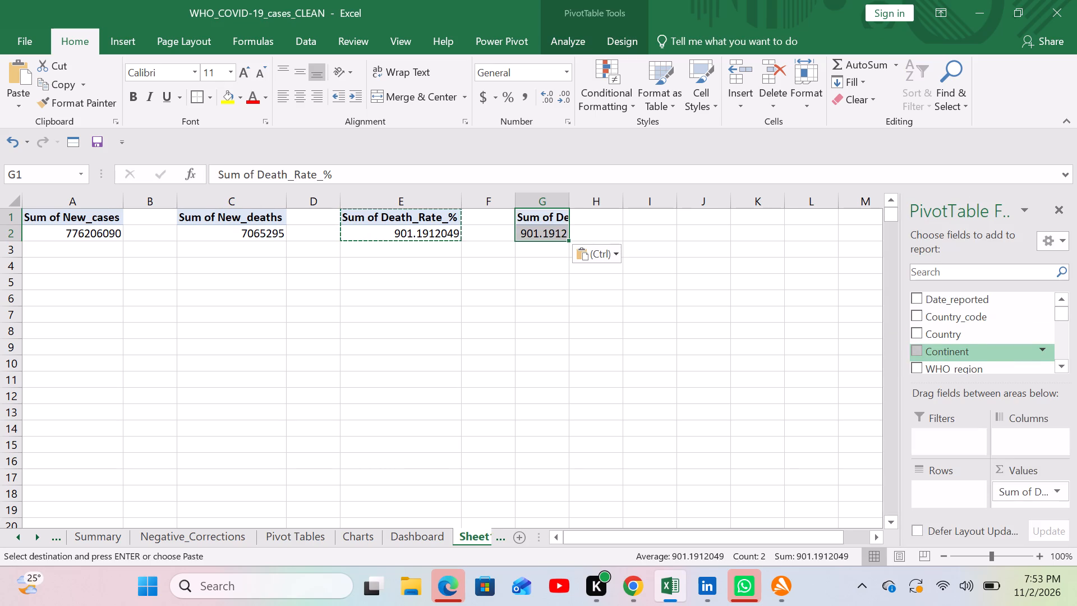
In the PivotTable copy at G1, replace the Death_Rate_% value field with the sum of Cumulative_deaths.
scroll(940, 345, down, 1)
scroll(940, 345, up, 1)
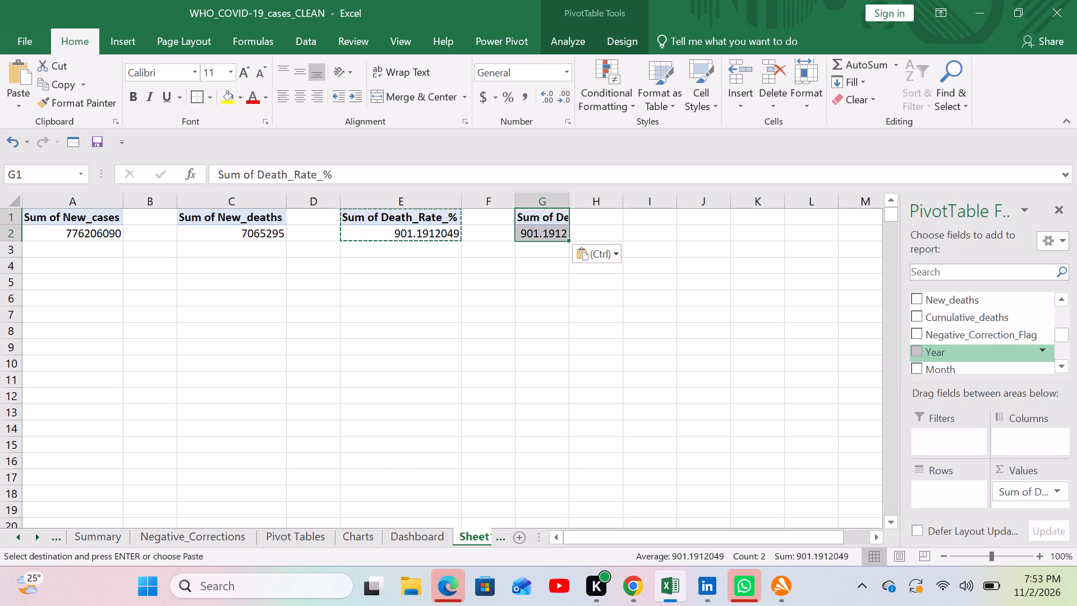
drag(944, 319, 963, 409)
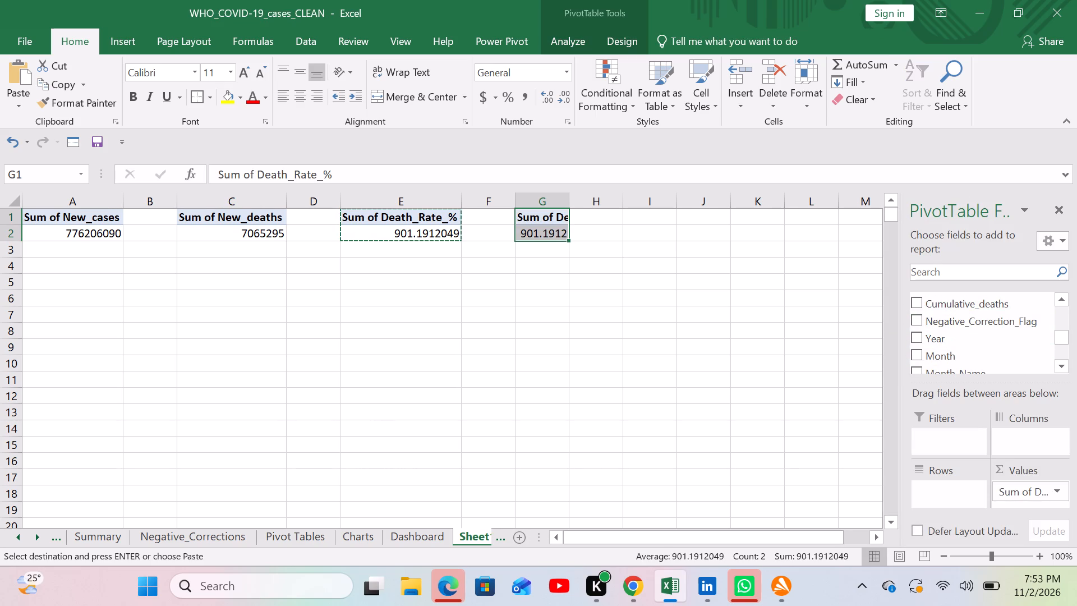
drag(963, 409, 972, 324)
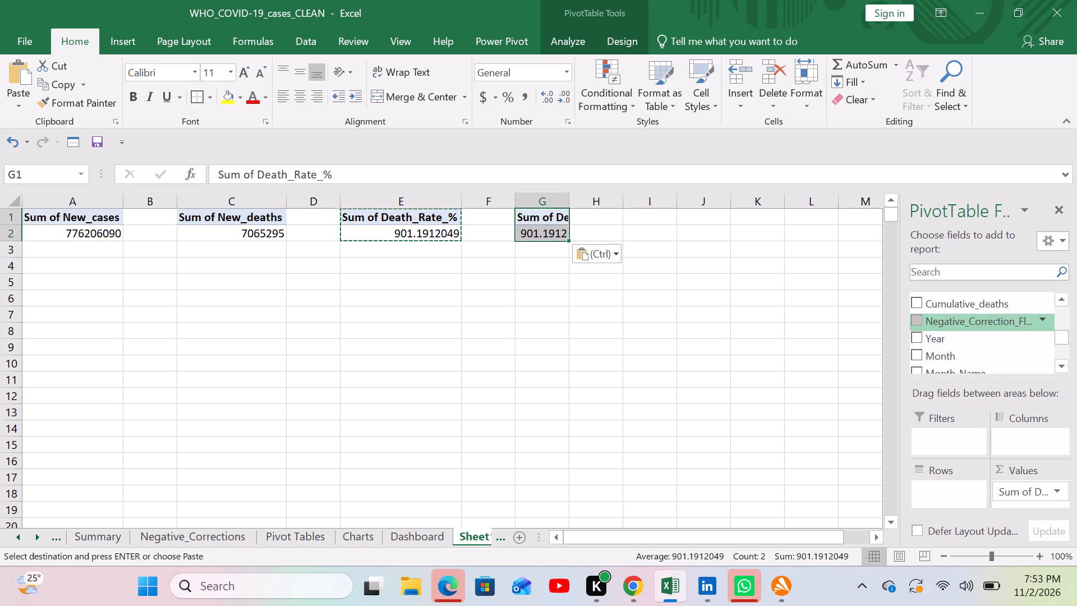
drag(1035, 489, 1017, 322)
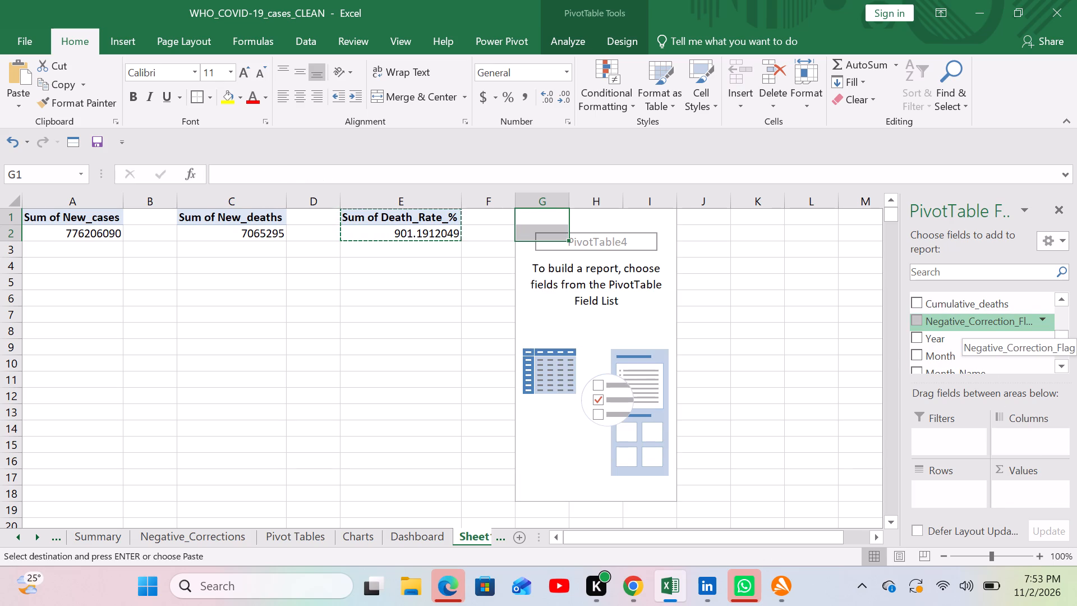
drag(950, 307, 1026, 490)
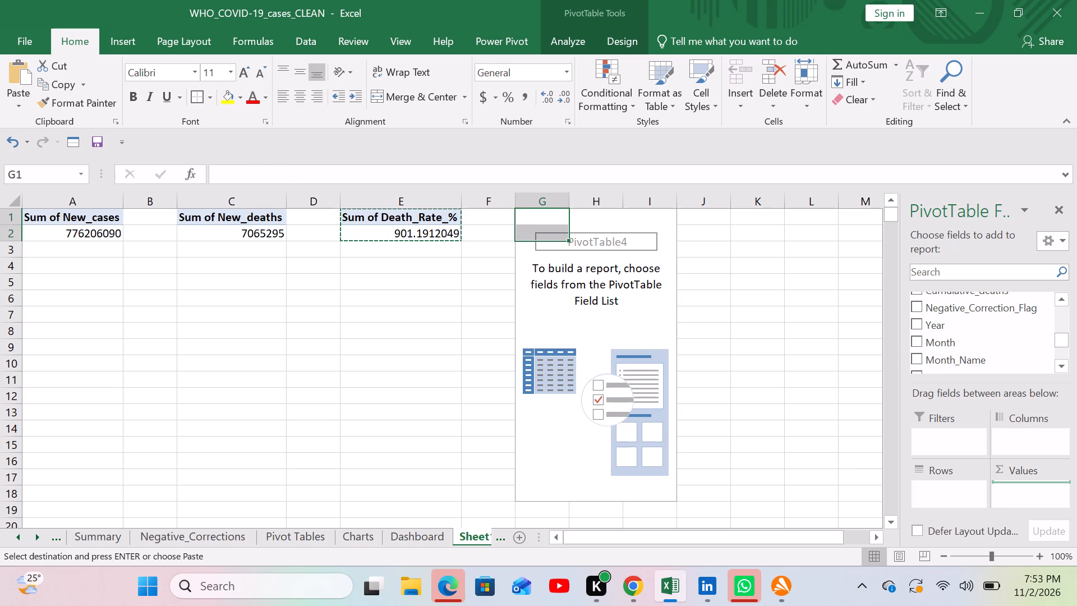
drag(1026, 490, 1026, 492)
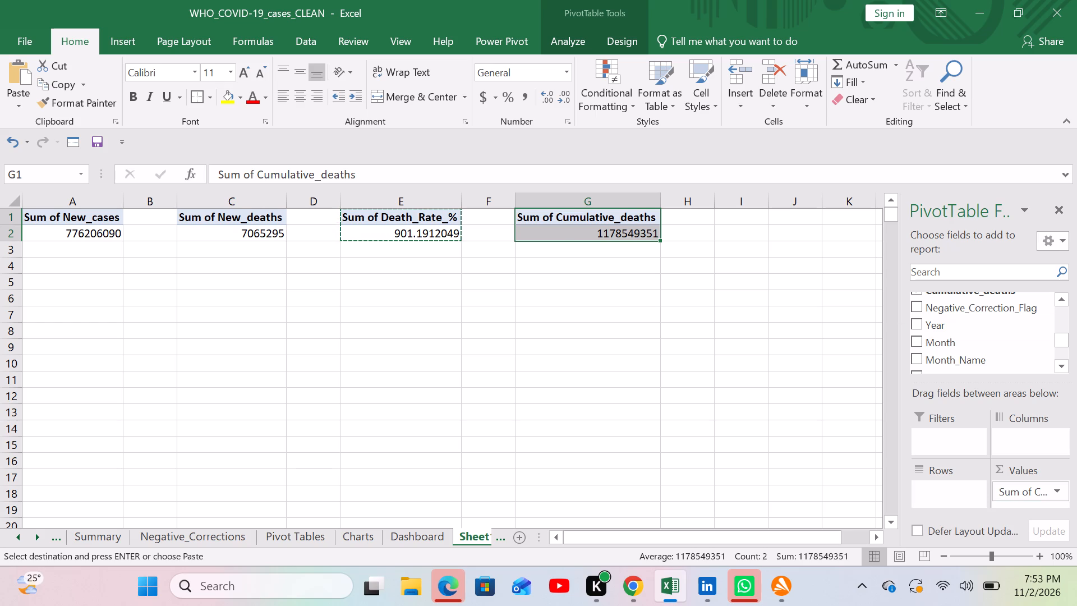
Copy the Cumulative_deaths PivotTable in G1:G2 and paste the duplicate at I1.
key(ctrl+c)
click(731, 214)
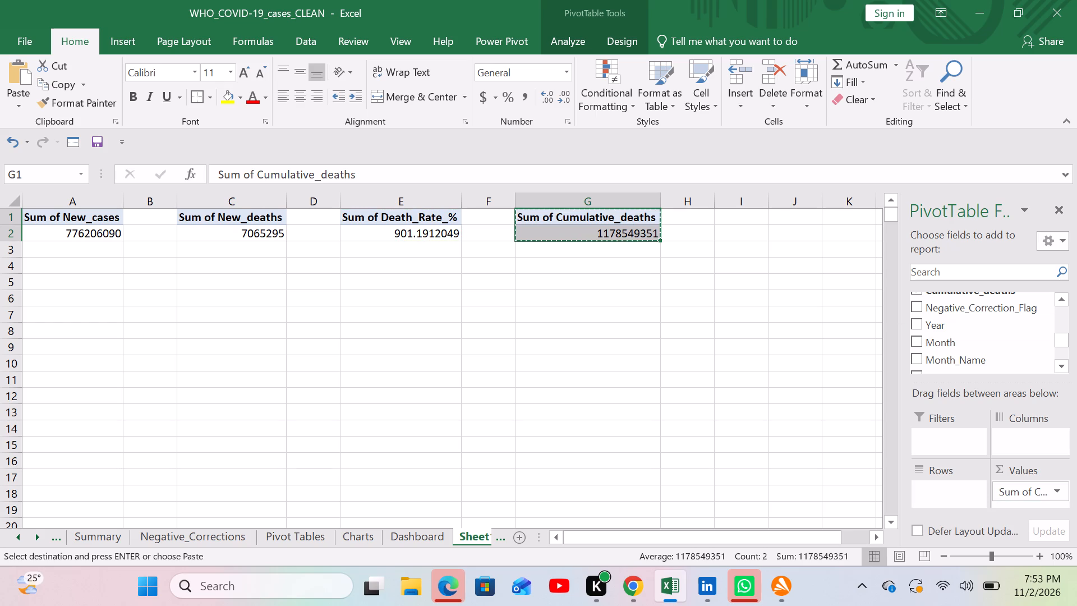
key(ctrl+v)
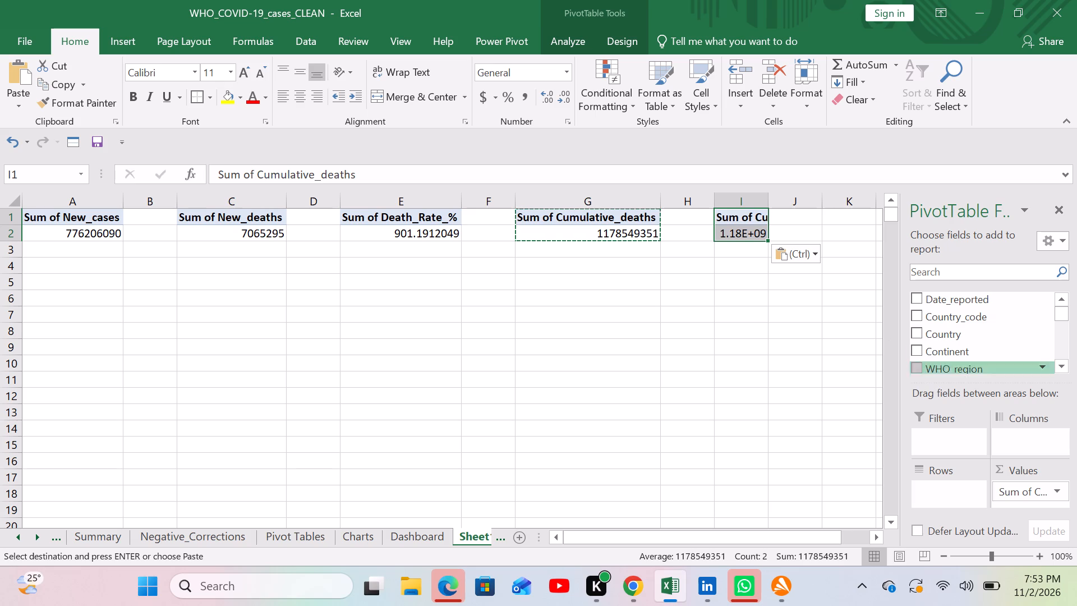
In the PivotTable copy at I1, replace the Cumulative_deaths value field with the sum of Cumulative_cases.
drag(1023, 492, 960, 316)
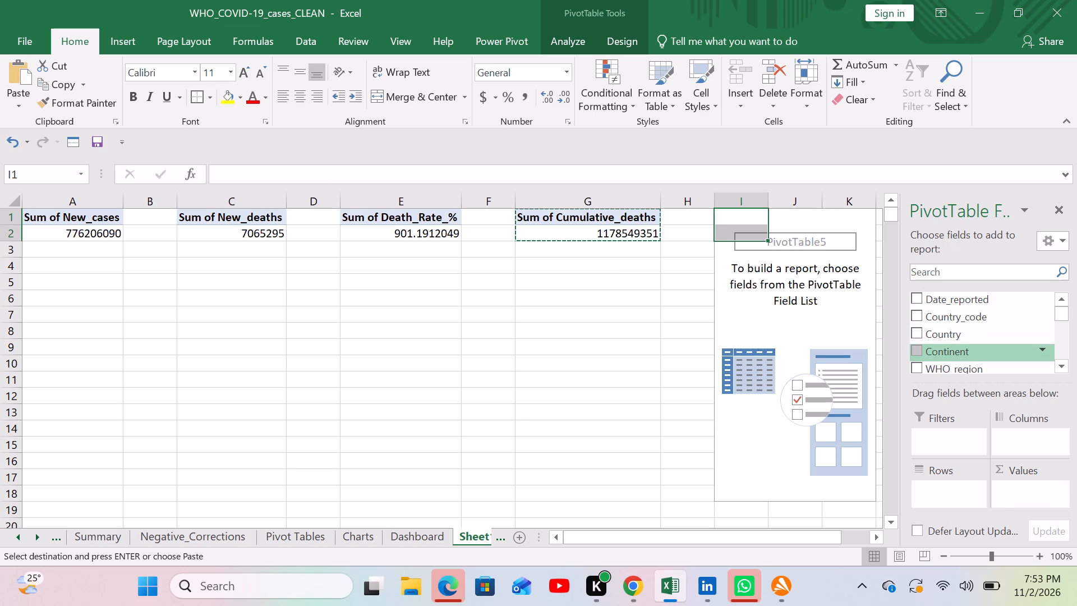
scroll(956, 347, down, 1)
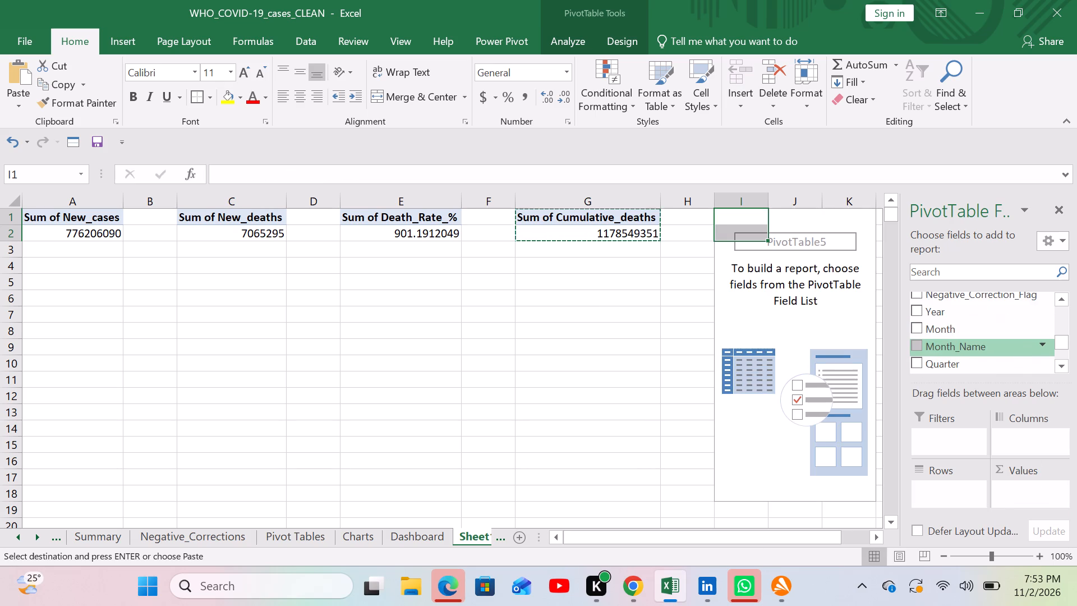
scroll(956, 347, down, 1)
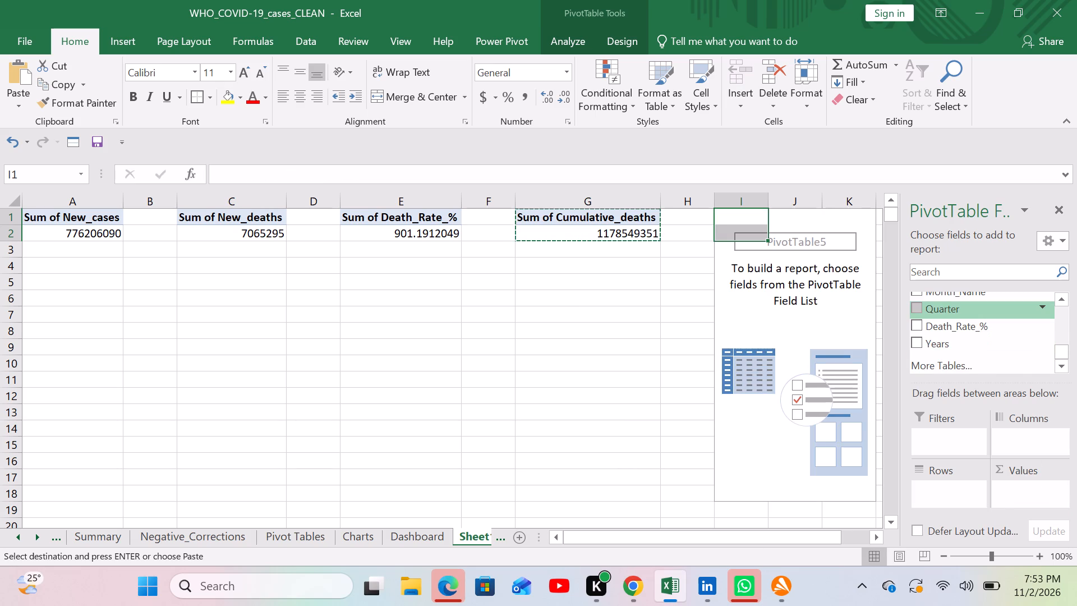
scroll(956, 307, up, 1)
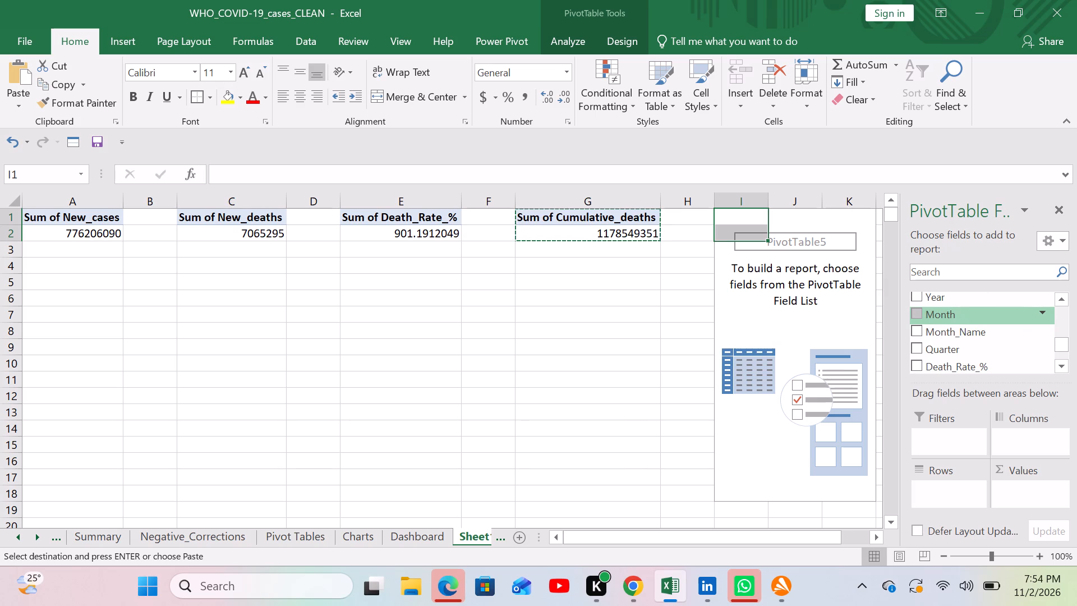
scroll(956, 307, up, 1)
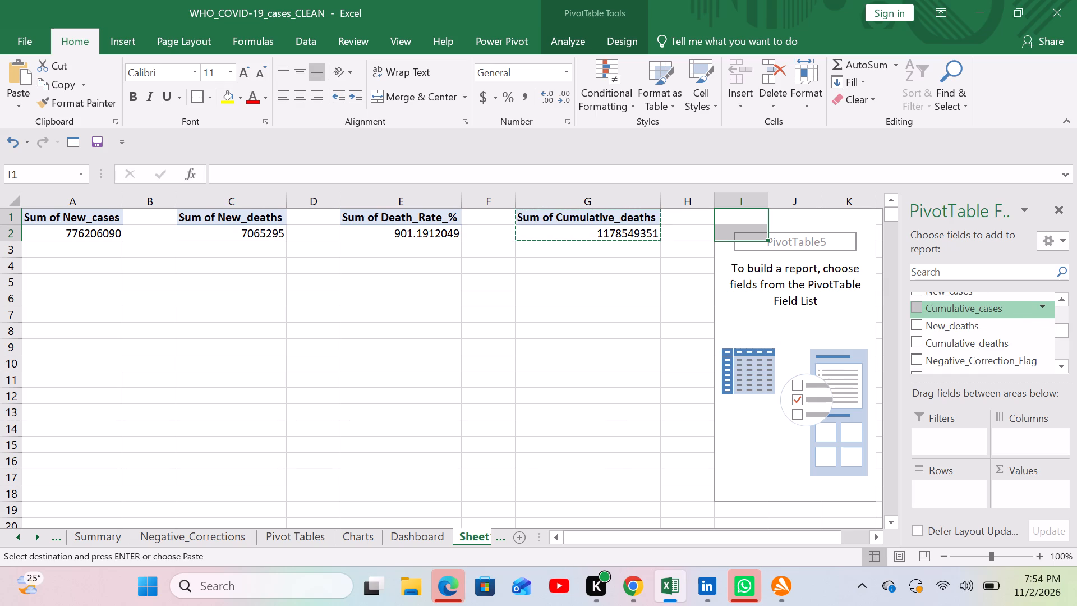
drag(956, 307, 1034, 492)
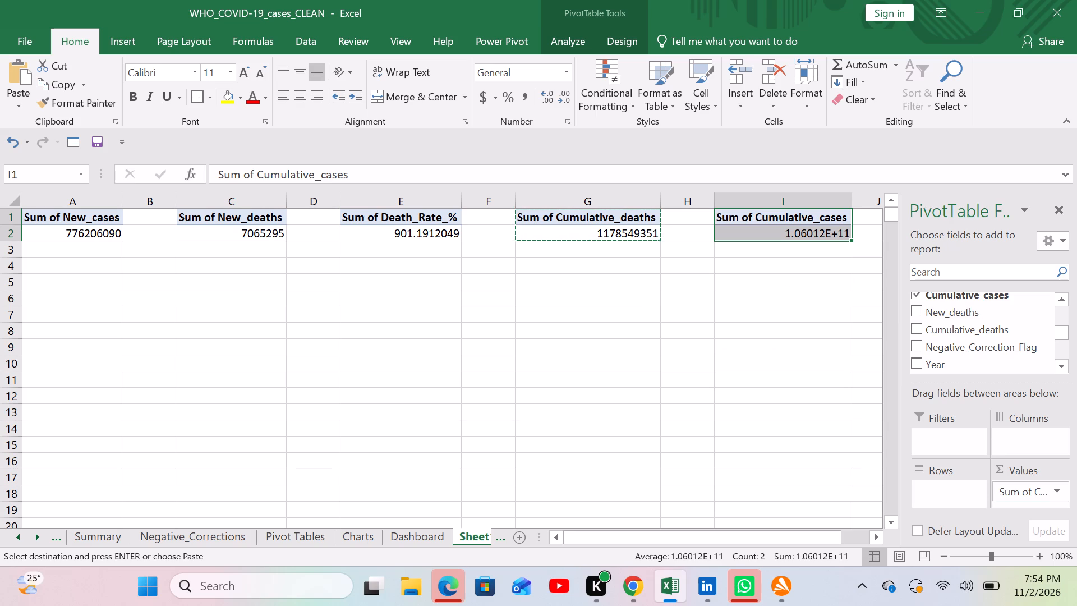
click(862, 218)
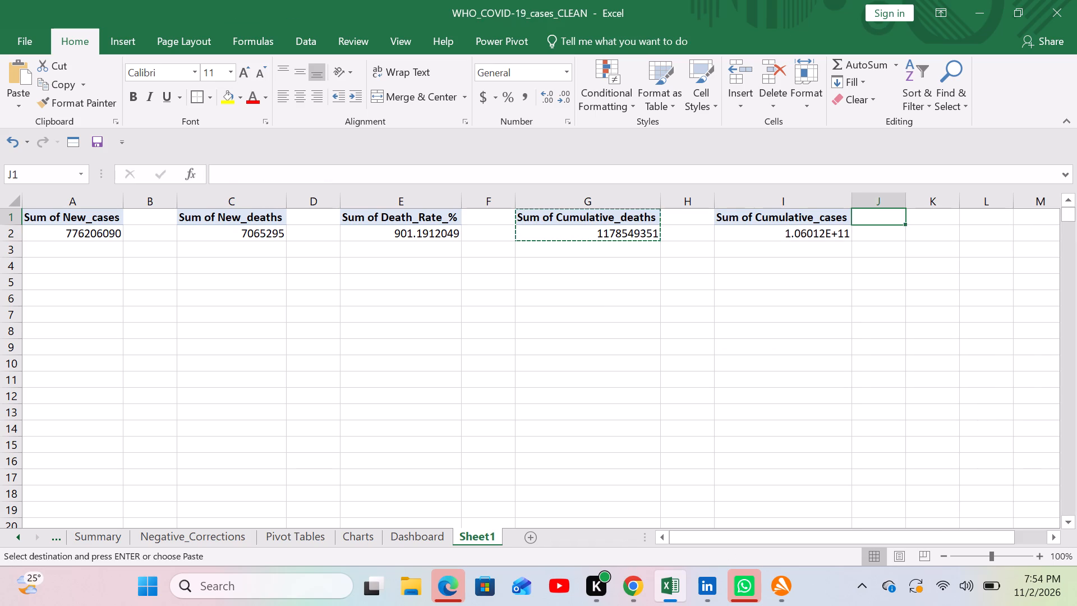
Link Dashboard cell C3 under New_Cases to the New_cases PivotTable total in Sheet1 cell A2 with a GETPIVOTDATA formula.
click(87, 237)
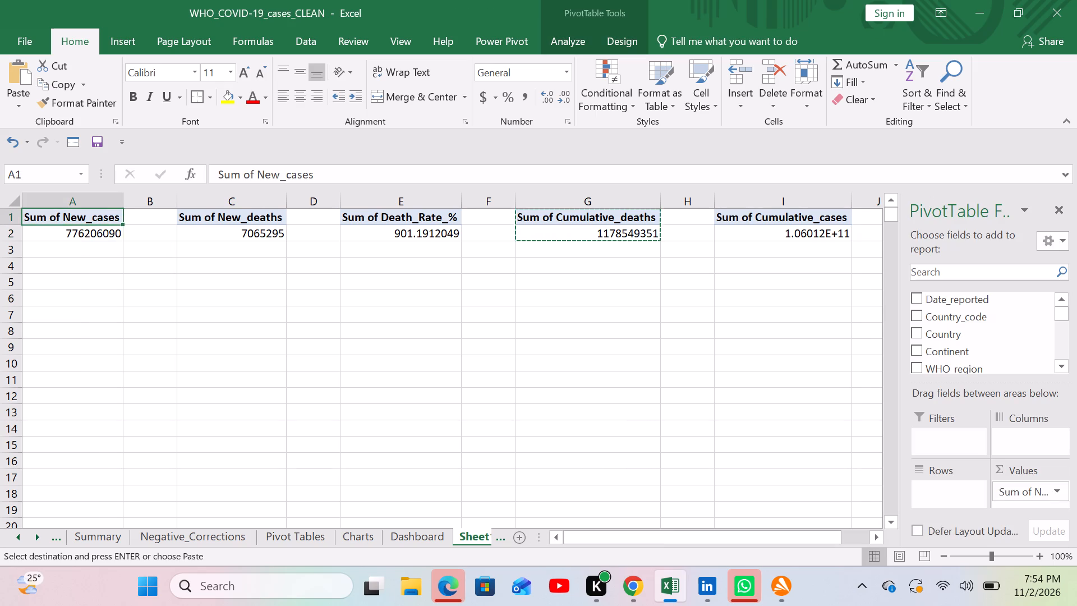
click(419, 536)
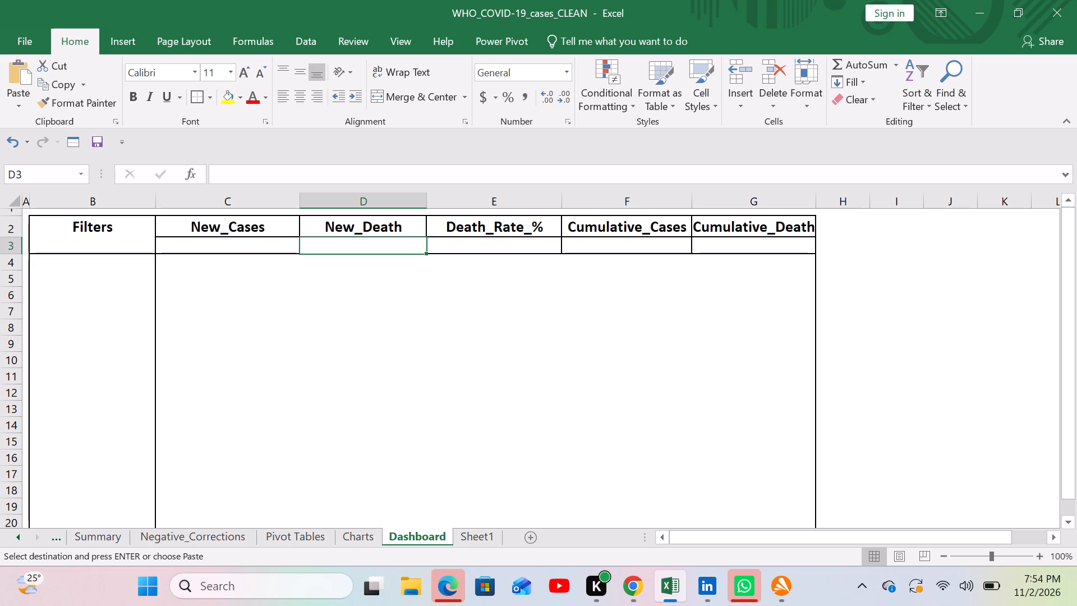
click(170, 250)
key(equal)
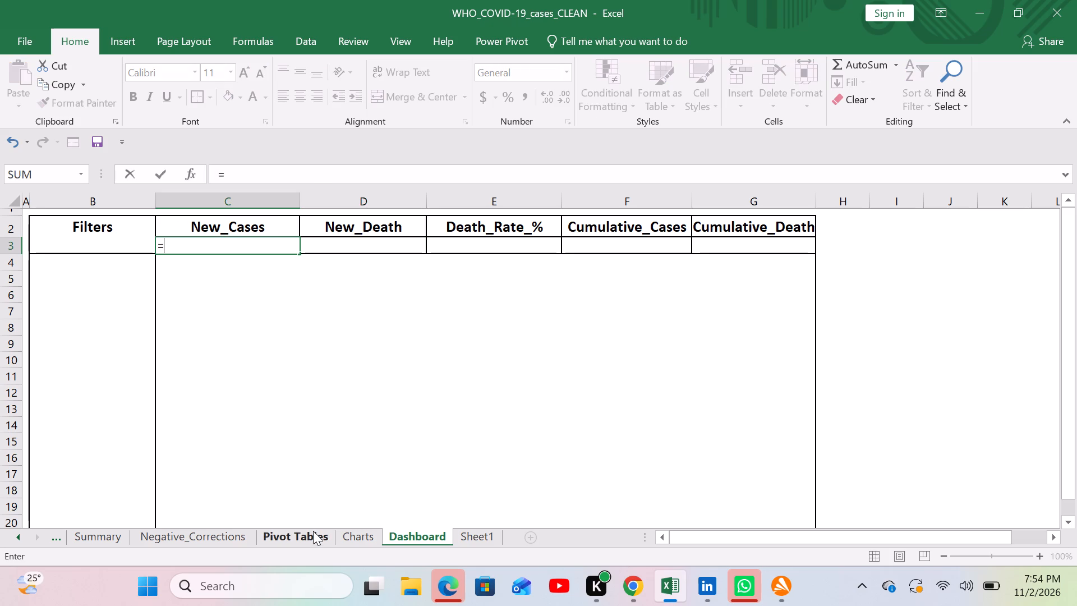
click(467, 540)
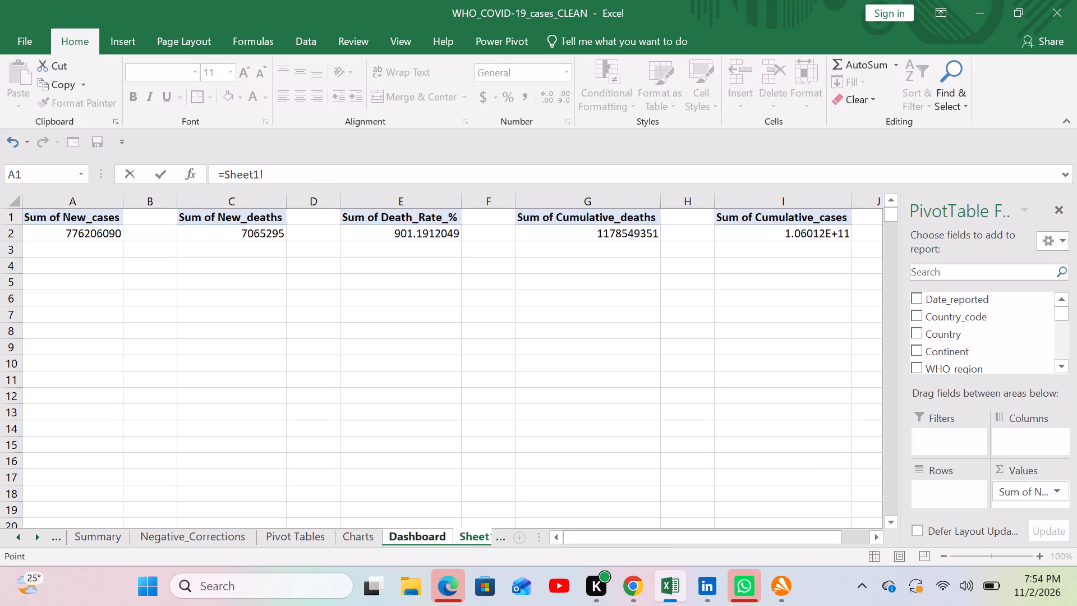
click(60, 238)
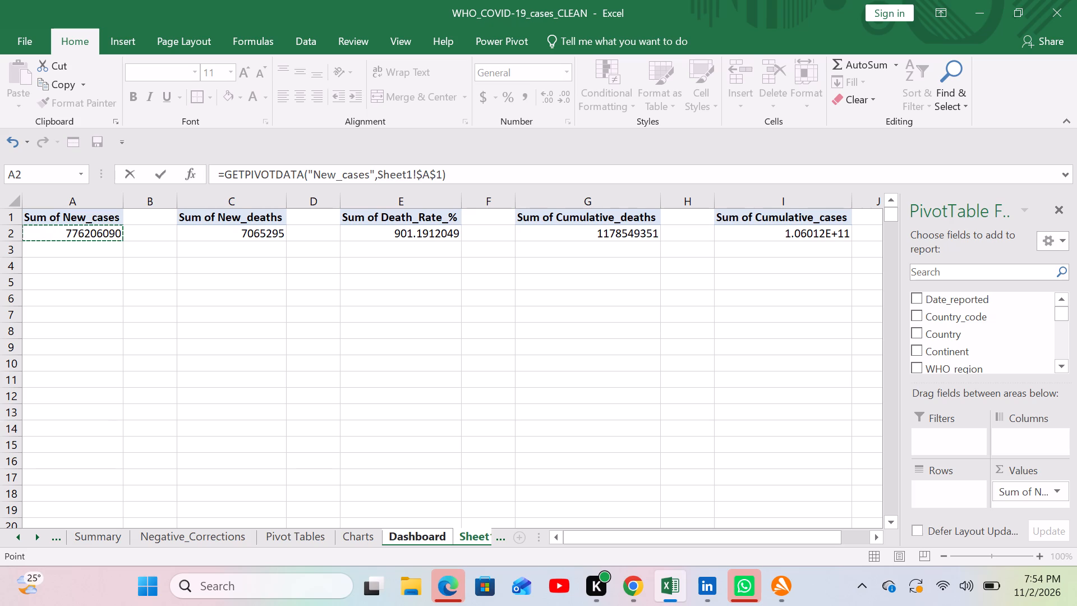
key(Return)
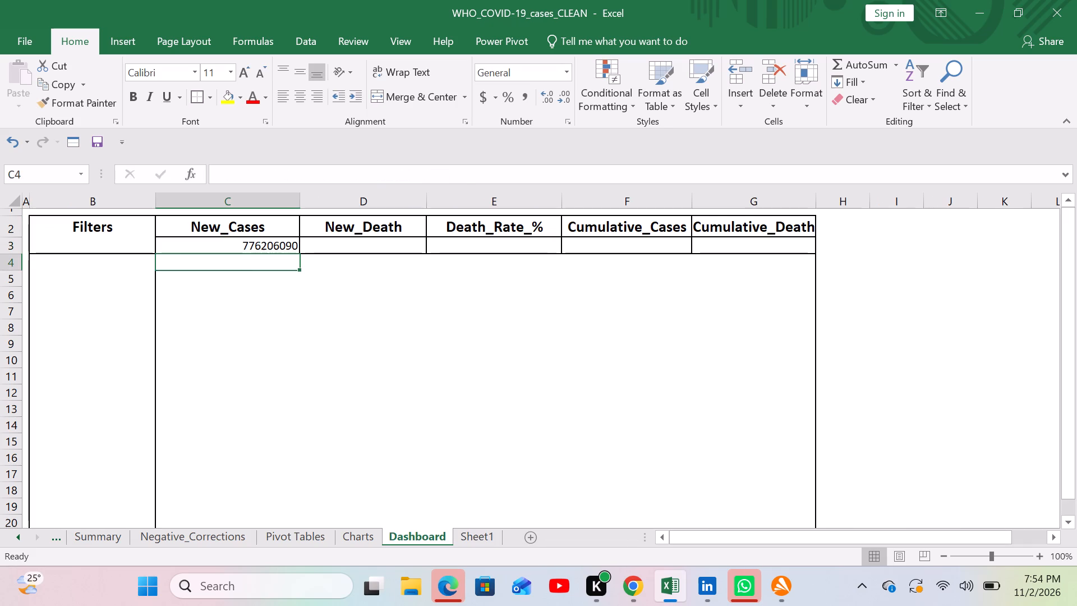
click(273, 245)
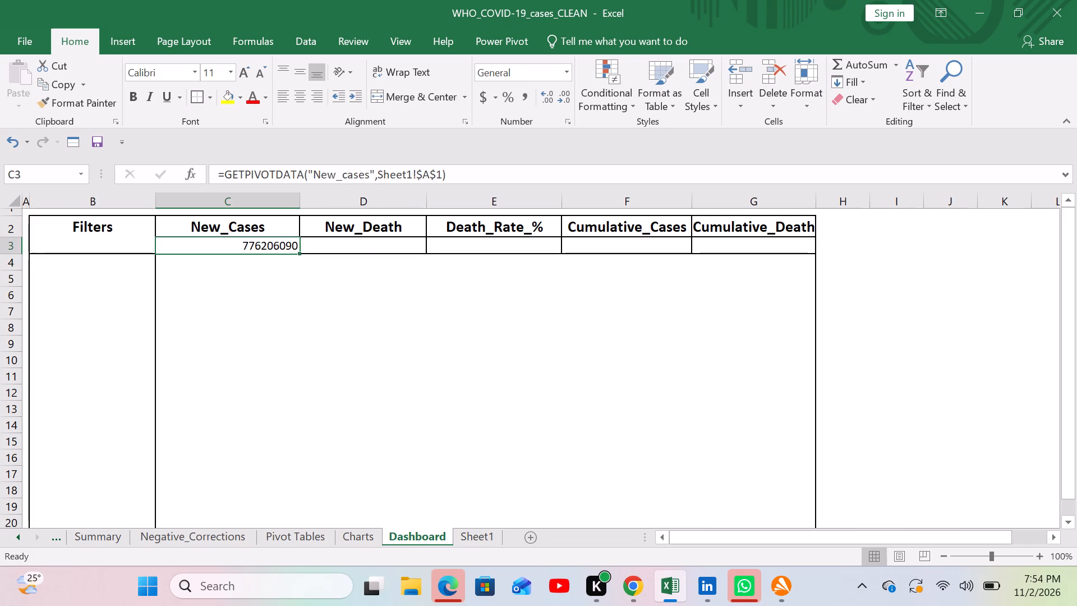
Link Dashboard cell D3 under New_Death to the New_deaths PivotTable total in Sheet1 cell C2.
click(335, 241)
key(equal)
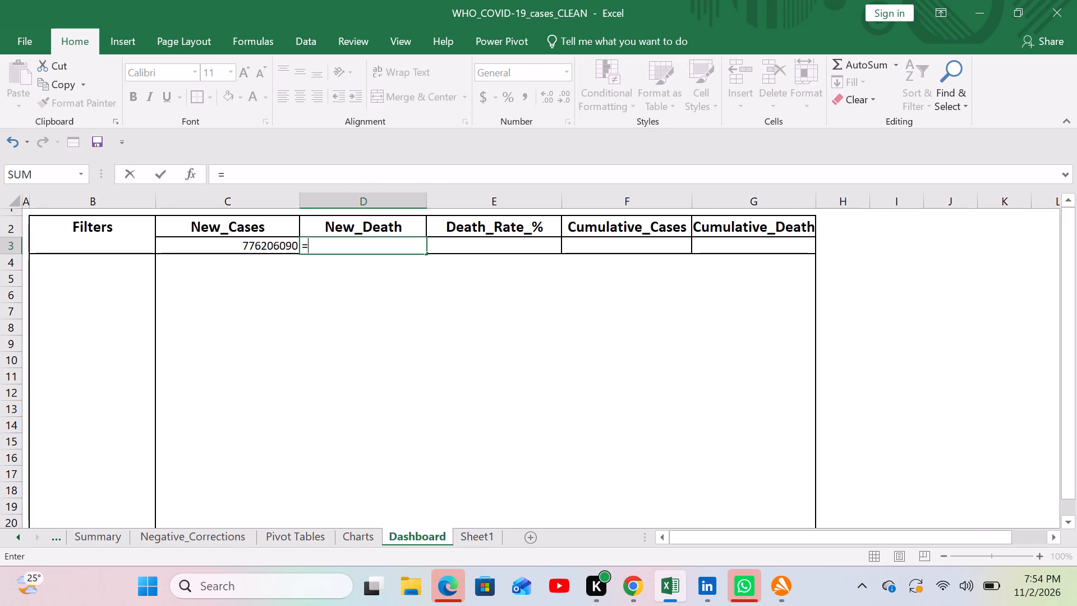
click(480, 532)
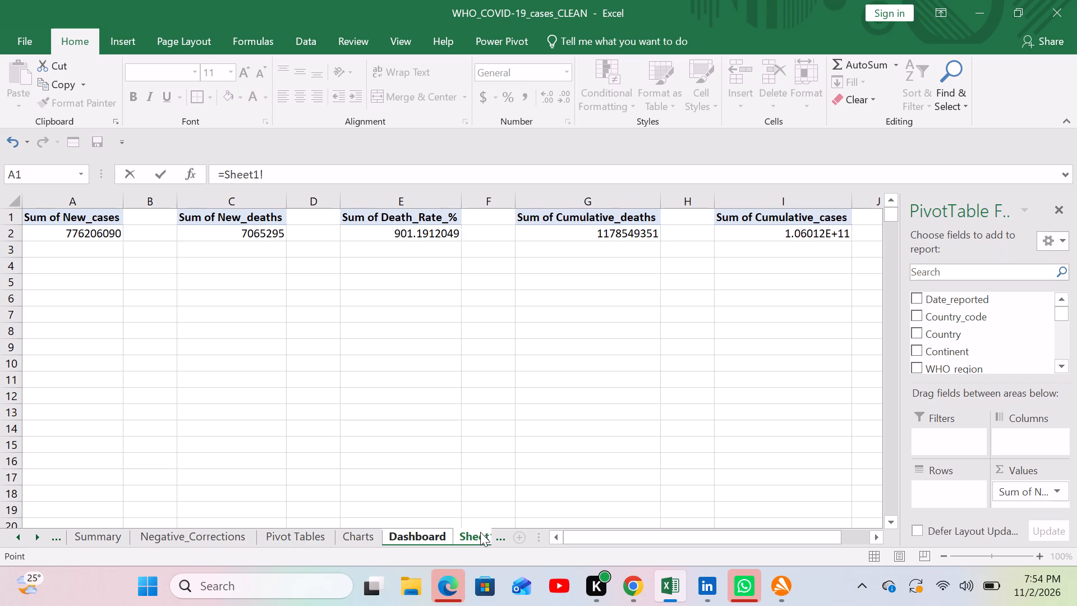
click(261, 232)
key(Return)
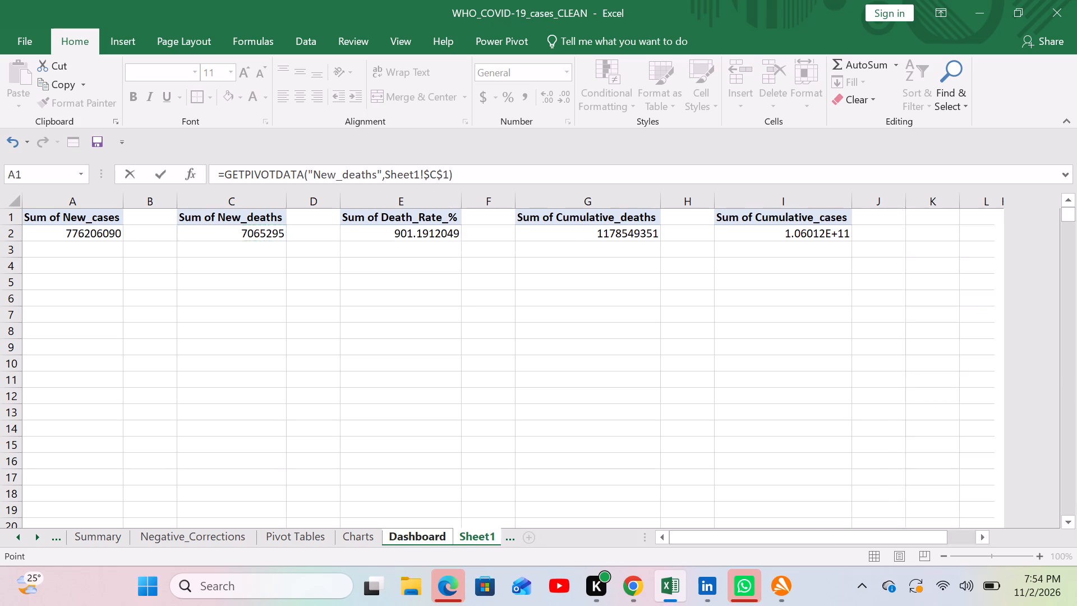
Link Dashboard cell E3 under Death_Rate_% to the Death_Rate_% PivotTable total in Sheet1 cell E2.
click(450, 249)
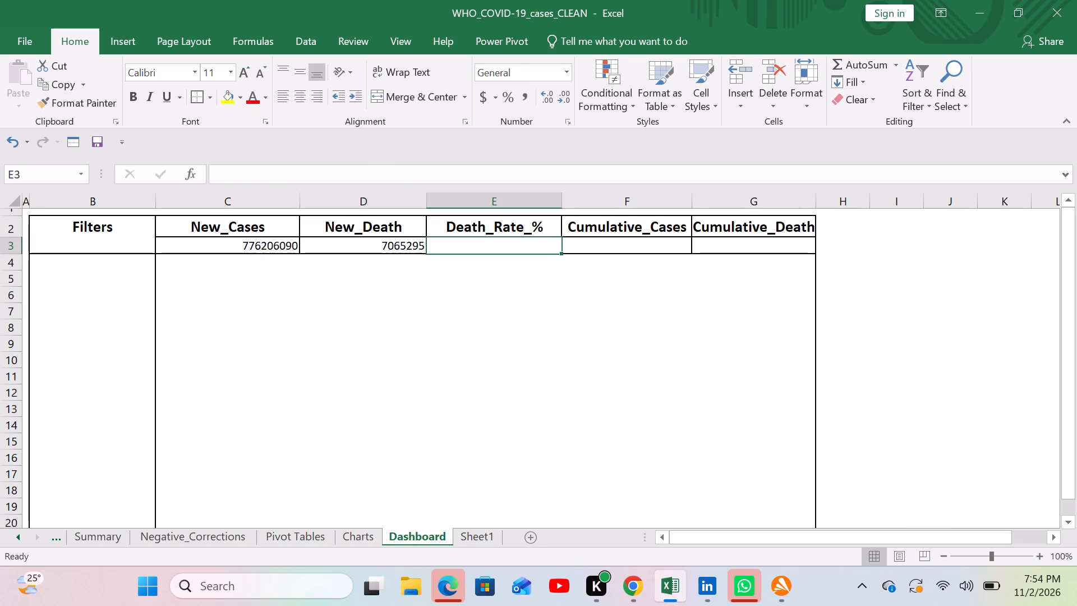
key(equal)
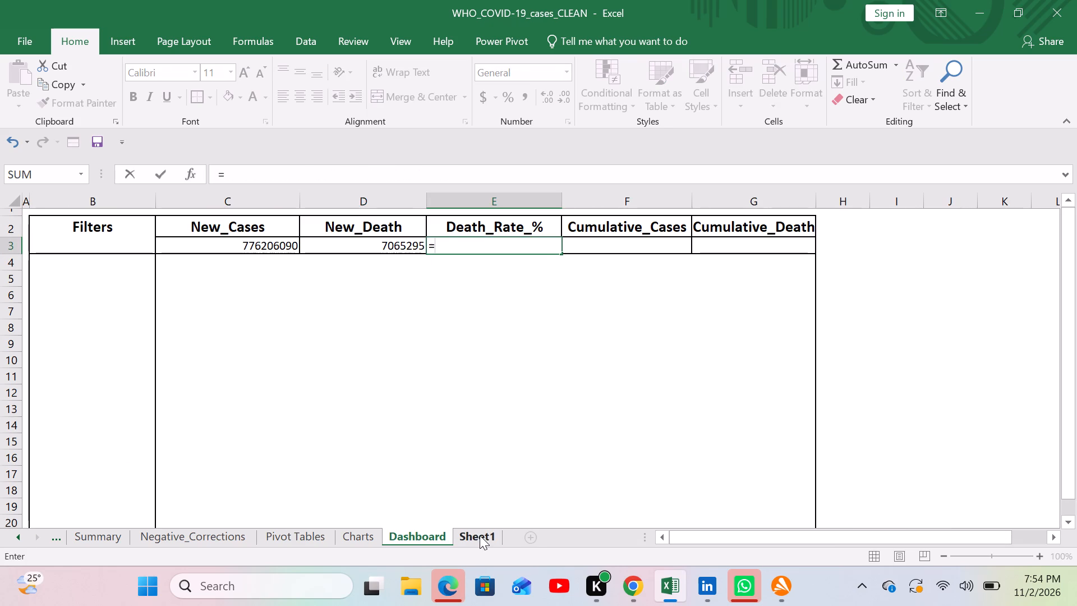
click(480, 535)
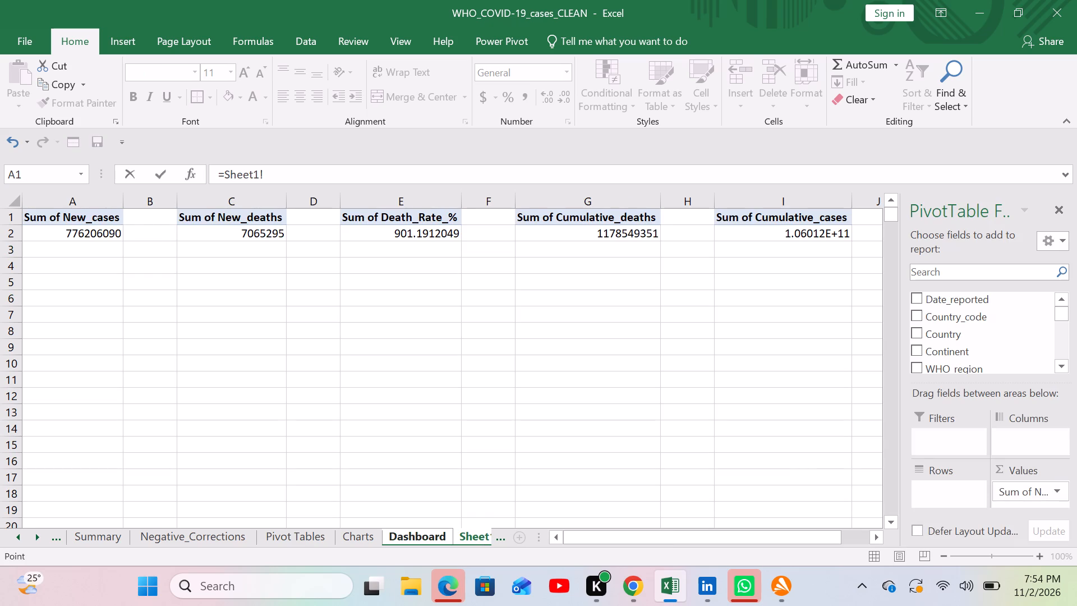
click(418, 235)
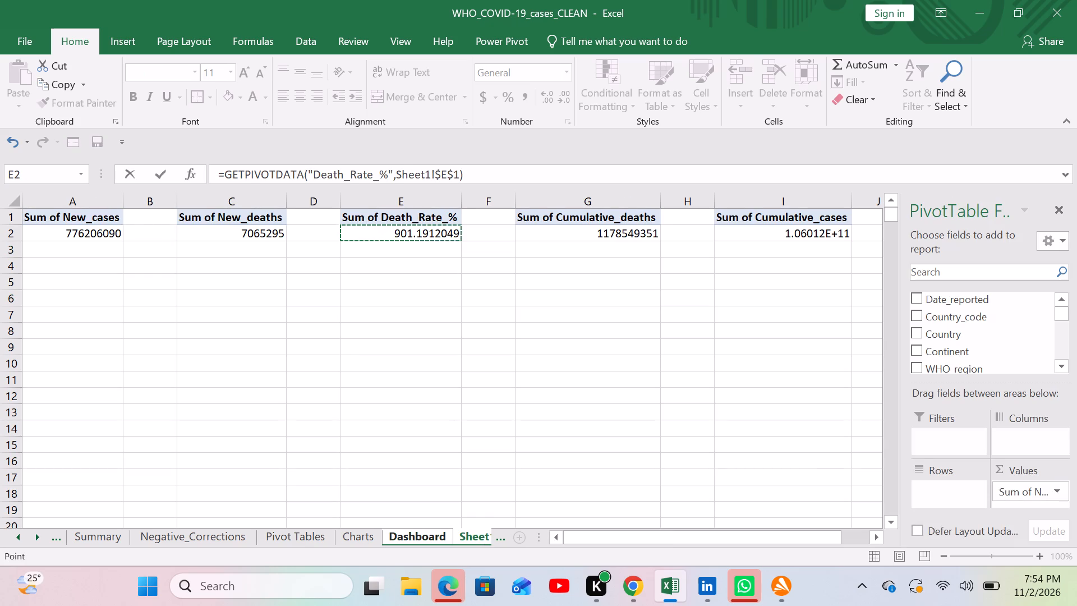
key(Return)
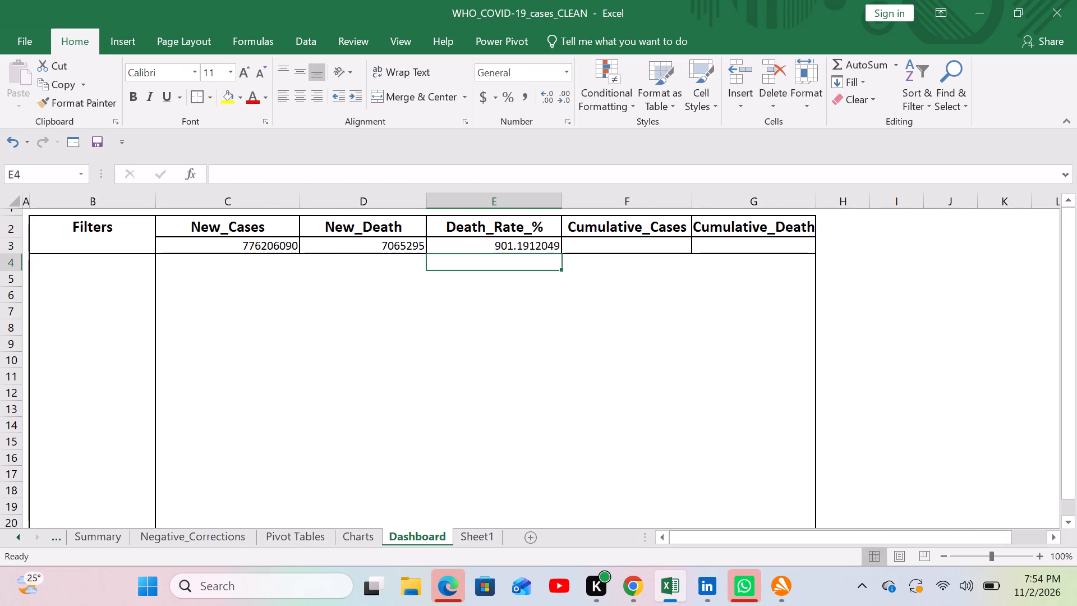
Link Dashboard cell F3 under Cumulative_Cases to the Cumulative_cases PivotTable total in Sheet1 cell I2.
click(593, 244)
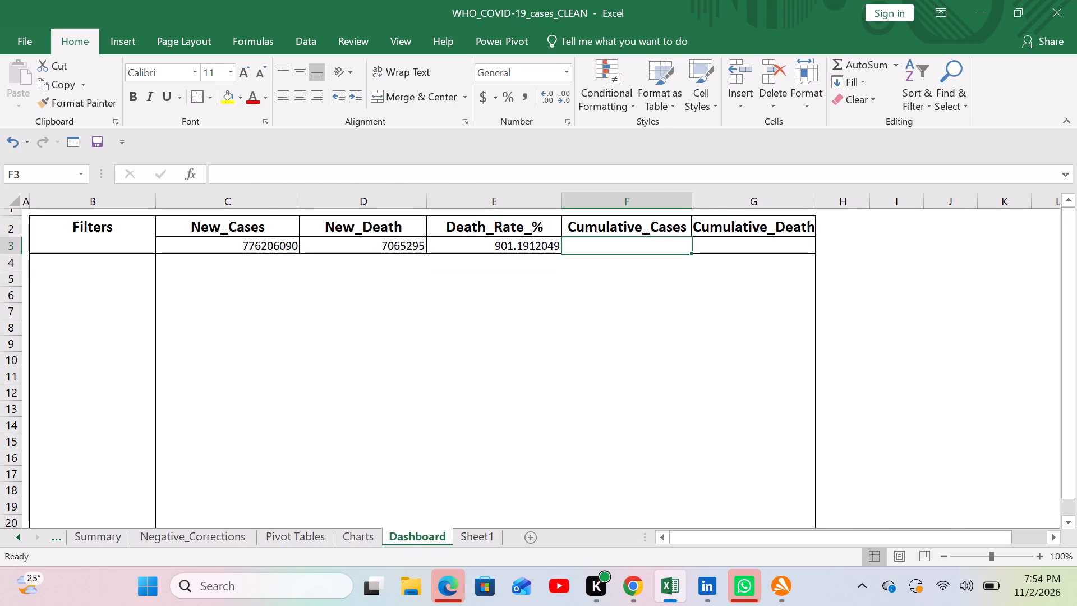
key(equal)
click(478, 534)
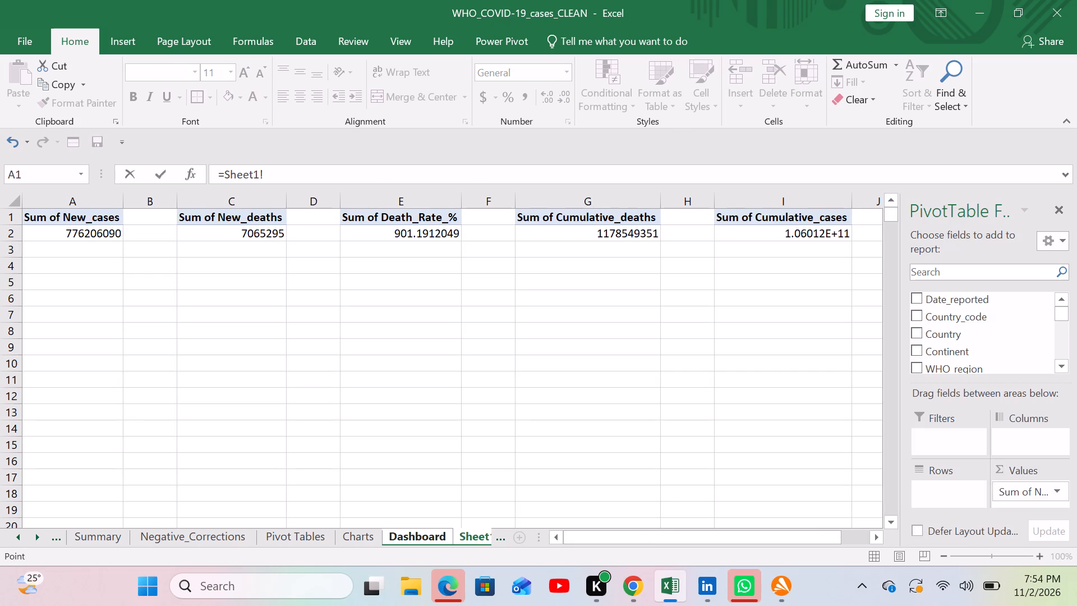
click(772, 235)
key(Return)
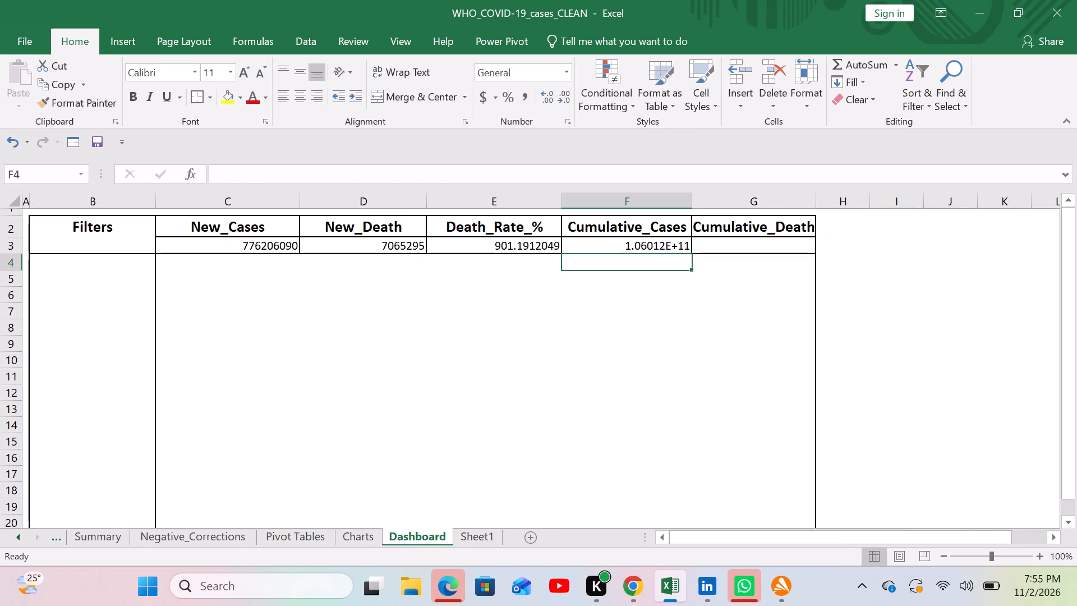
Link Dashboard cell G3 under Cumulative_Death to the Cumulative_deaths PivotTable total in Sheet1 cell G2.
click(722, 244)
key(equal)
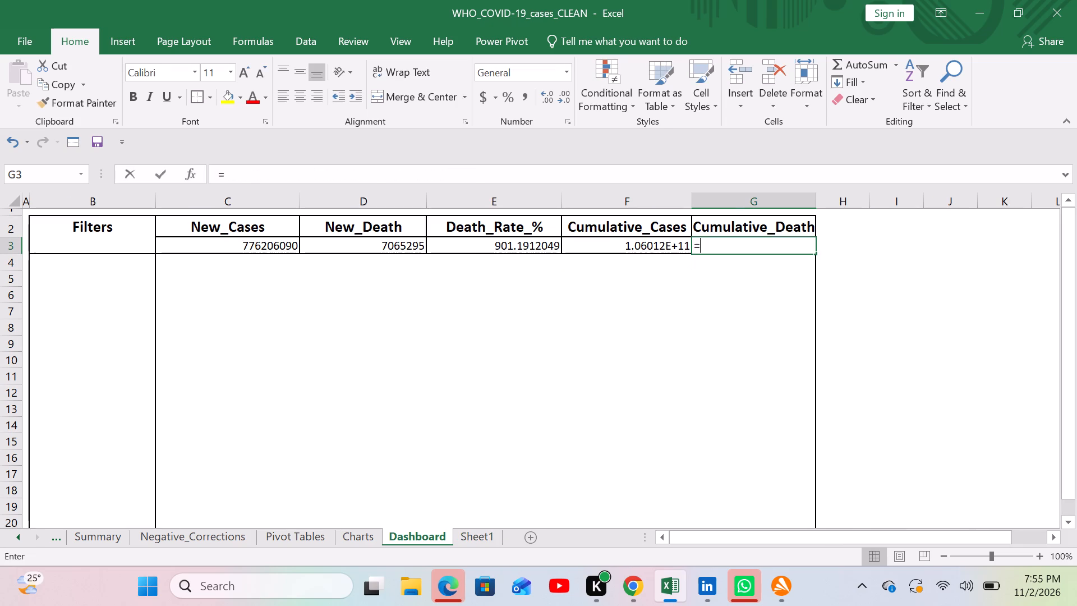
click(476, 538)
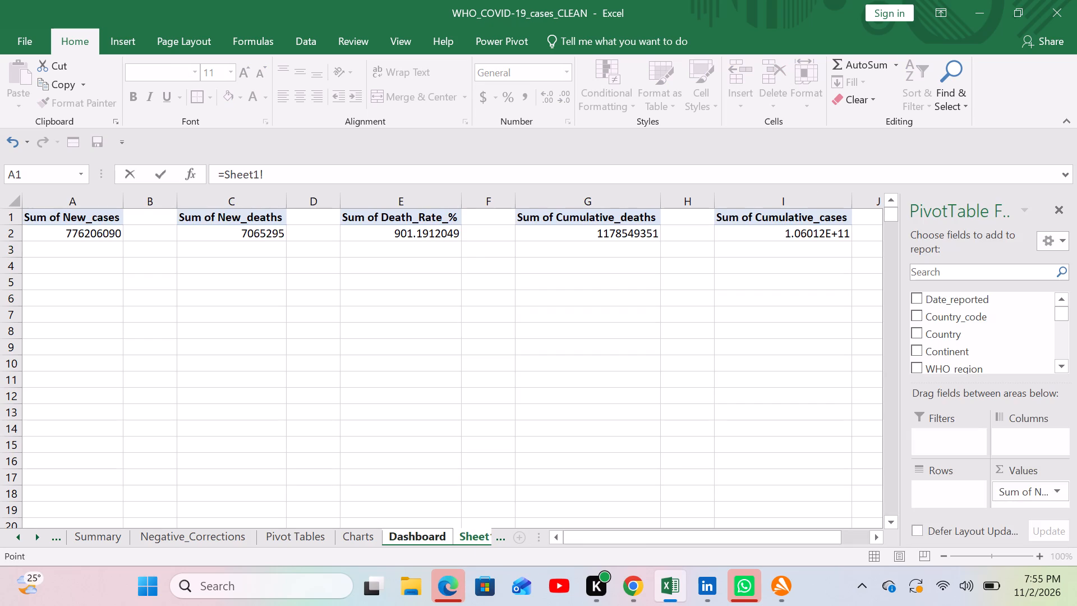
click(616, 237)
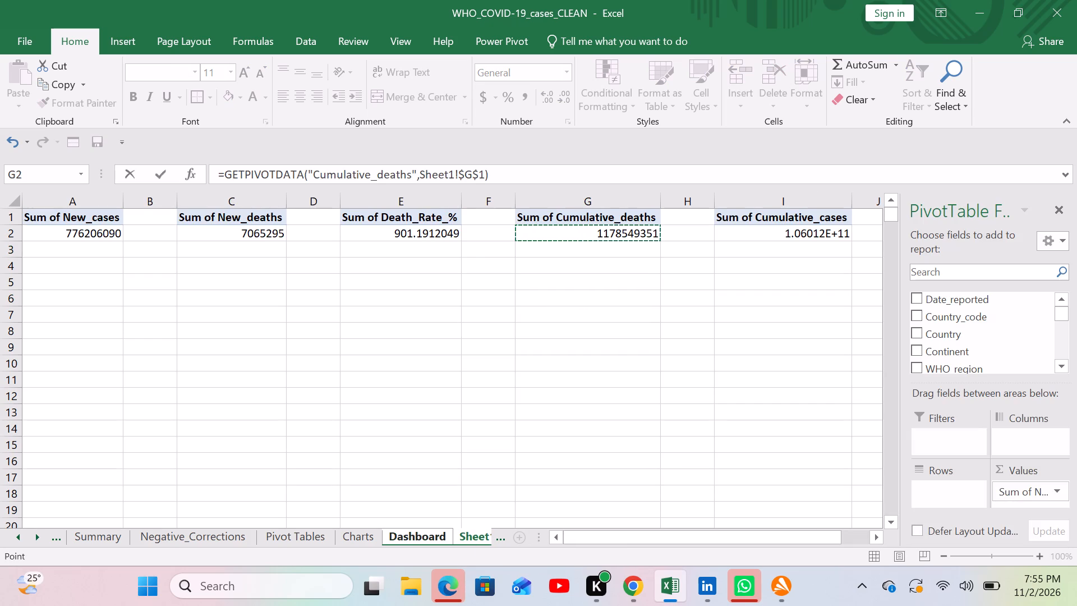
key(Return)
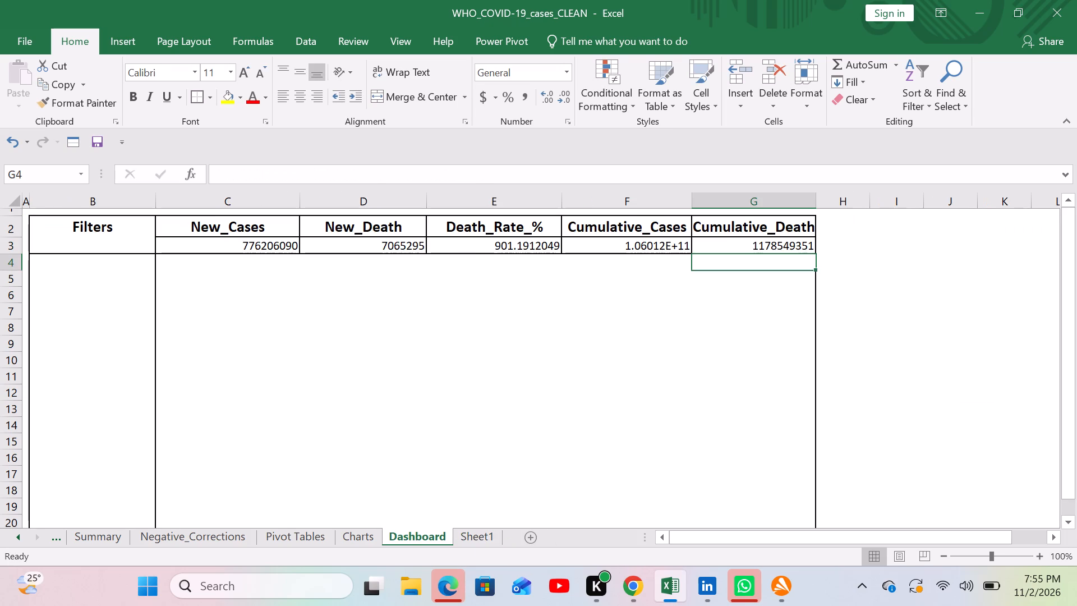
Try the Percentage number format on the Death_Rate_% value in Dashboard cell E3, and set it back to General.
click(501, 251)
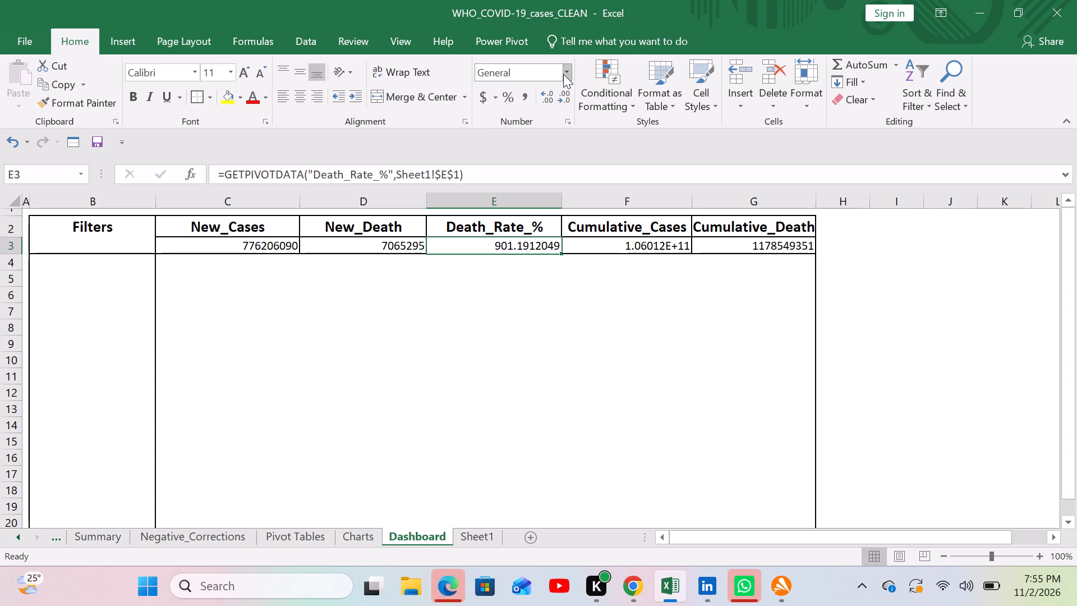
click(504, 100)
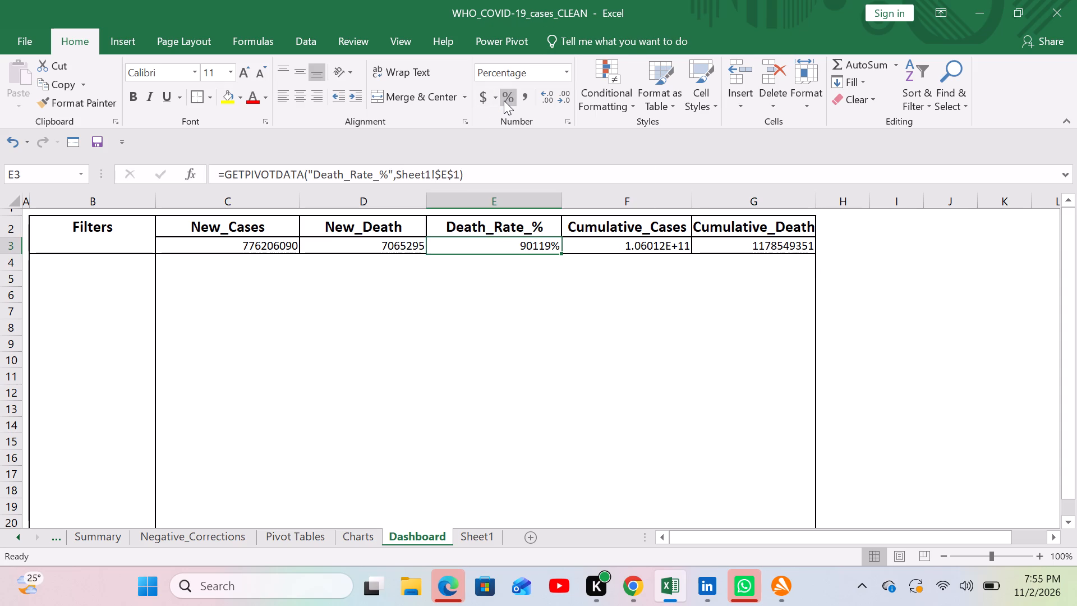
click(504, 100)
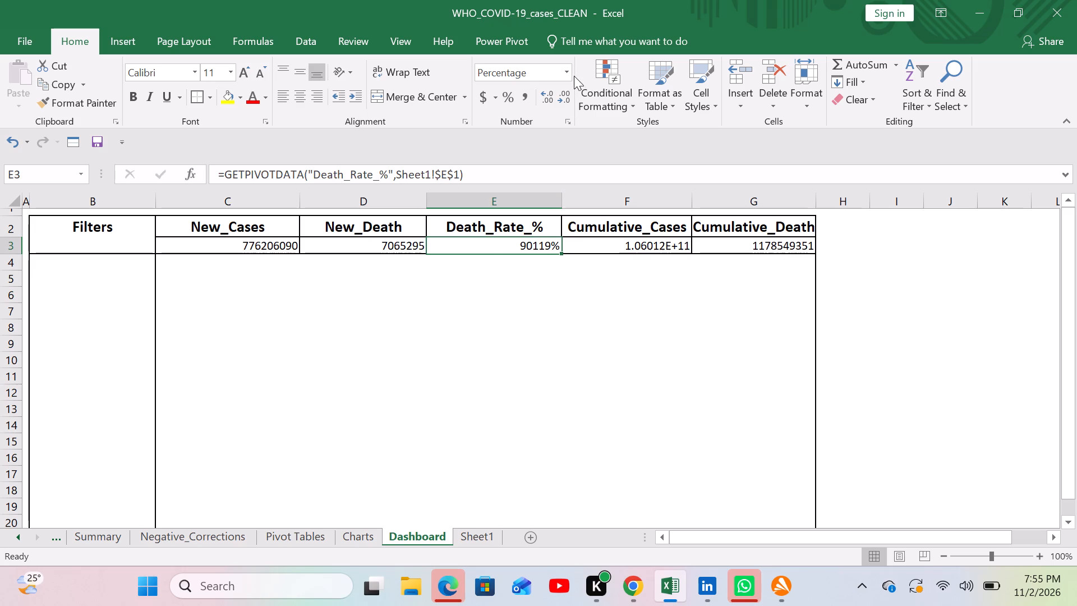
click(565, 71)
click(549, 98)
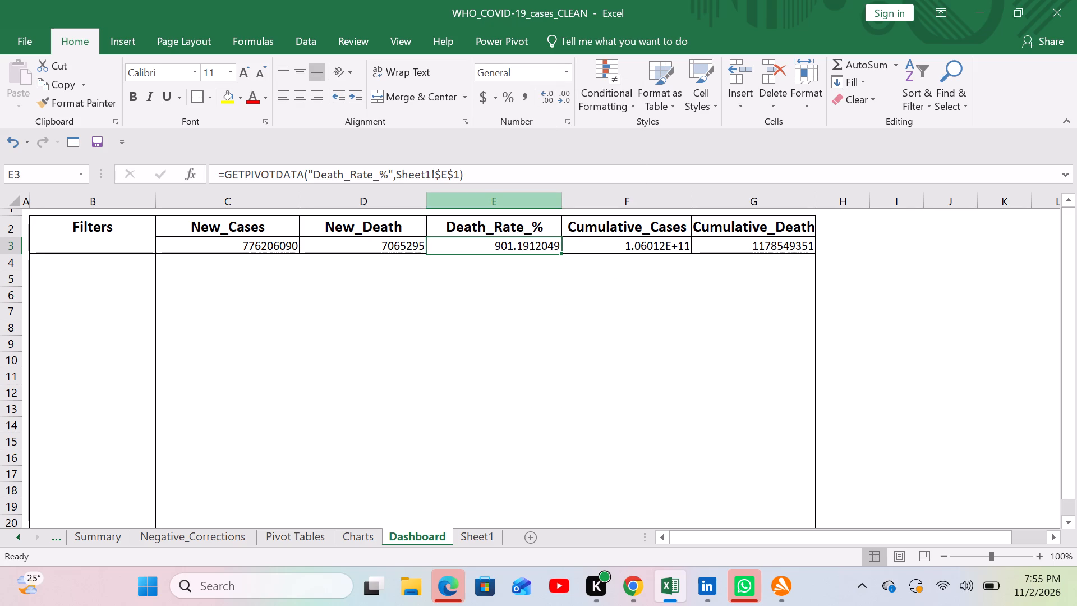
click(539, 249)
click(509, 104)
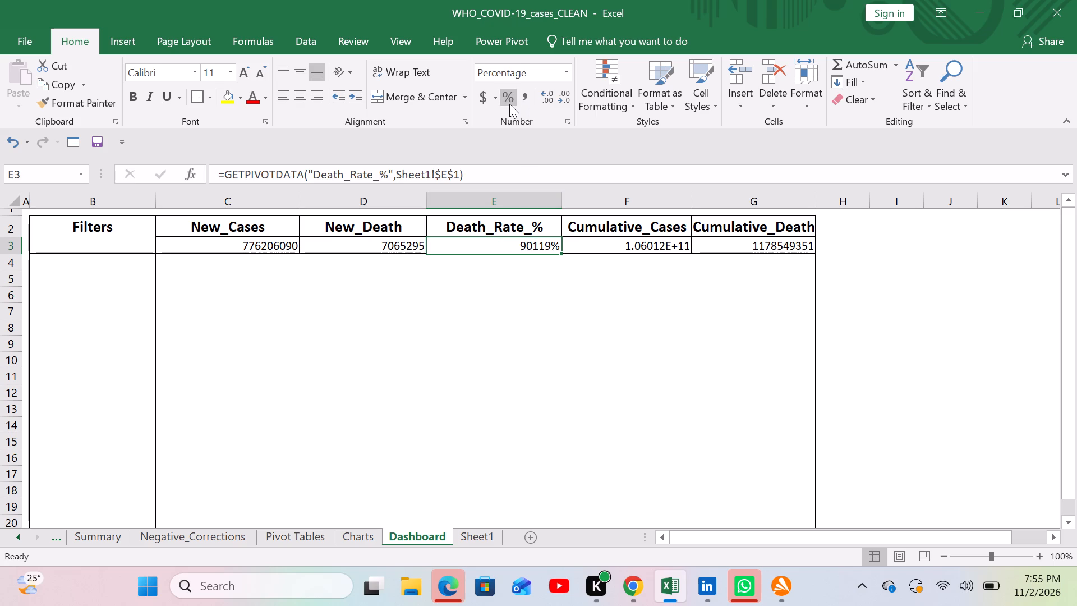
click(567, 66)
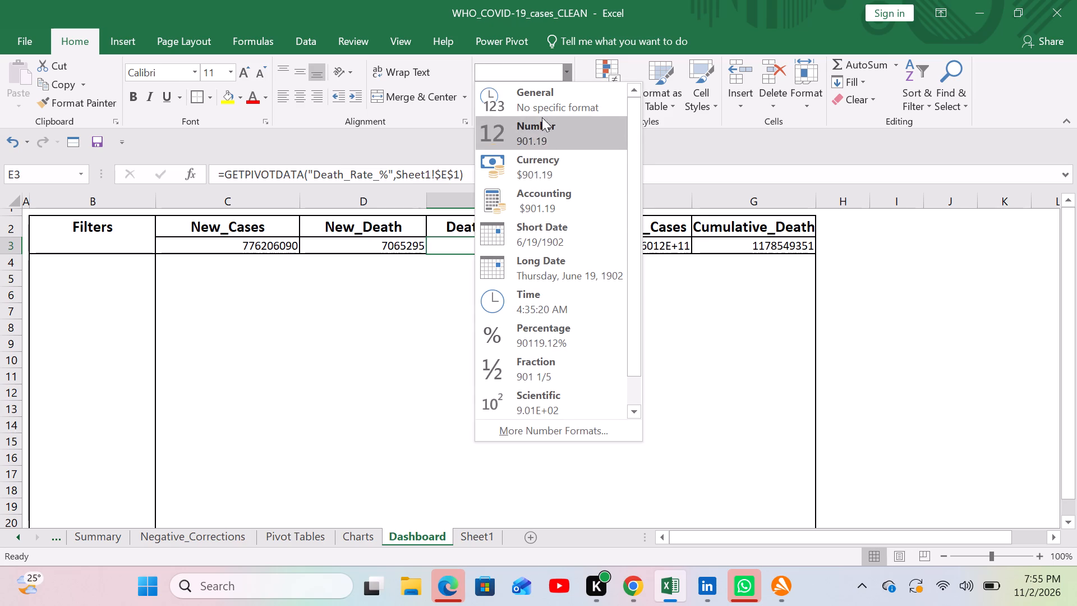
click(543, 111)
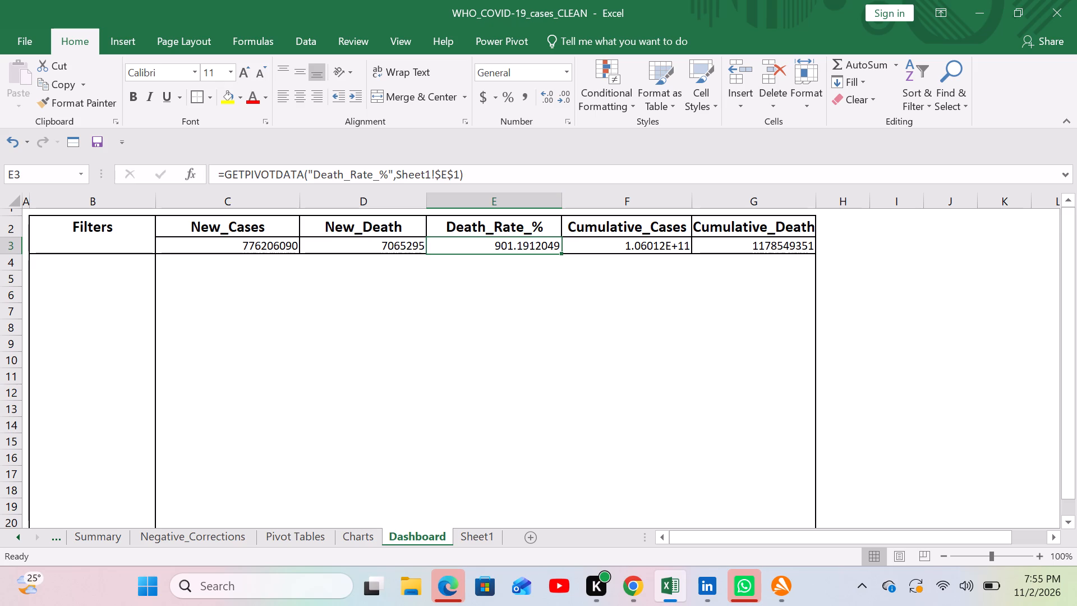
Change the Death_Rate_% PivotTable on Sheet1 to summarize its value field by Average.
click(469, 533)
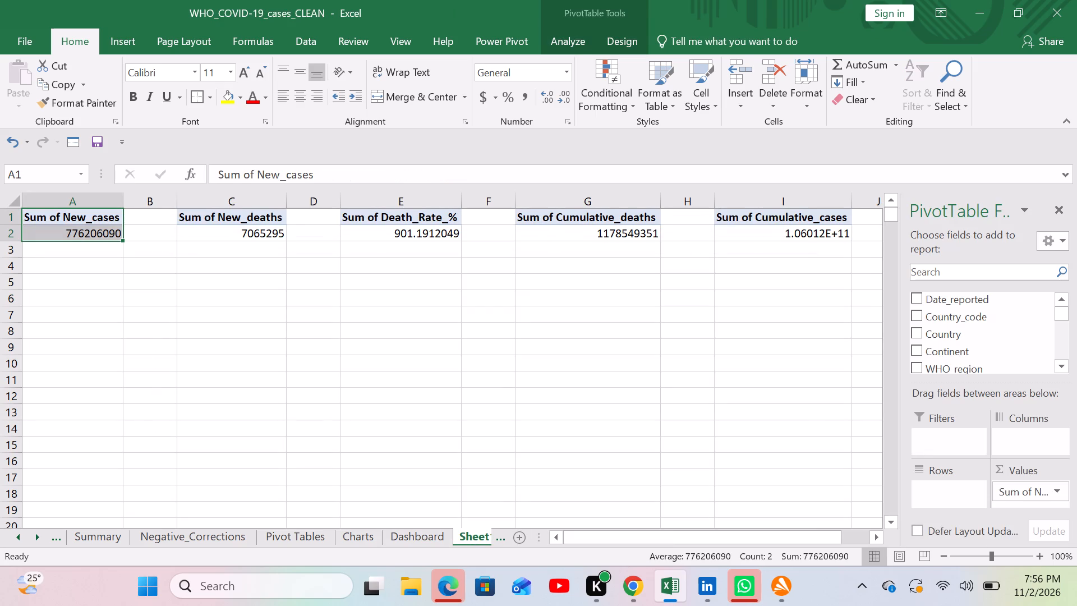
click(408, 224)
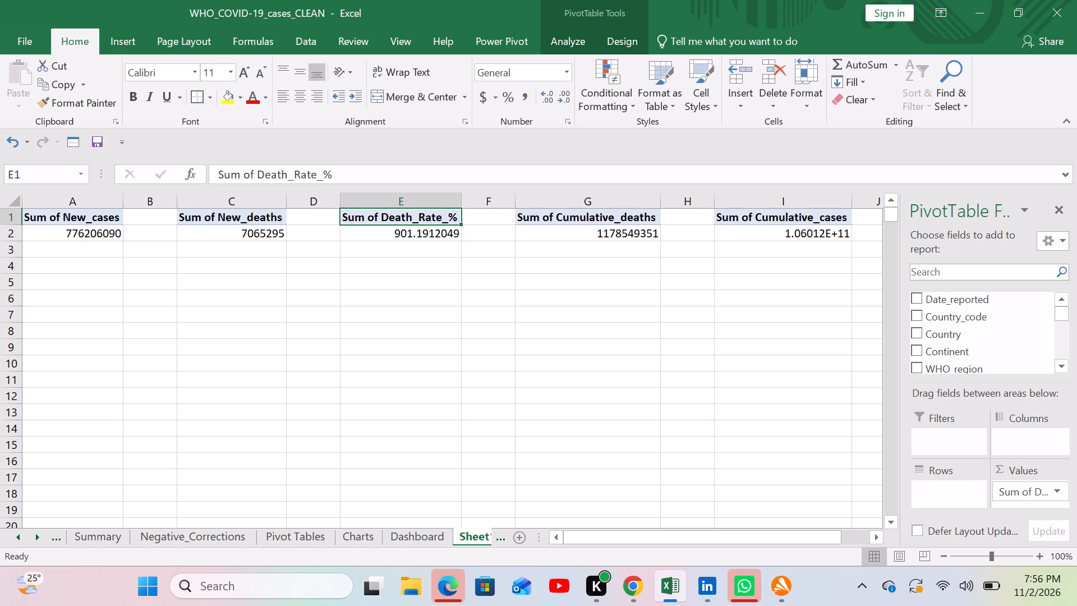
drag(408, 224, 410, 240)
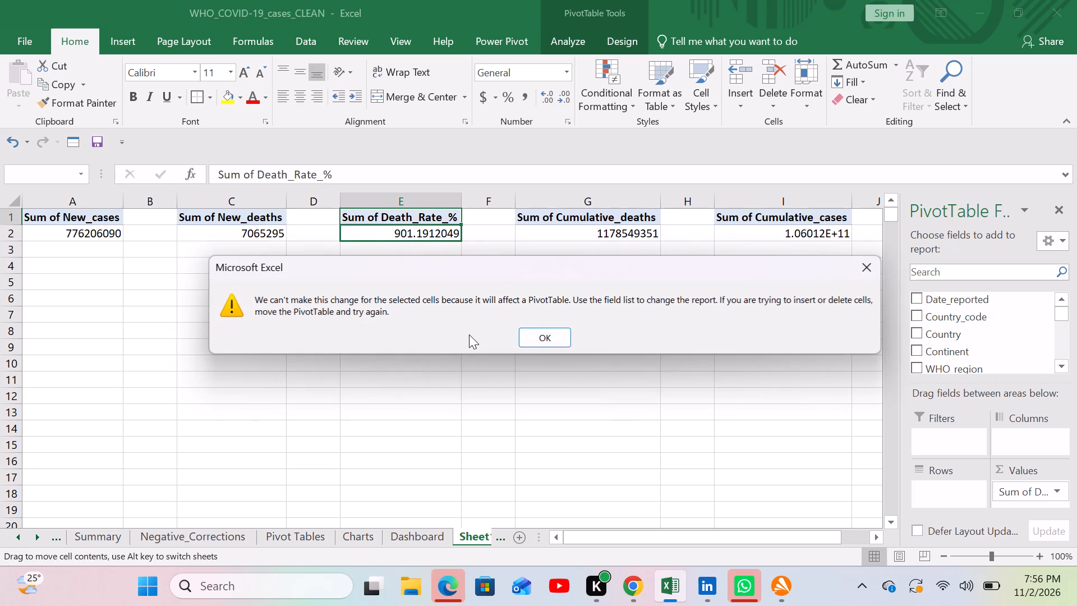
click(473, 382)
click(544, 342)
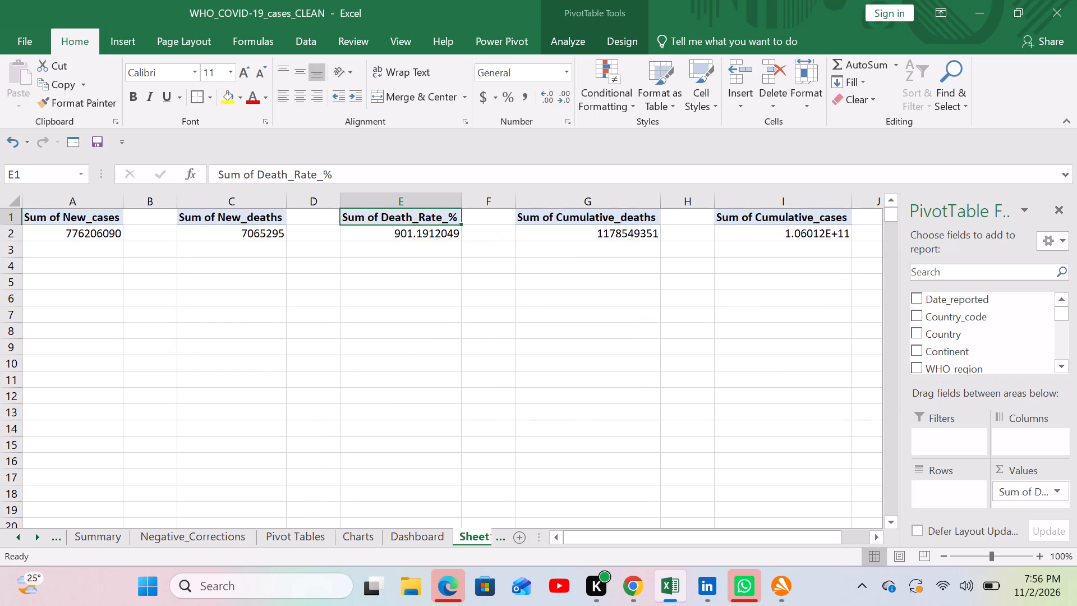
drag(403, 222, 412, 236)
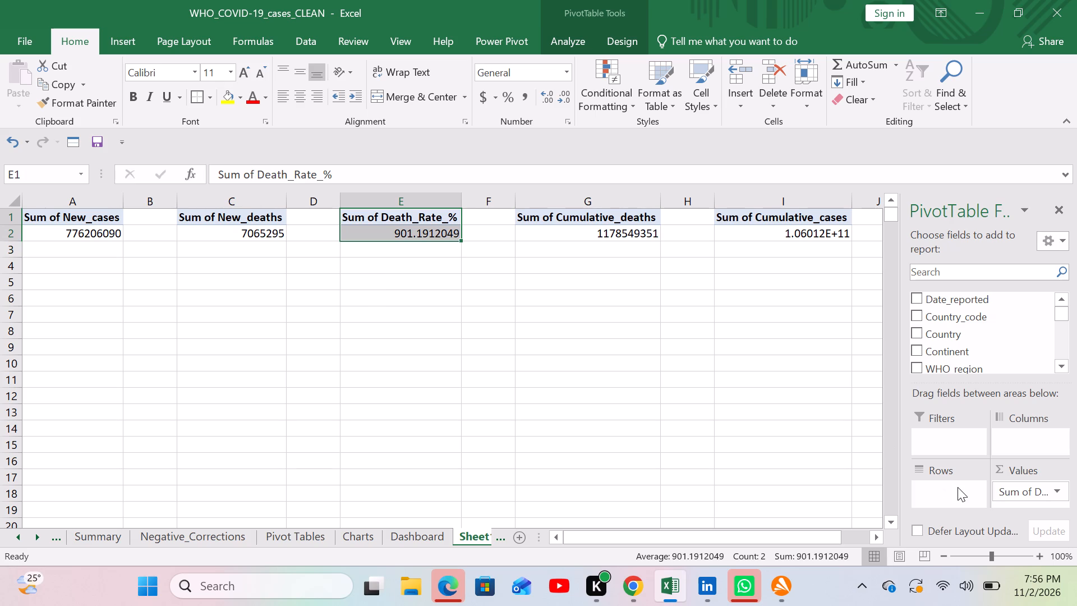
click(429, 217)
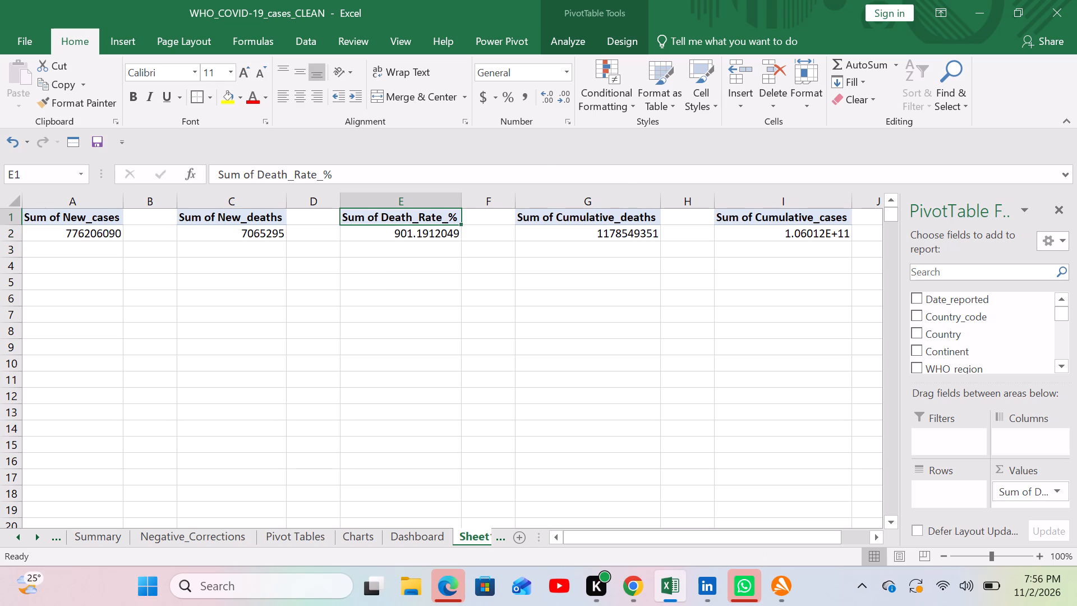
right_click(429, 217)
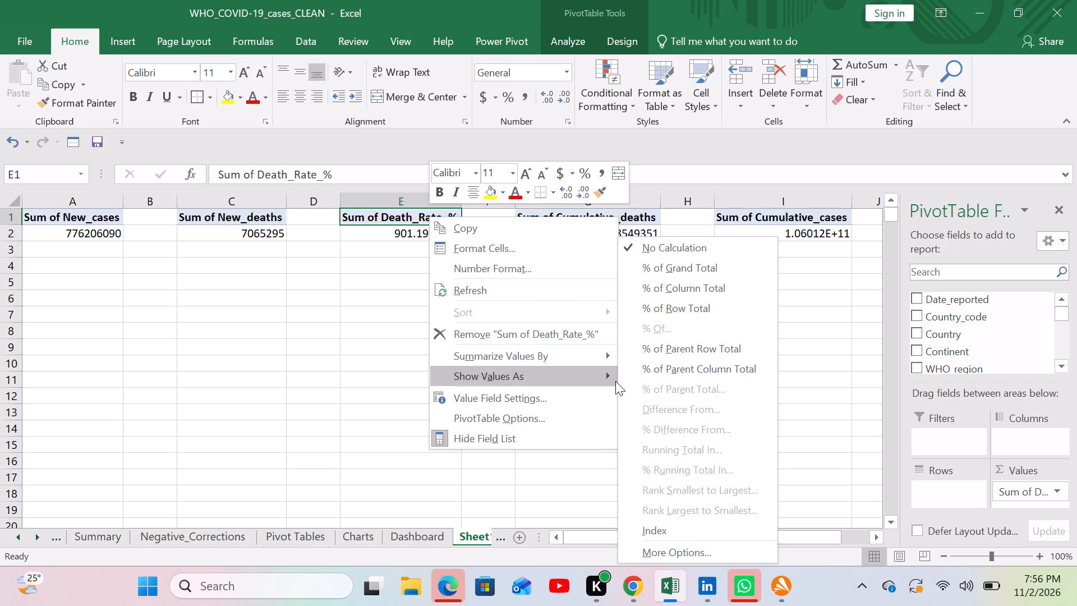
click(510, 468)
double_click(410, 221)
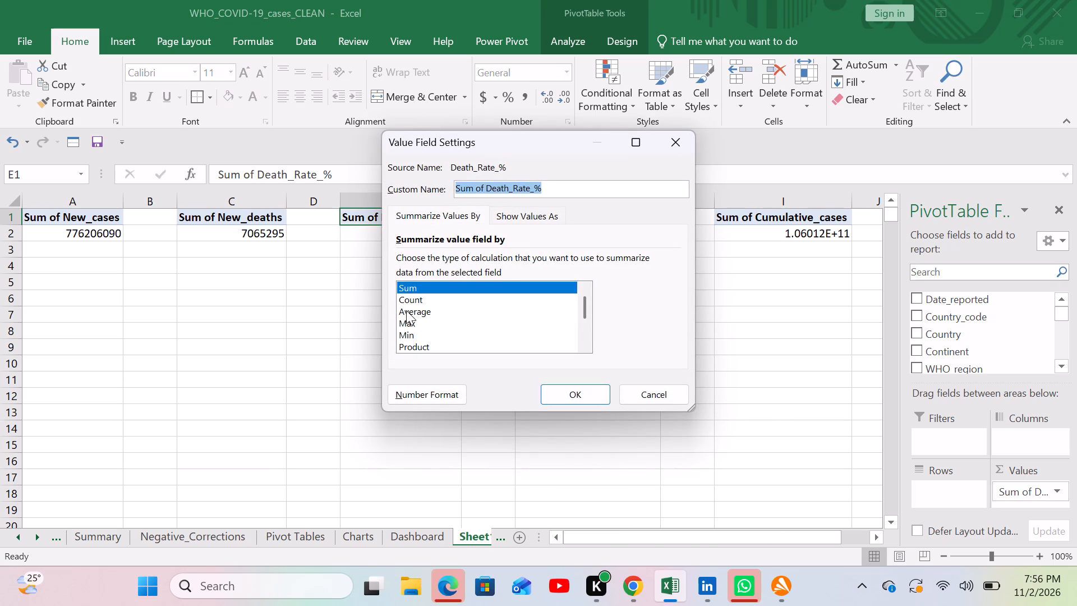
click(406, 310)
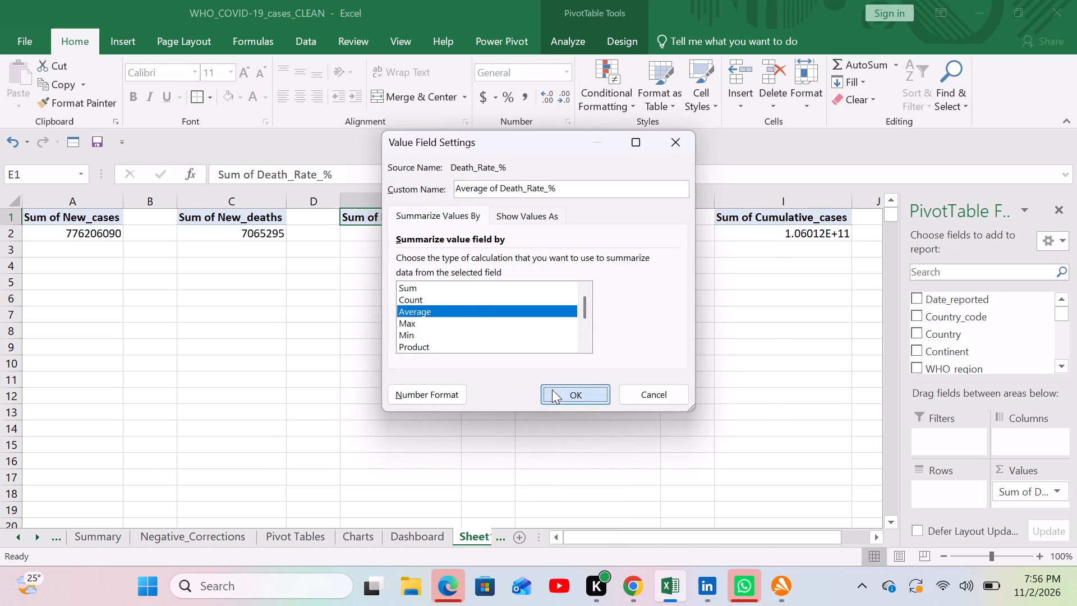
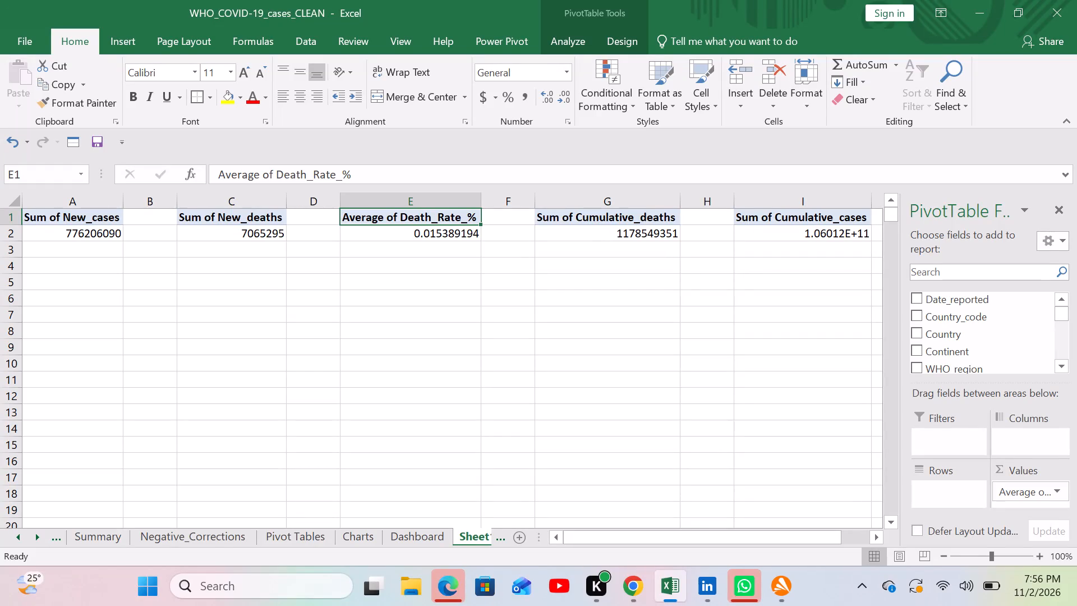
Format the Average of Death_Rate_% value in Sheet1 cell E2 as a percentage.
click(454, 233)
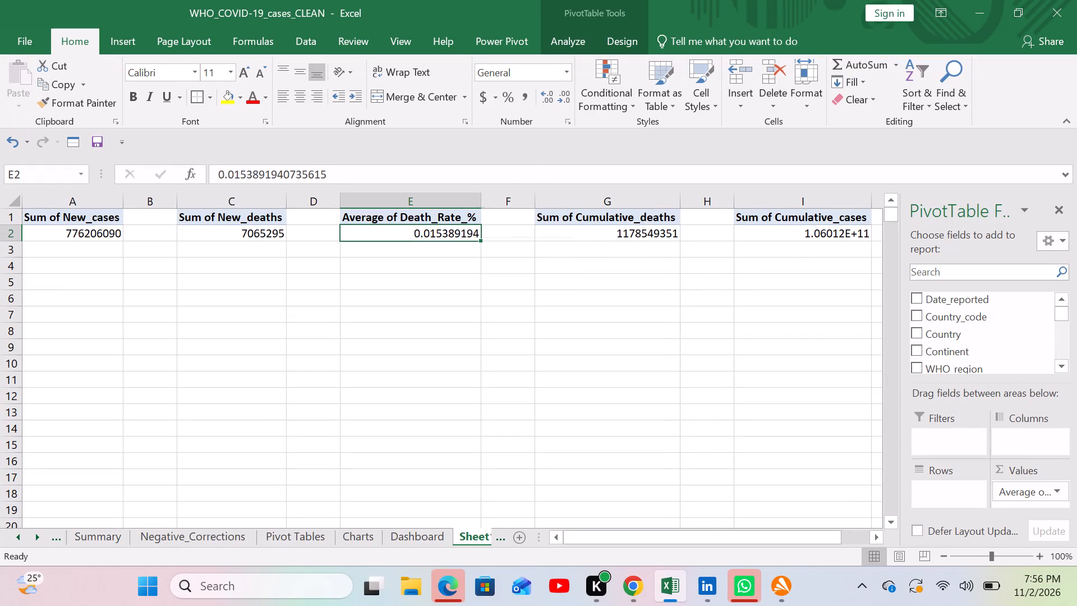
click(512, 97)
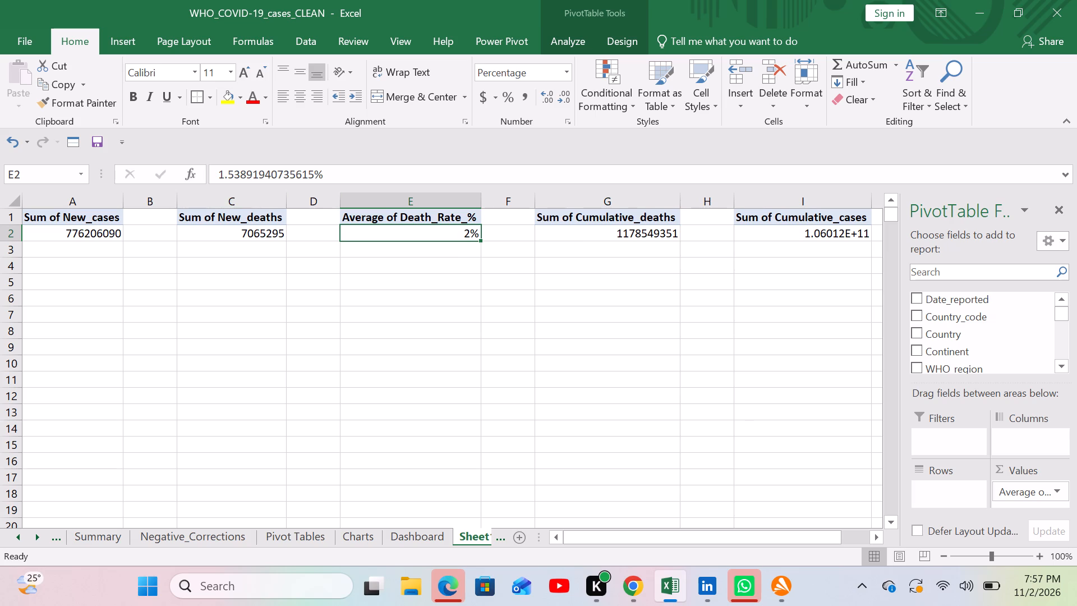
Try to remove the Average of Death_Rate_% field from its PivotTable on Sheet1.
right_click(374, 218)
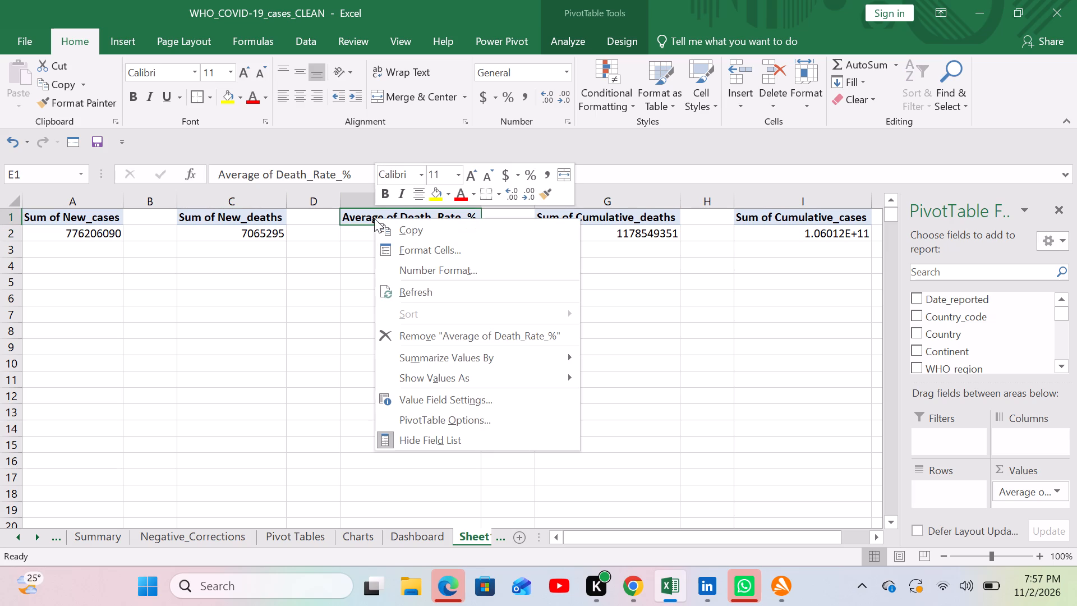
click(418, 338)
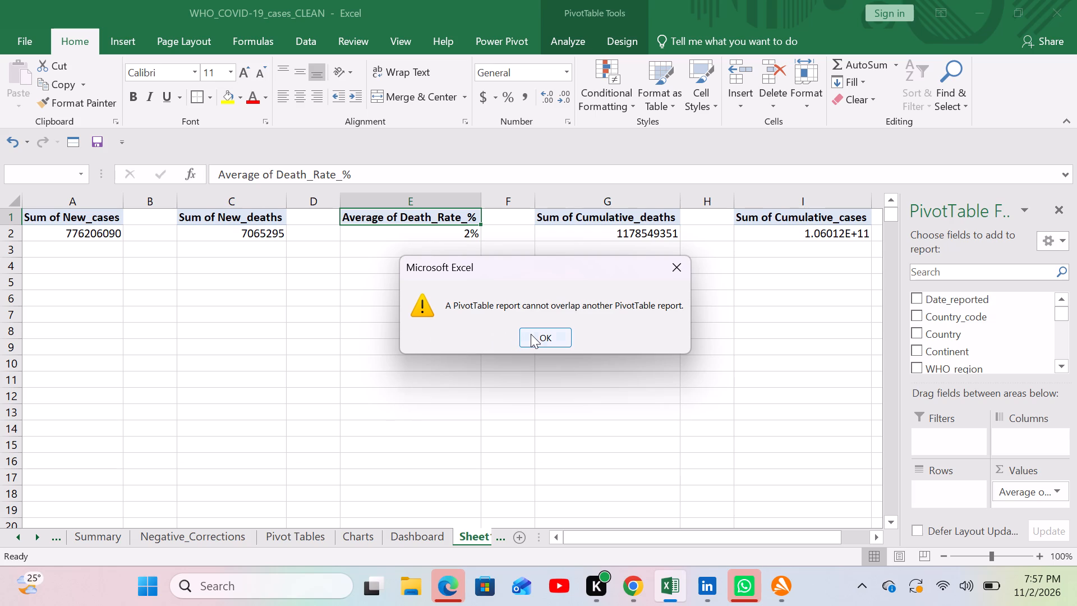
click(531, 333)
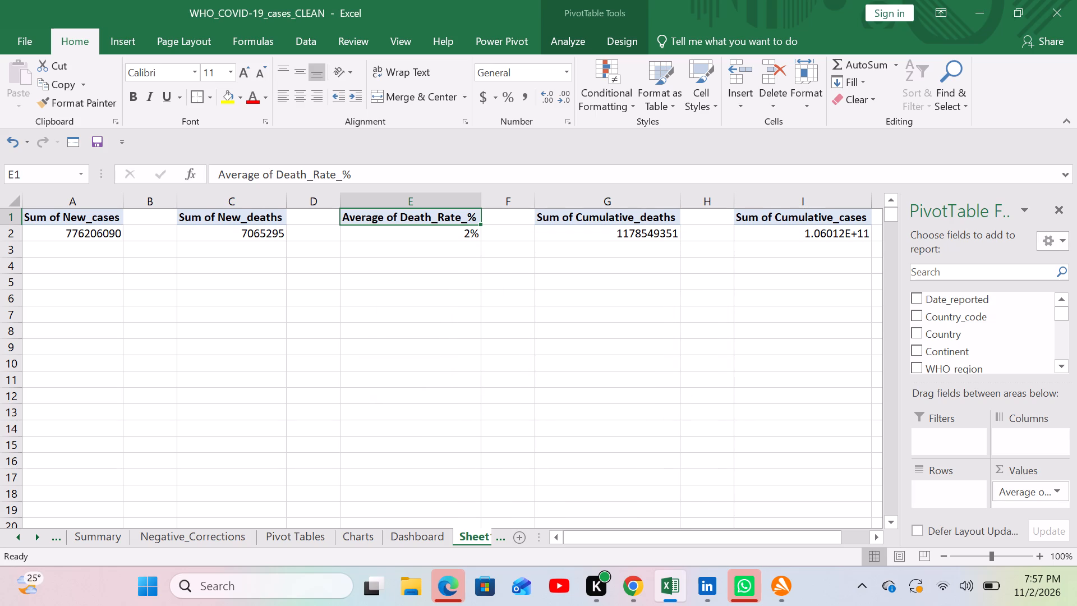
Replace the formula in Dashboard cell E3 with a fresh link to the Average of Death_Rate_% value in Sheet1 cell E2.
click(401, 537)
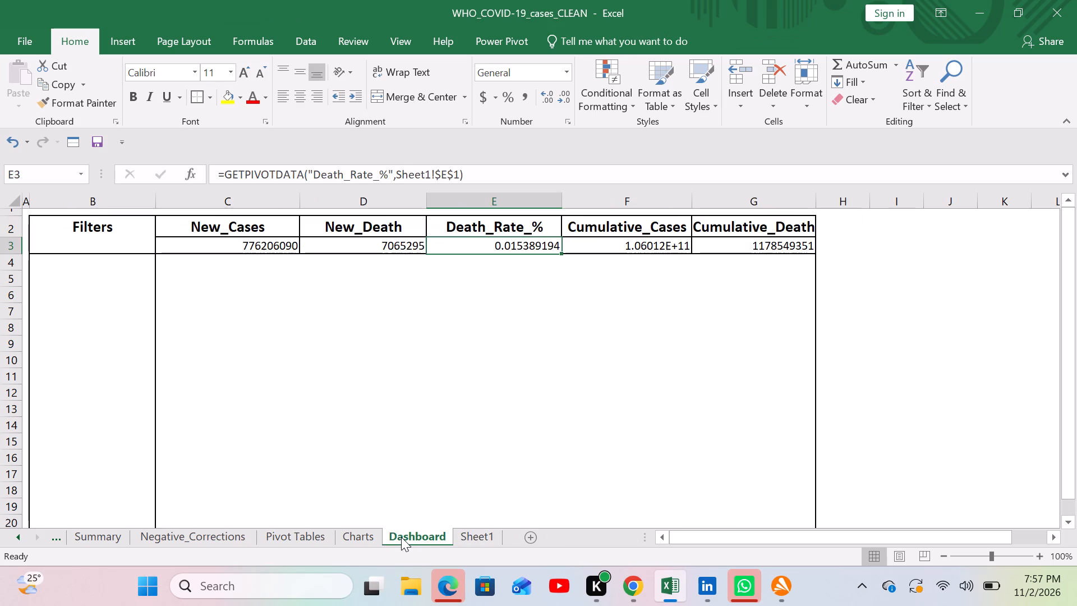
click(487, 246)
click(478, 538)
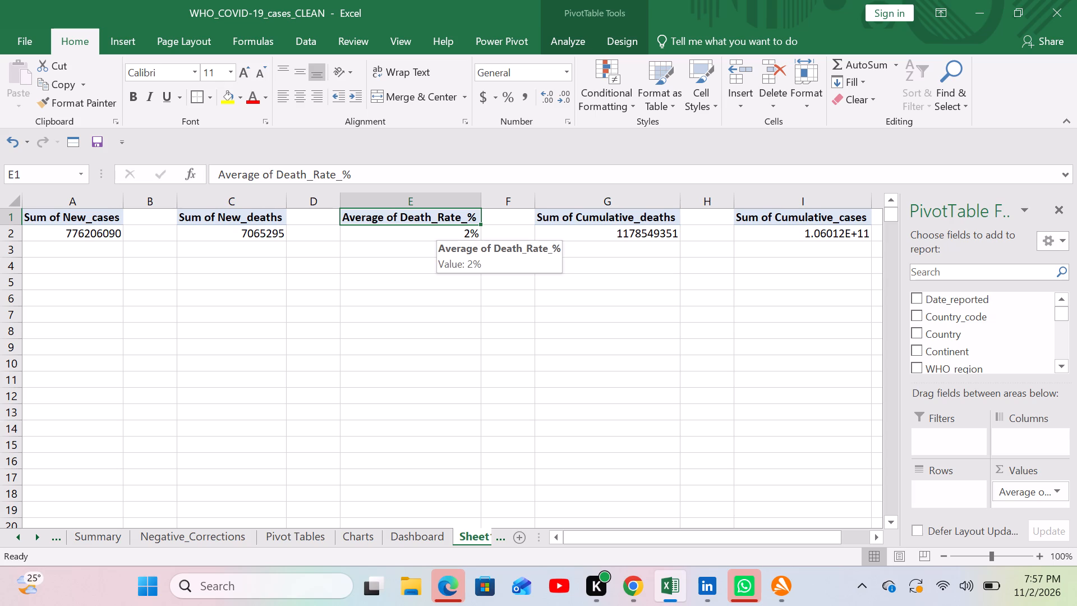
click(439, 528)
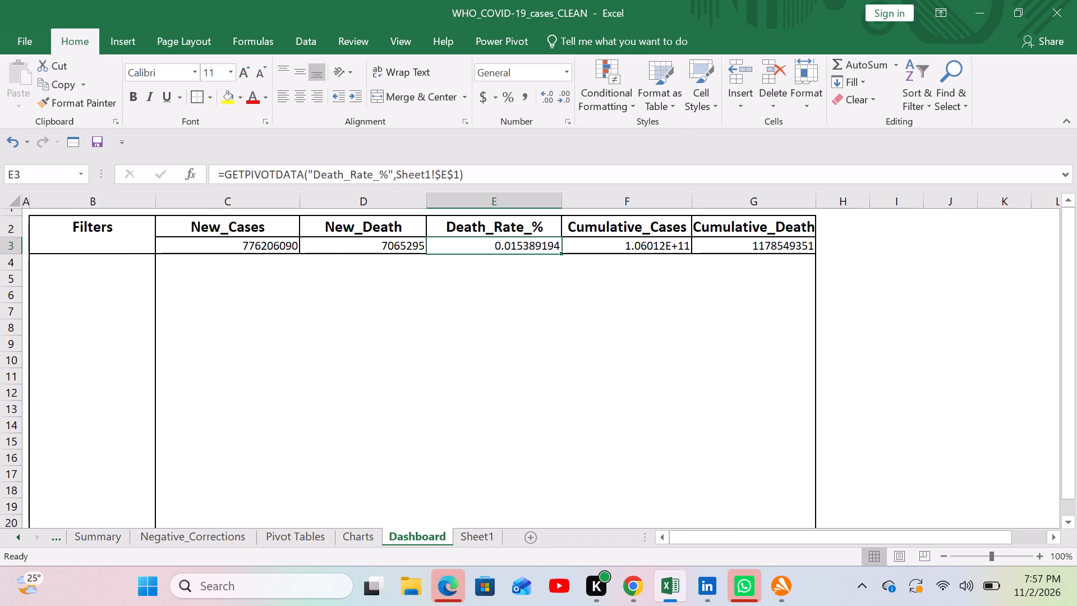
click(495, 242)
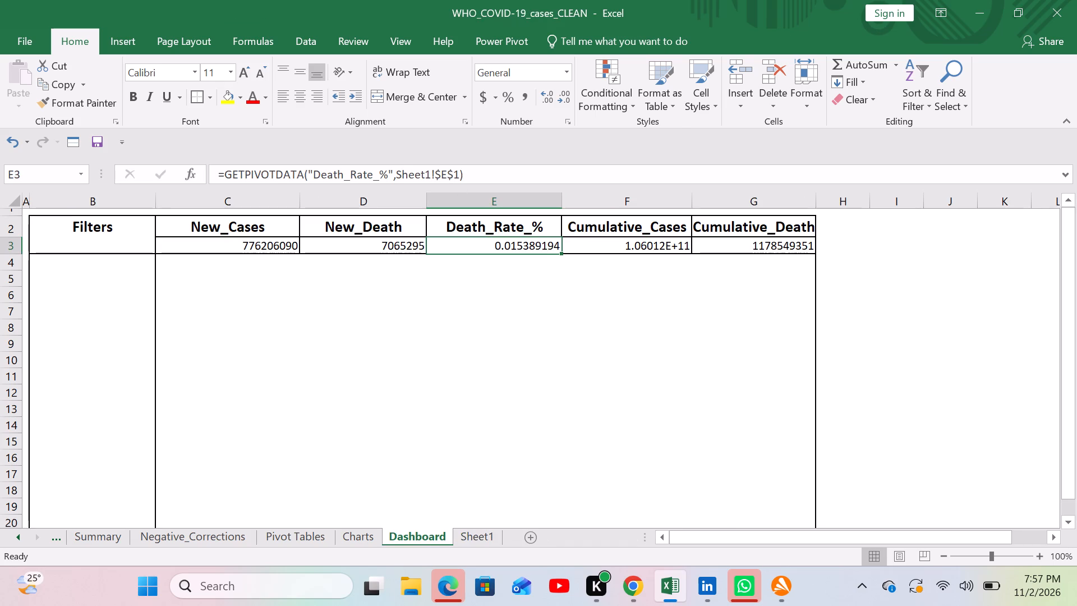
click(466, 172)
key(BackSpace)
key(BackSpace)
key(BackSpace)
key(BackSpace)
key(BackSpace)
key(BackSpace)
key(BackSpace)
key(BackSpace)
key(BackSpace)
key(BackSpace)
key(BackSpace)
key(BackSpace)
key(BackSpace)
key(BackSpace)
key(BackSpace)
key(BackSpace)
key(BackSpace)
key(BackSpace)
key(BackSpace)
key(BackSpace)
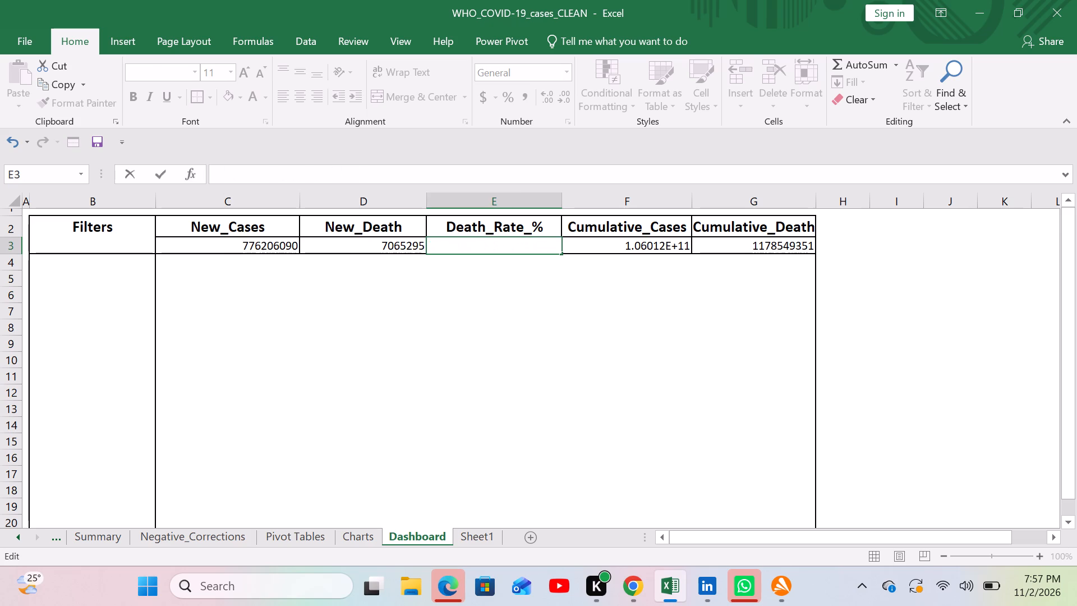
key(equal)
click(490, 534)
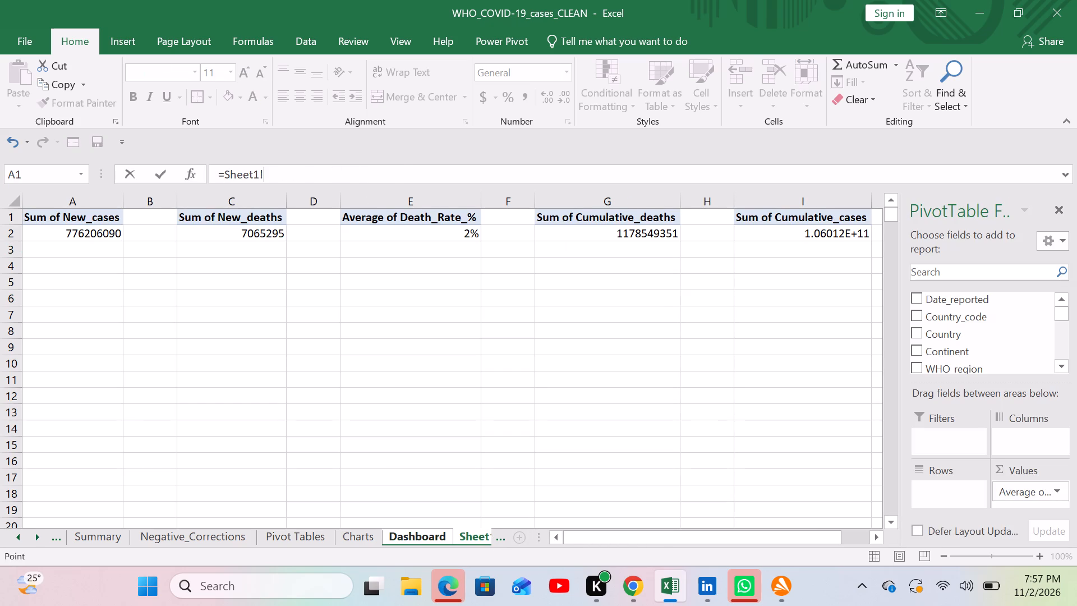
click(440, 233)
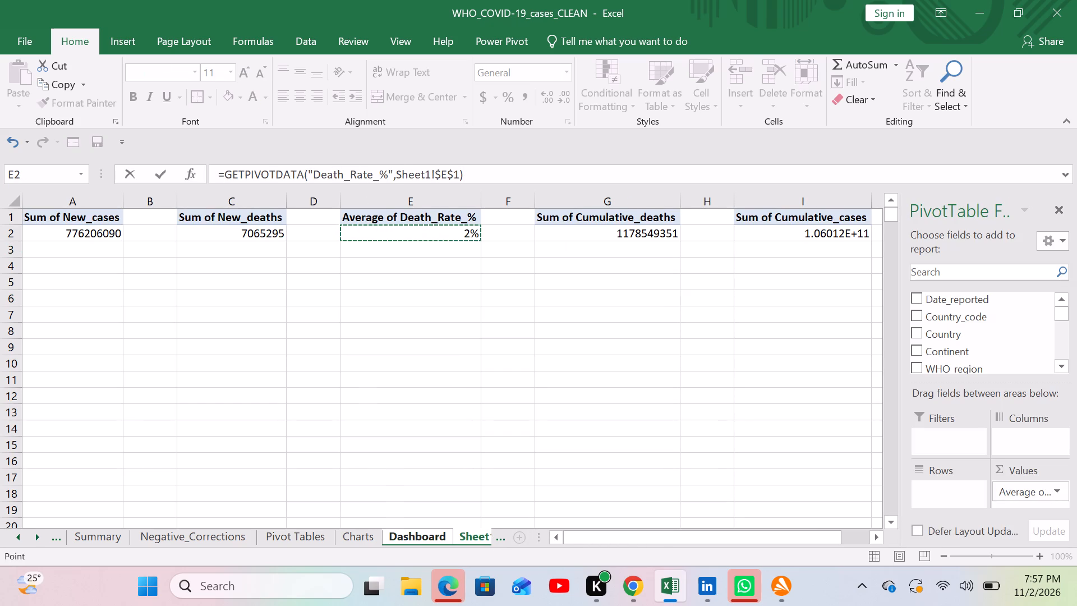
key(Return)
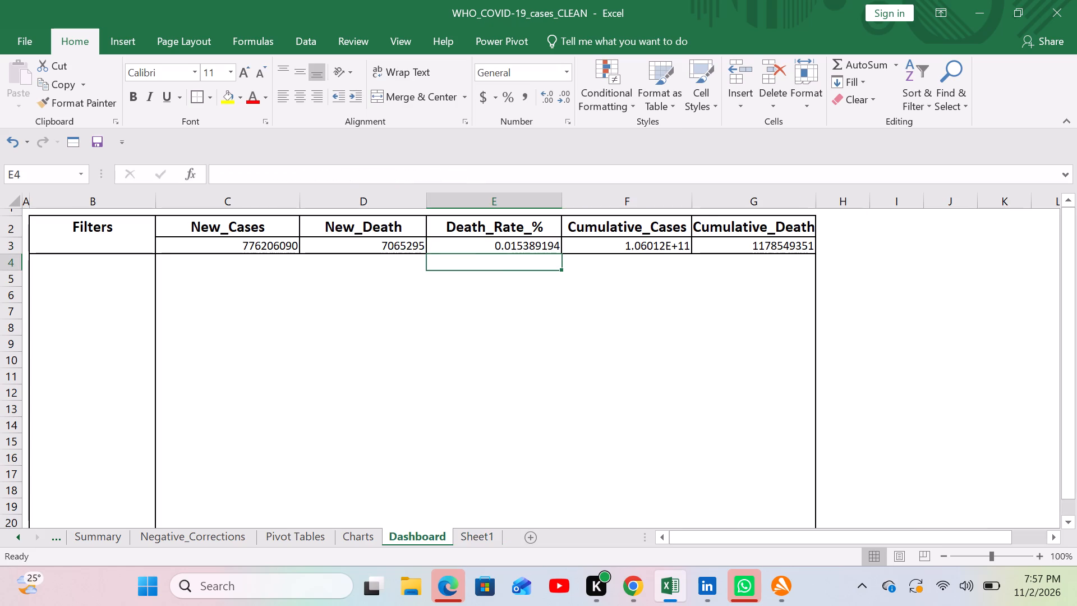
Change the Dashboard heading in cell E2 to "avg Death_Rate_%".
click(443, 228)
double_click(443, 228)
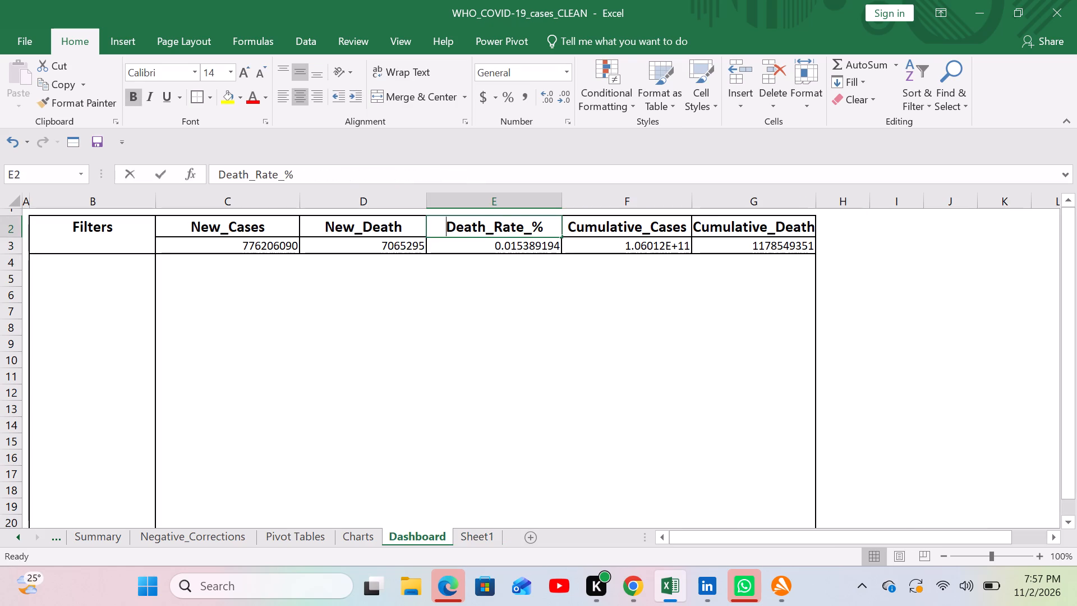
click(217, 173)
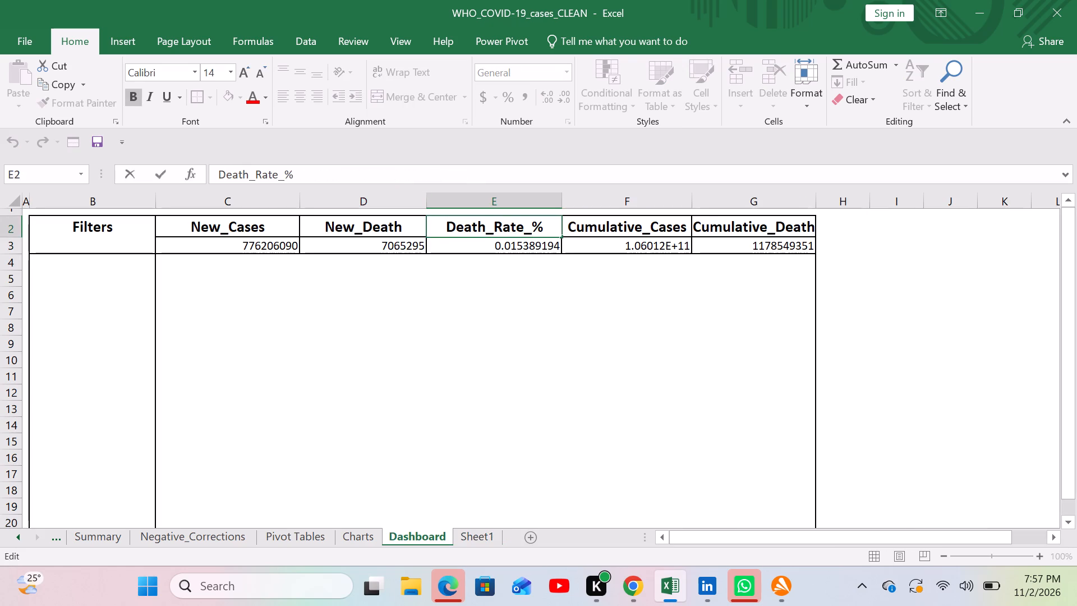
text(avg)
key(space)
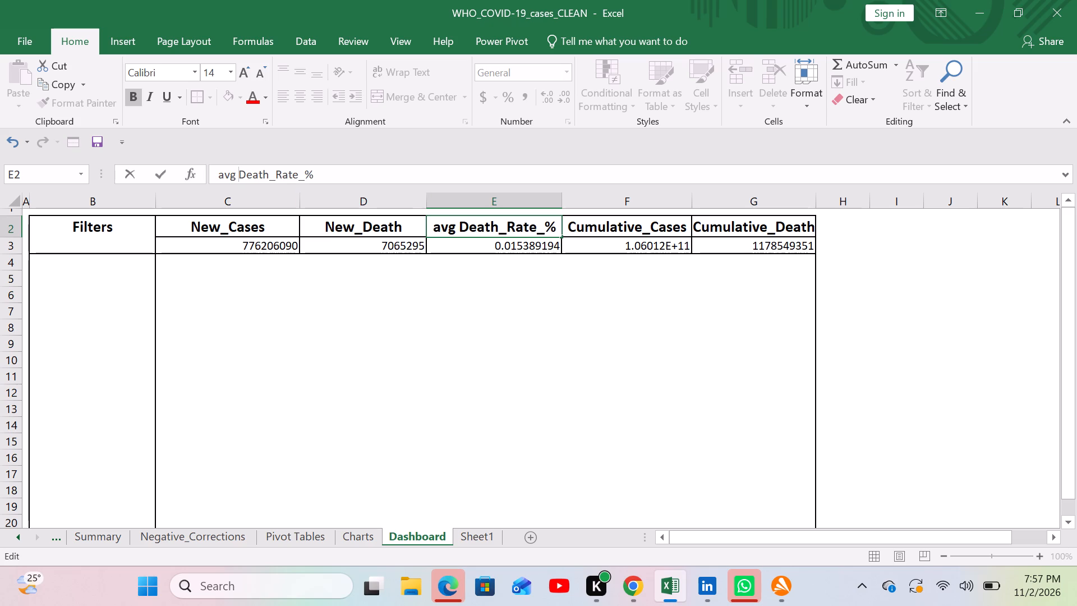
key(Return)
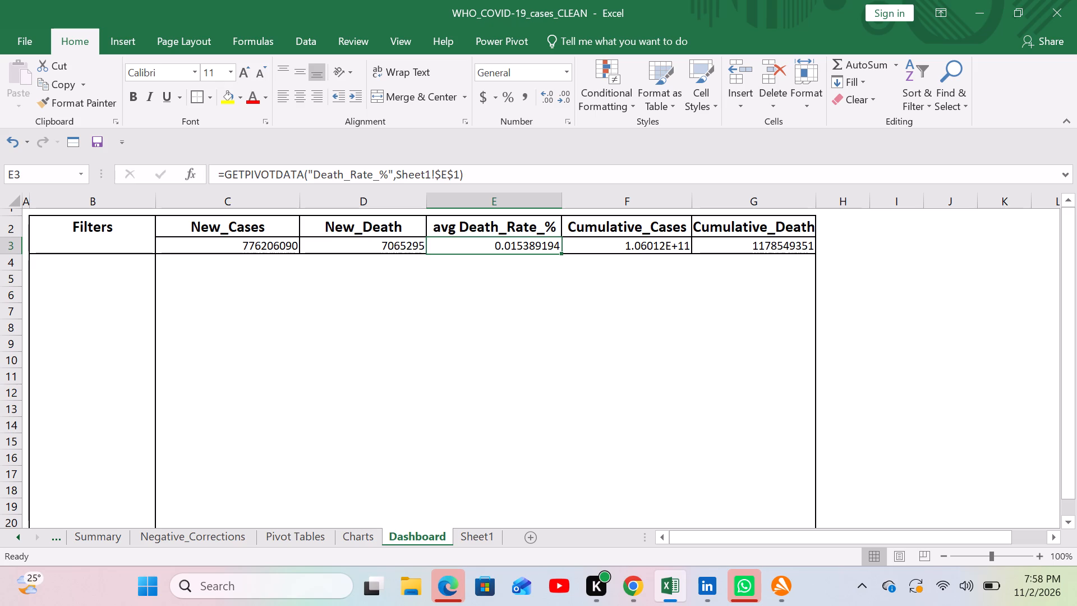
Copy the continent-wise Total_Cases column chart from the Charts sheet and paste it at Dashboard cell C4.
click(466, 534)
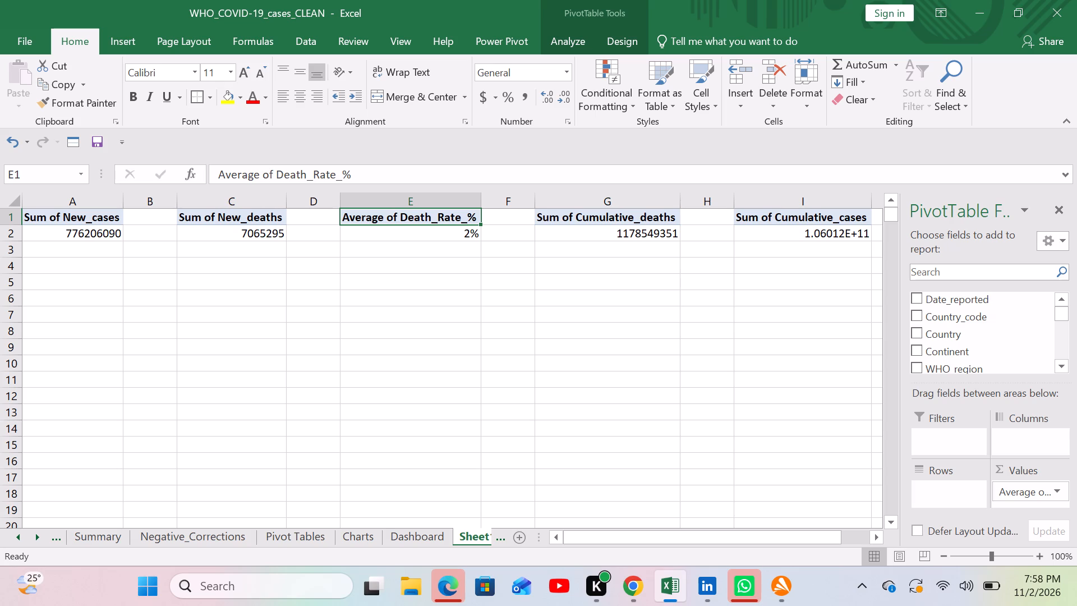
click(372, 534)
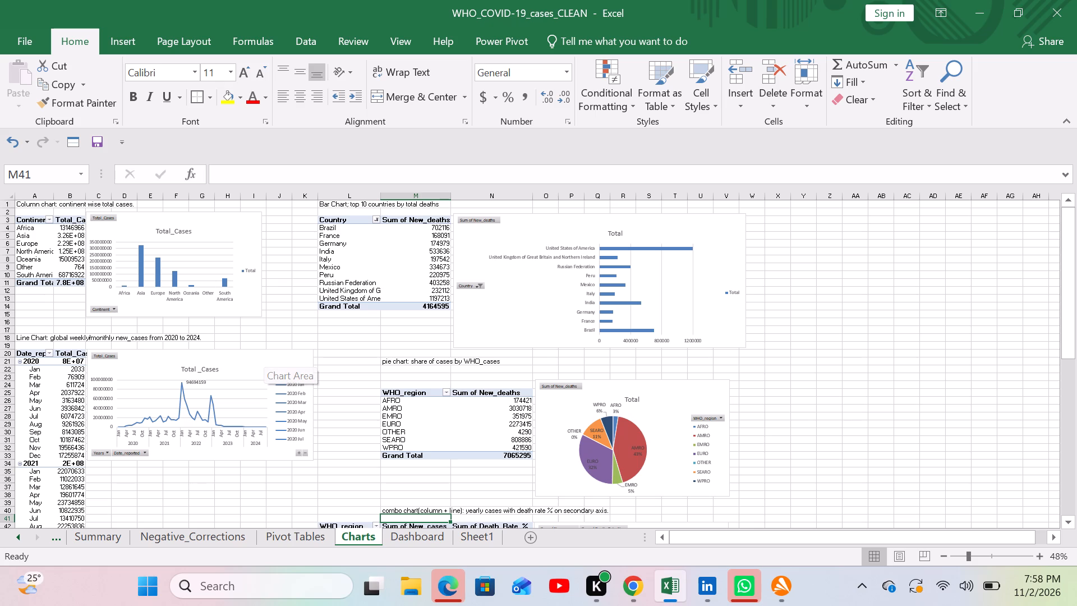
click(214, 226)
right_click(214, 226)
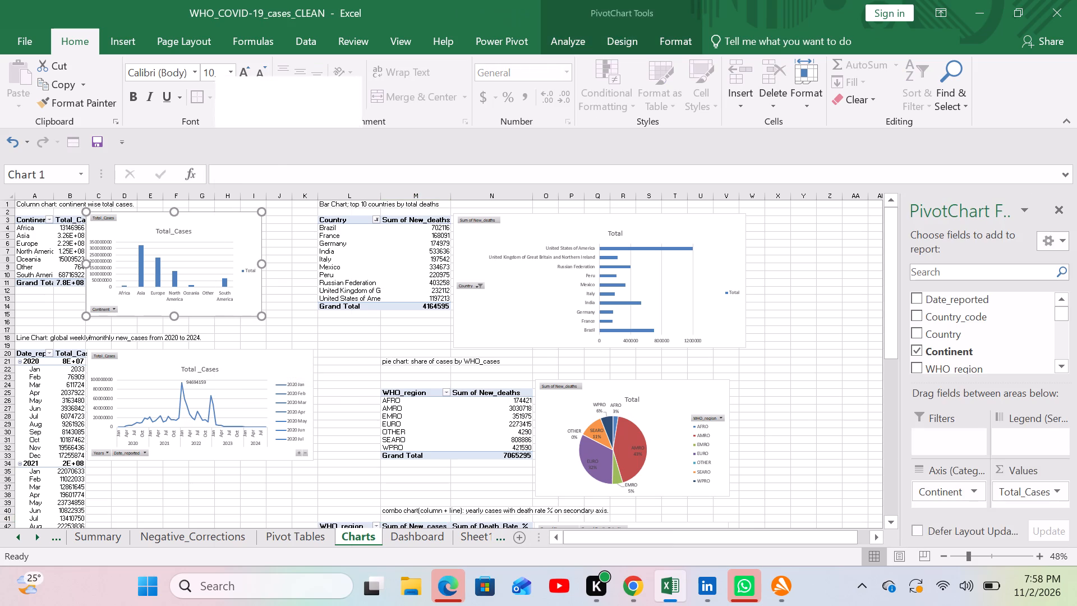
click(254, 194)
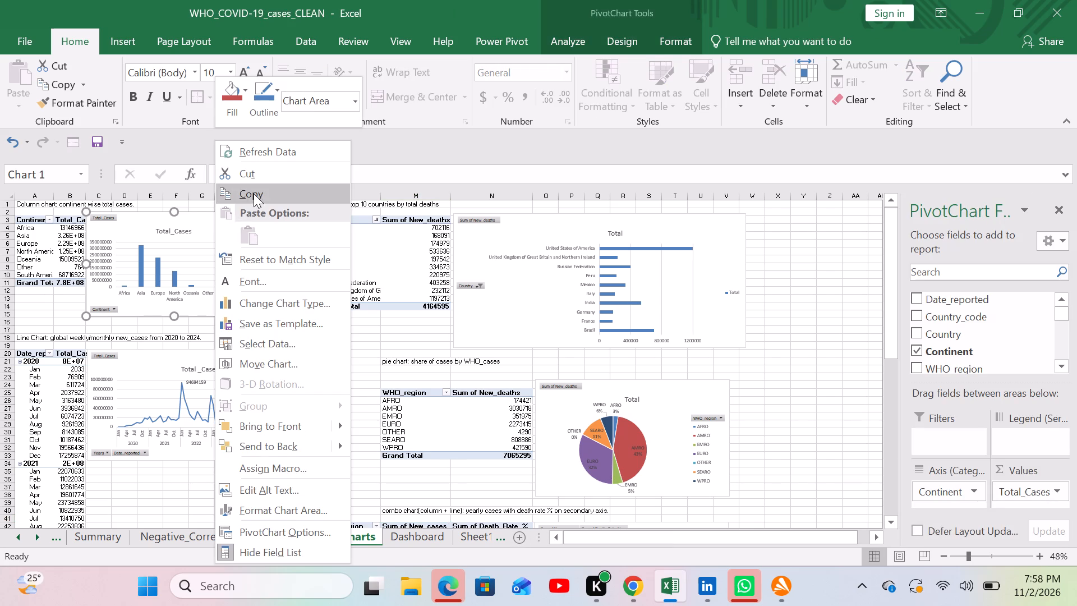
click(420, 540)
click(197, 278)
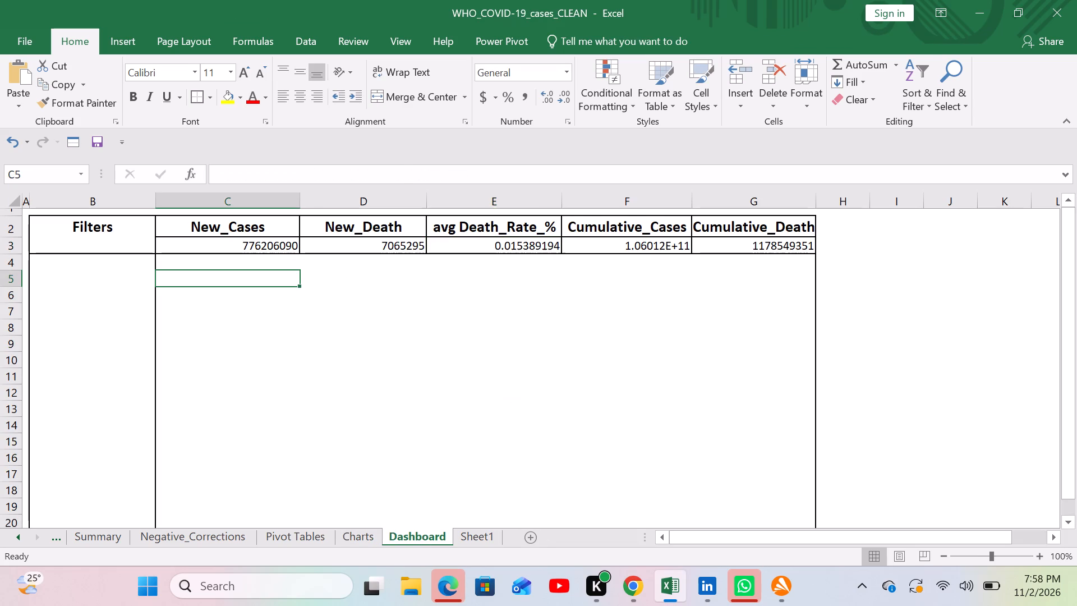
click(197, 267)
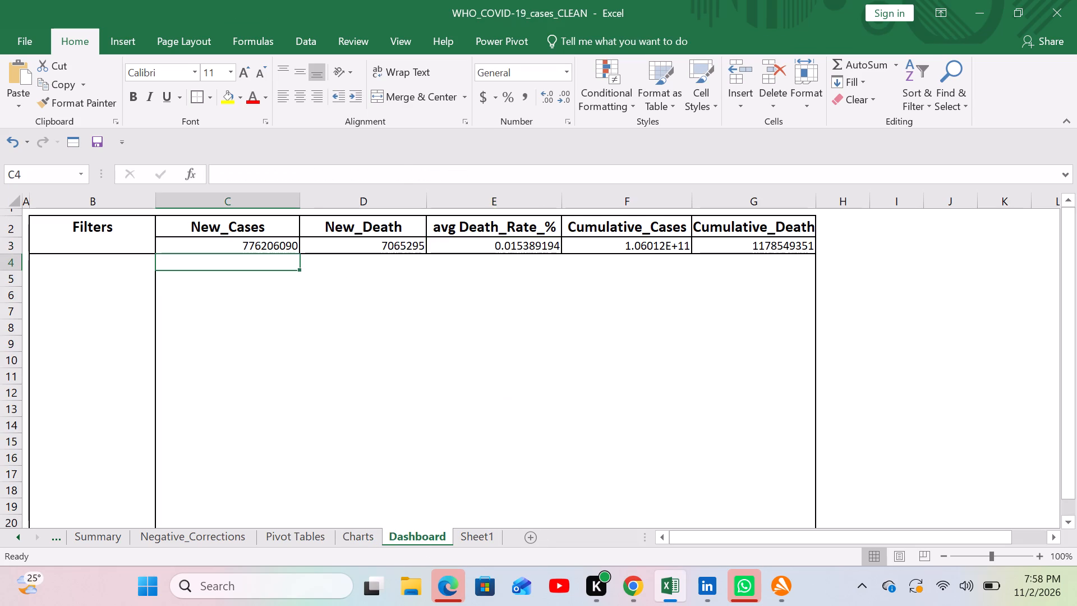
key(ctrl+v)
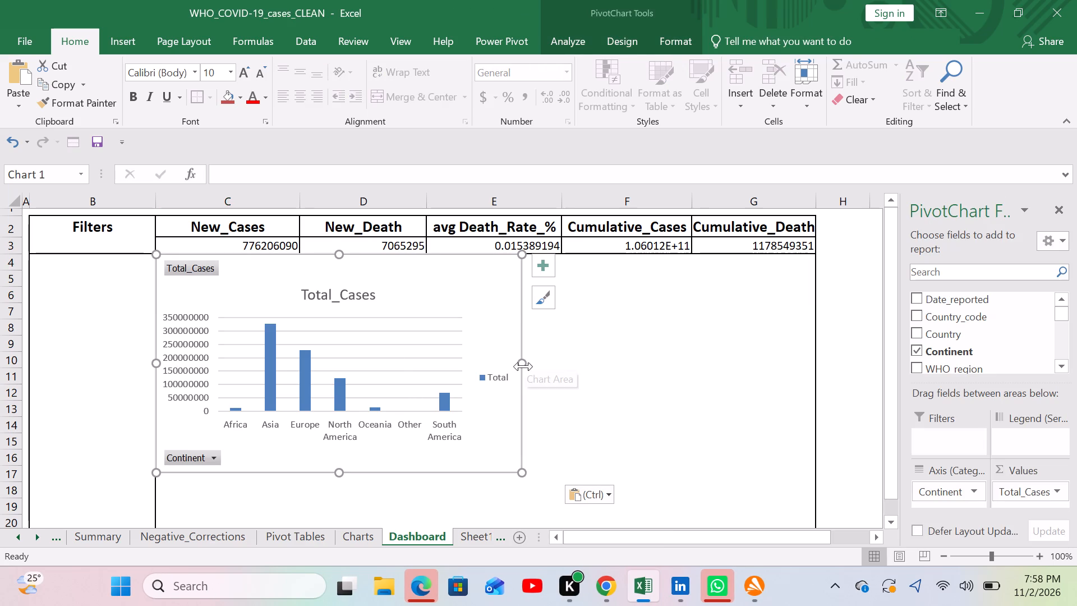
Shrink the pasted Total_Cases chart to span columns C to D and about rows 4 to 13 of the Dashboard.
drag(523, 366, 368, 344)
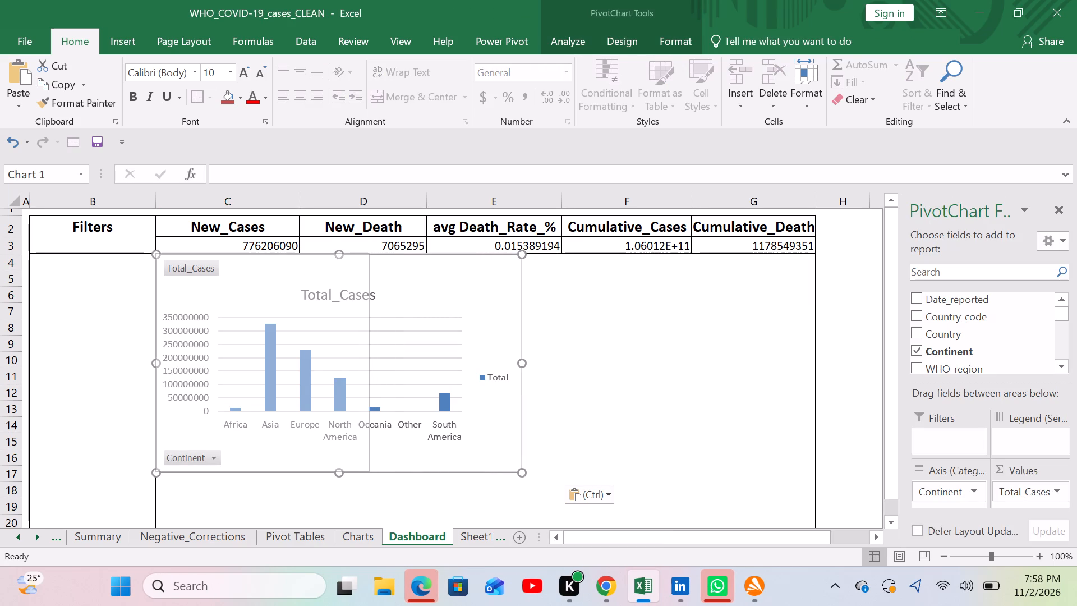
drag(368, 344, 432, 361)
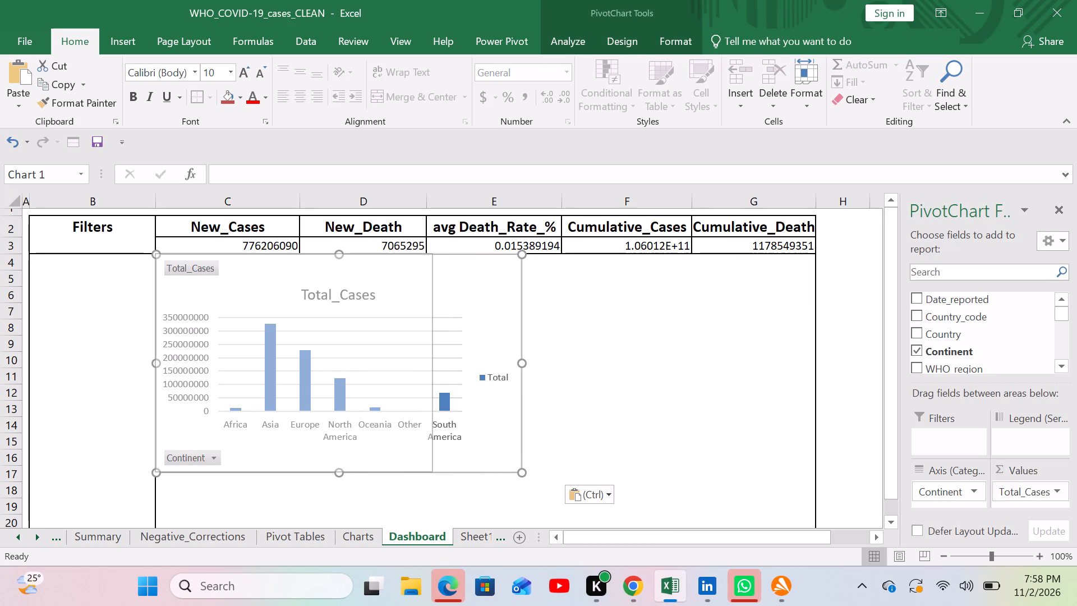
drag(432, 361, 426, 364)
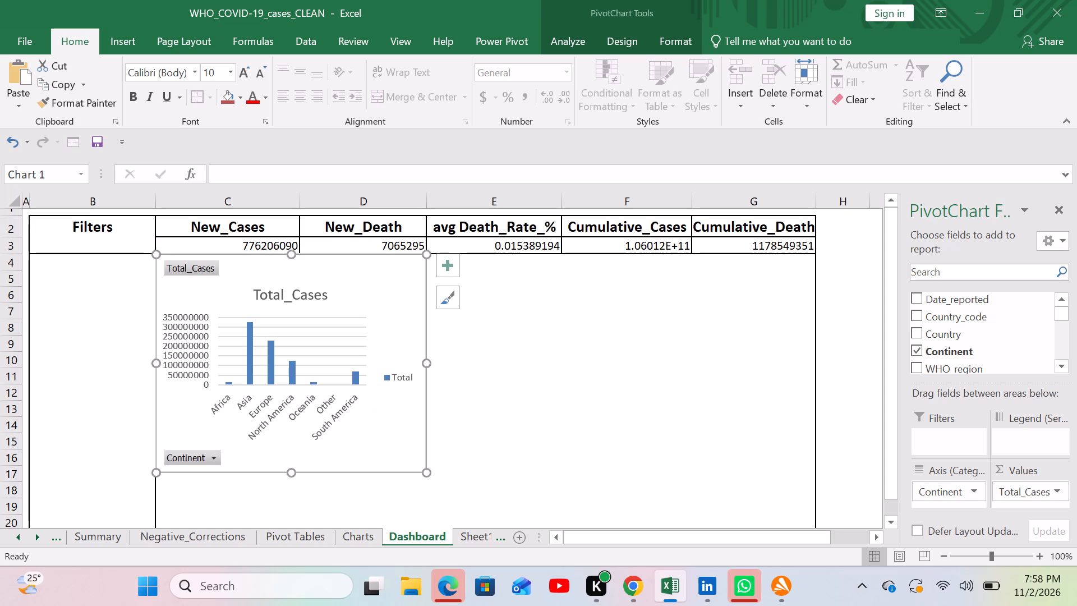
drag(288, 471, 290, 430)
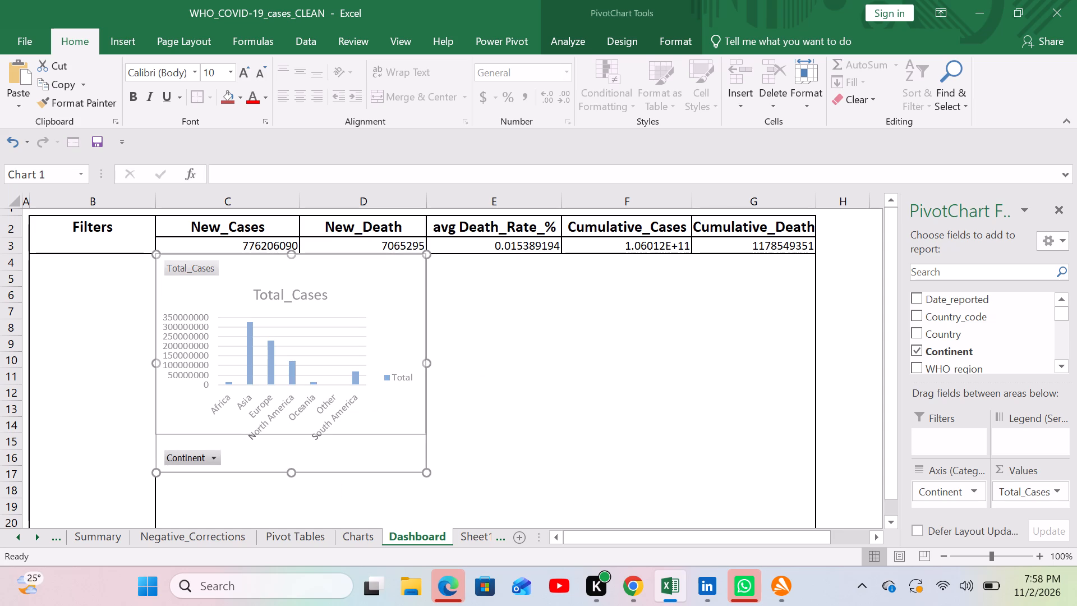
drag(290, 430, 291, 412)
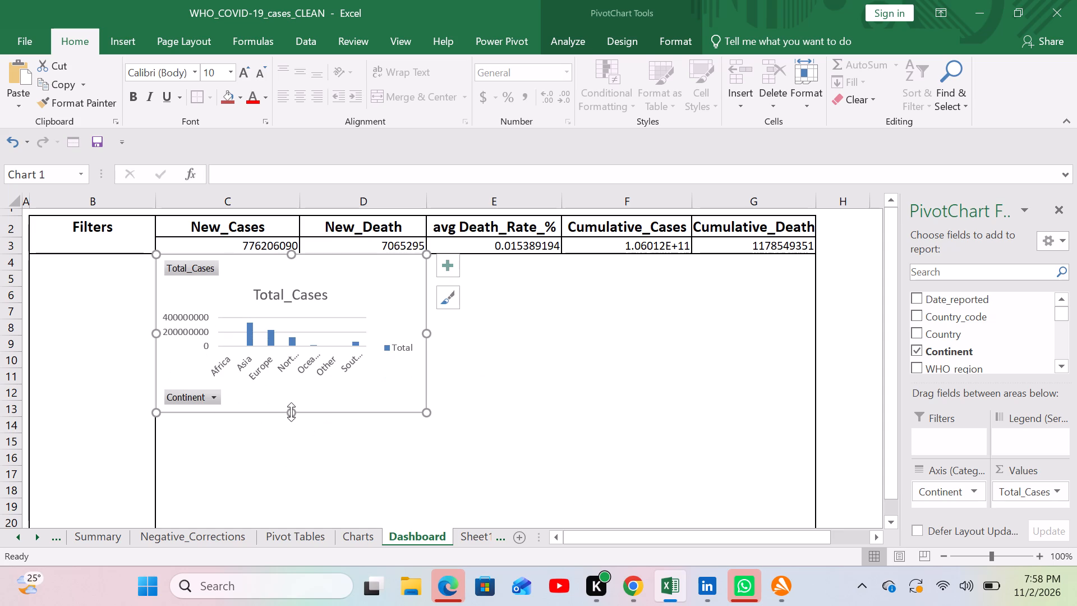
scroll(348, 443, down, 2)
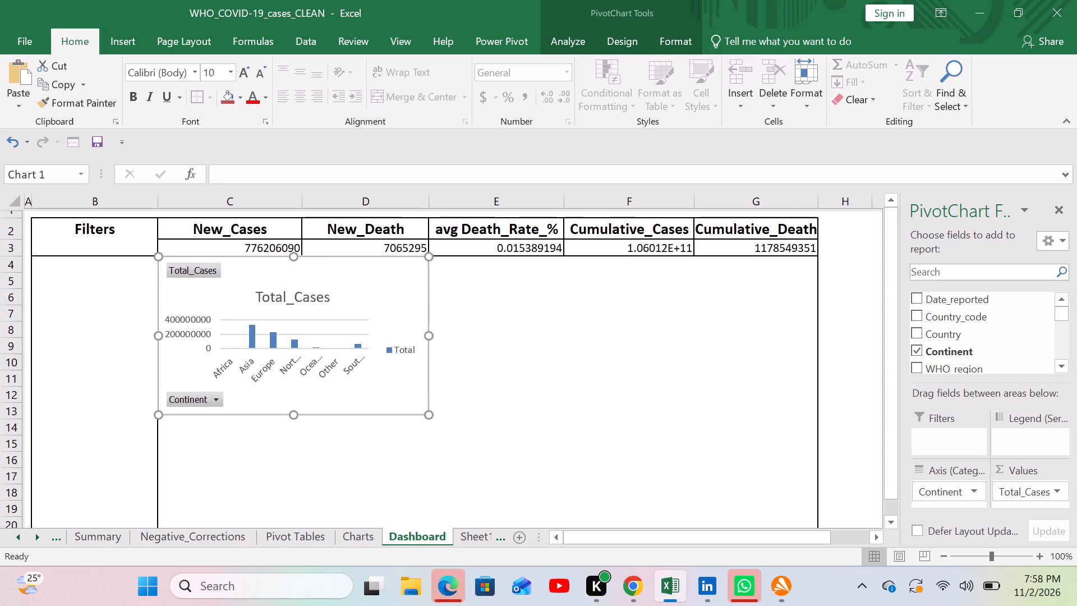
scroll(348, 443, down, 1)
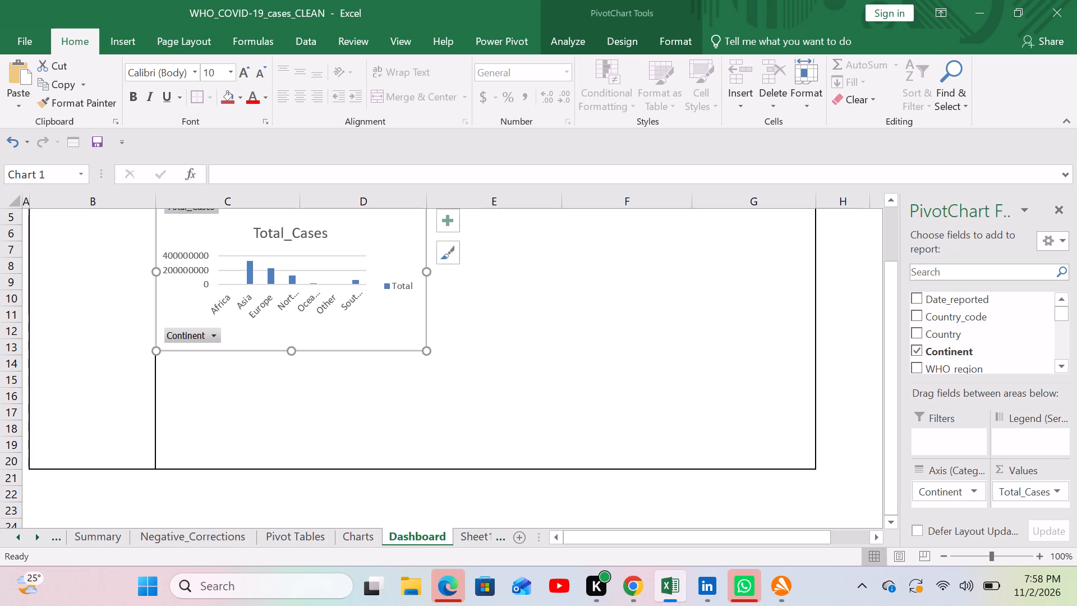
scroll(348, 443, up, 2)
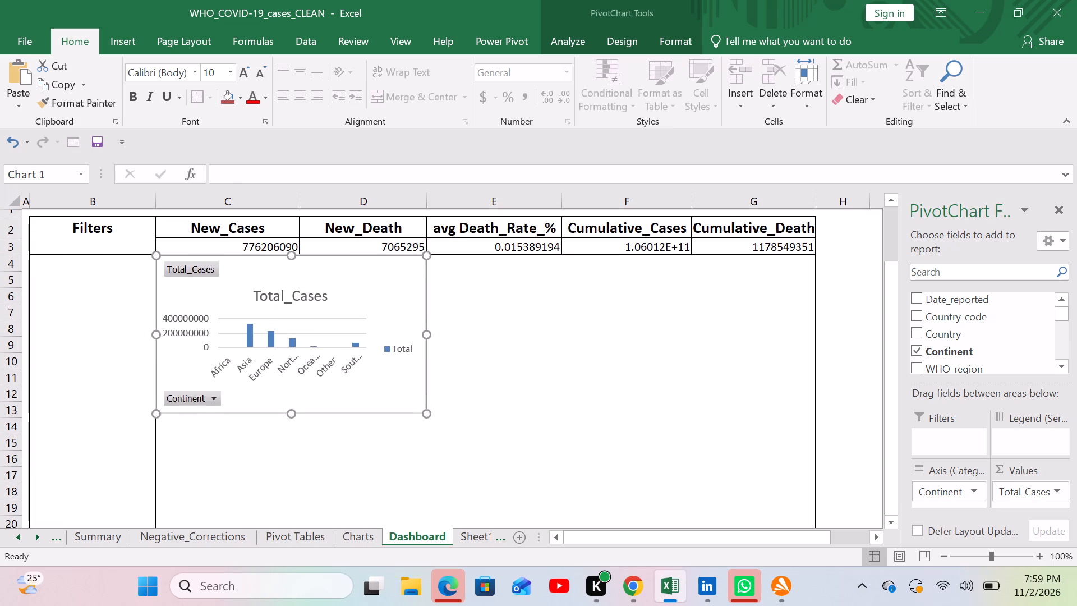
click(481, 322)
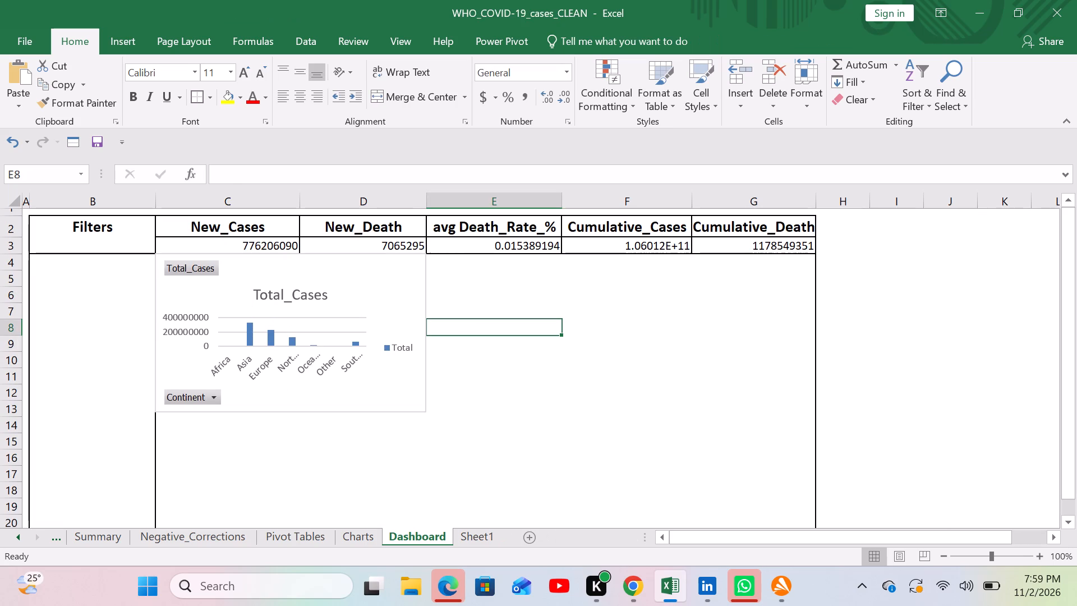
Delete the legend from the Total_Cases column chart on the Dashboard.
click(466, 263)
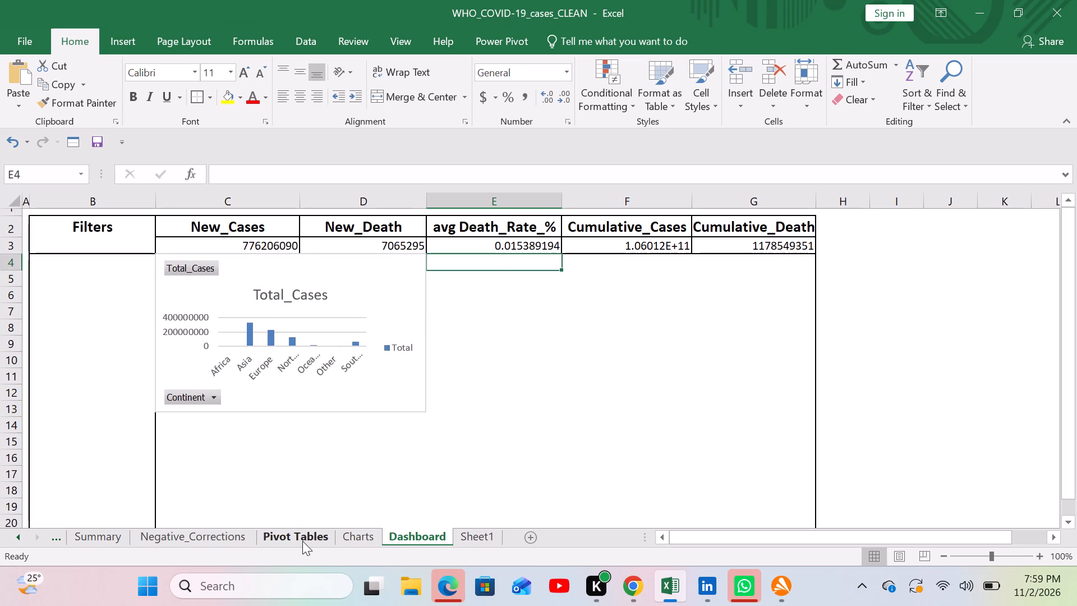
double_click(402, 345)
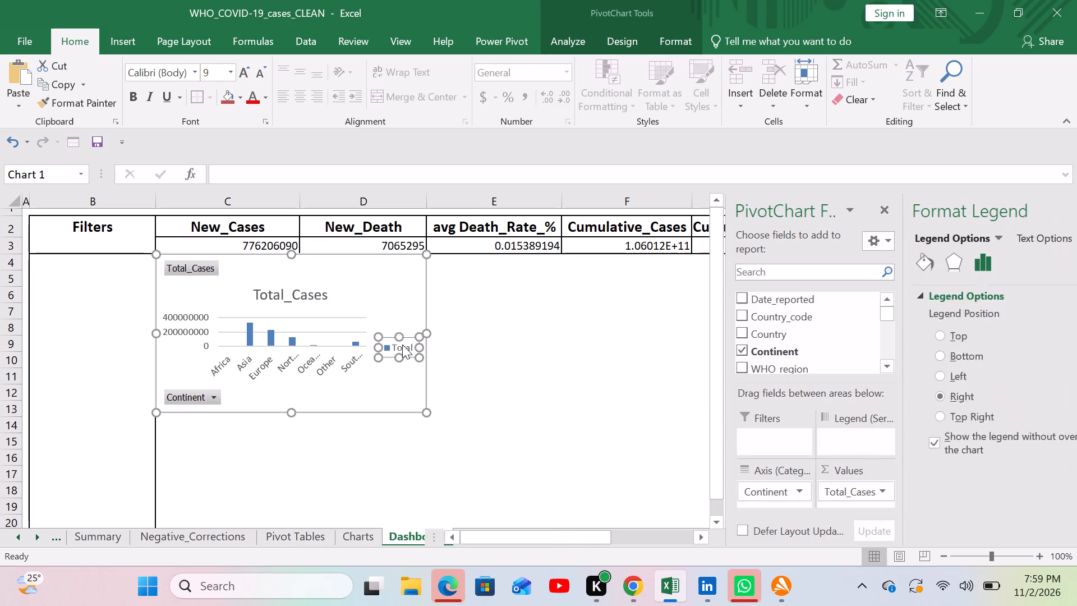
key(BackSpace)
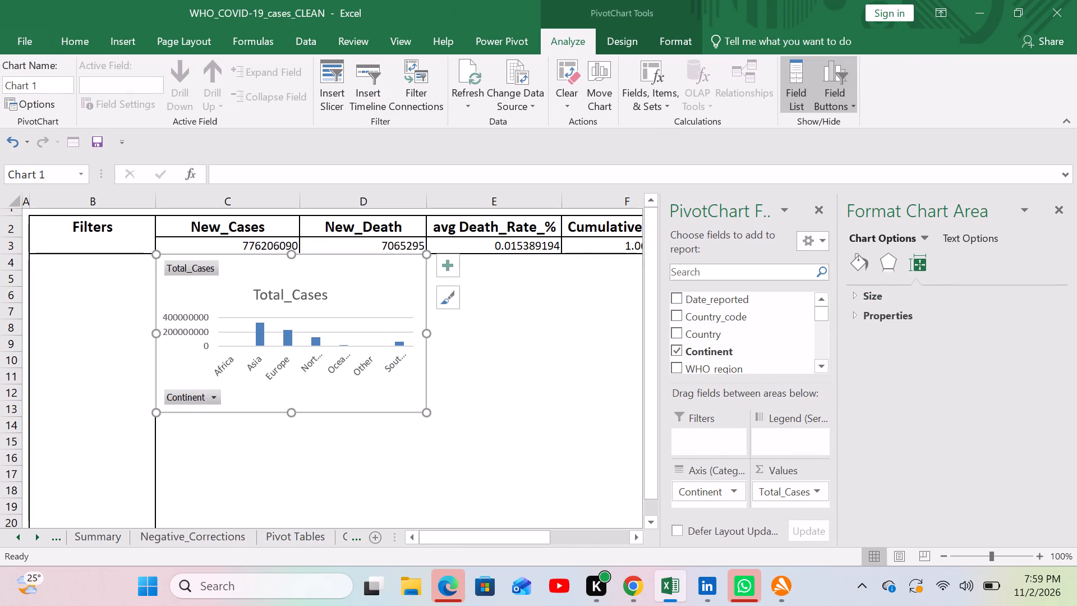
Move the column chart's Total_Cases title up to the chart's top edge, slightly right of centre.
double_click(301, 293)
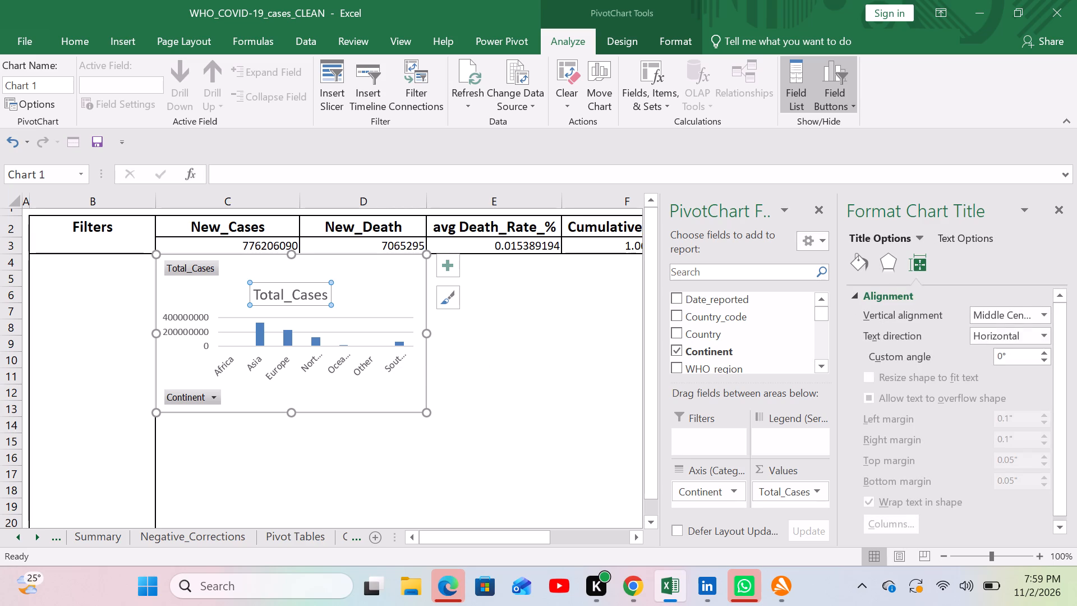
drag(330, 292, 337, 269)
drag(337, 269, 361, 268)
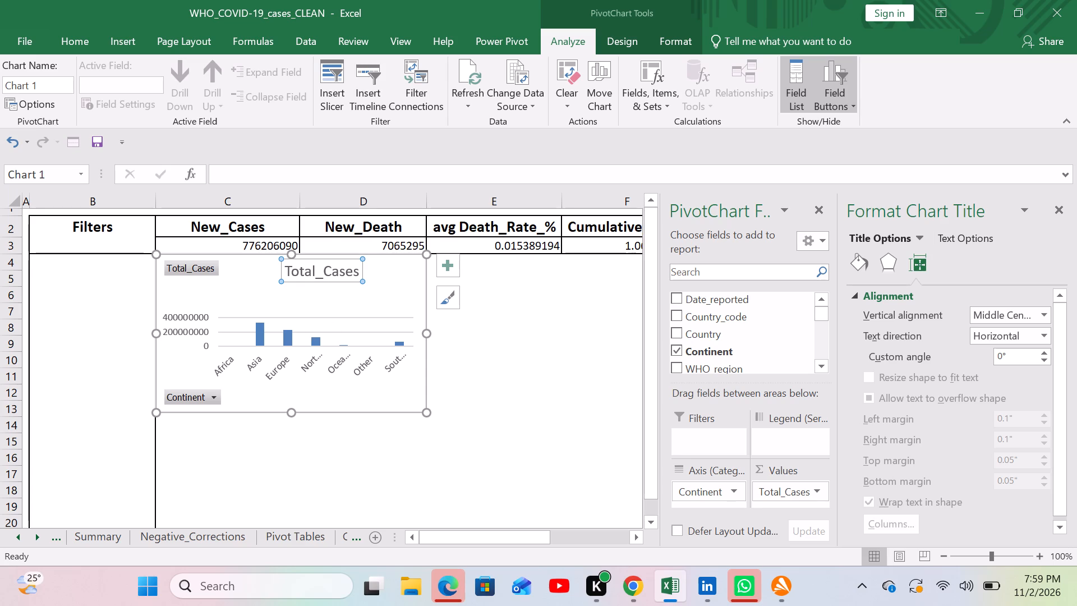
Stretch the column chart's plot area upward to just below the chart title.
click(306, 325)
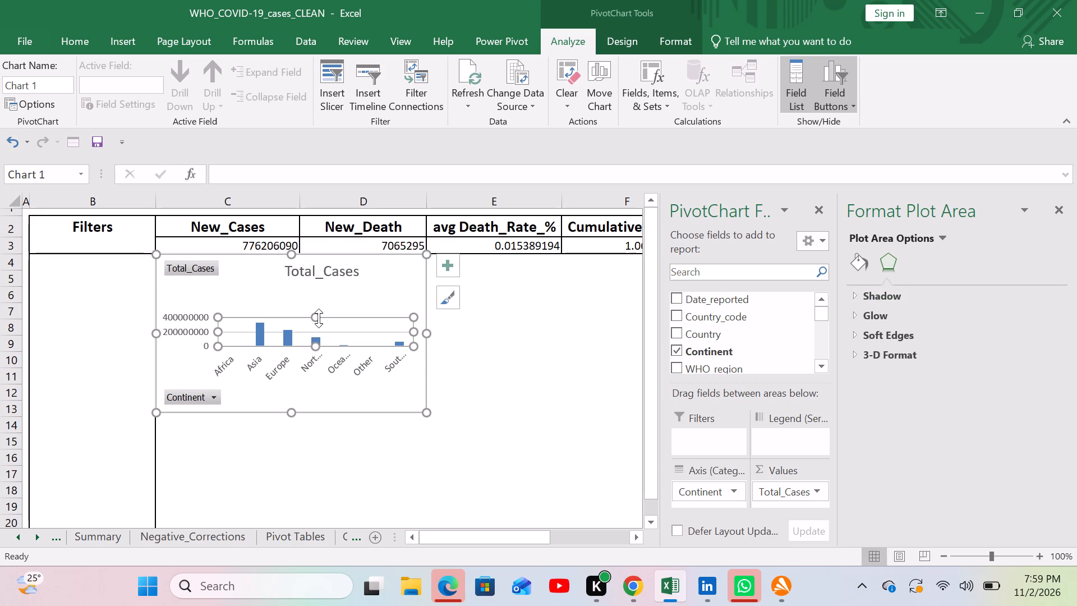
drag(319, 318, 317, 288)
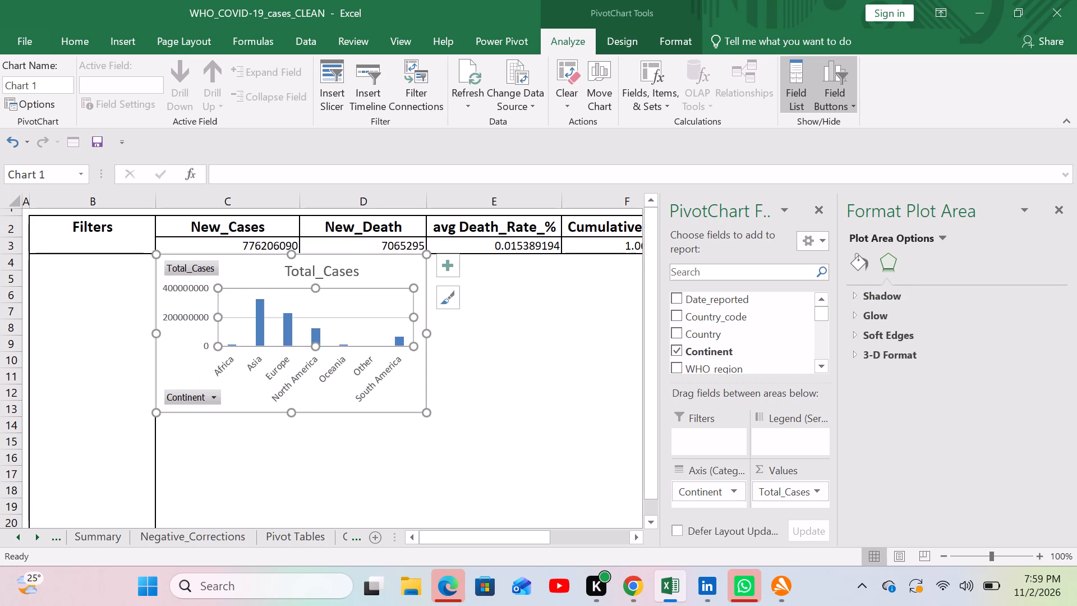
click(454, 384)
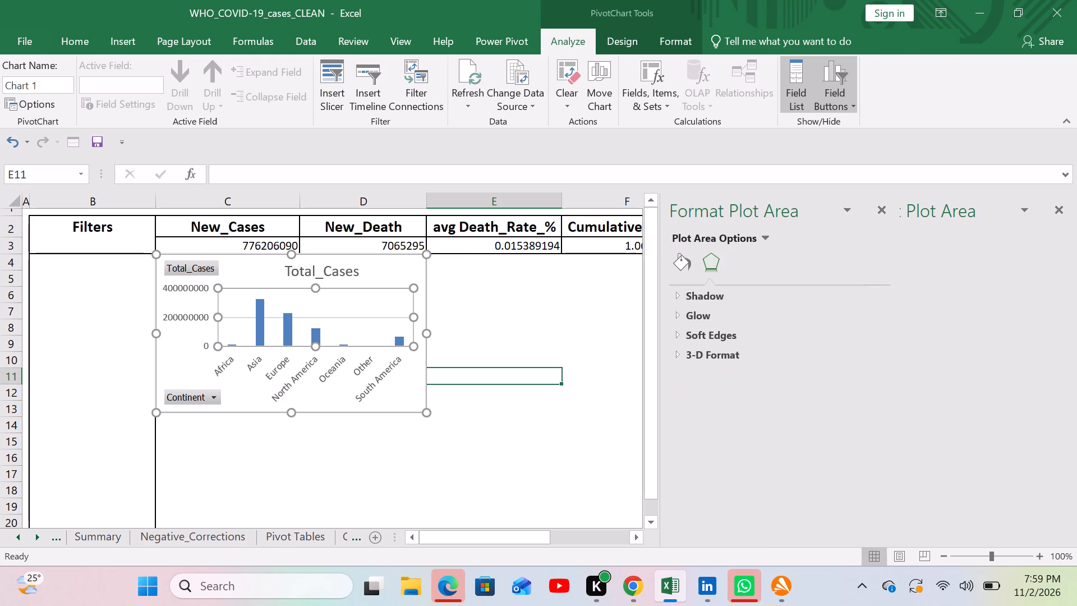
Nudge the column chart slightly and narrow it so its right edge stays inside column D.
click(450, 263)
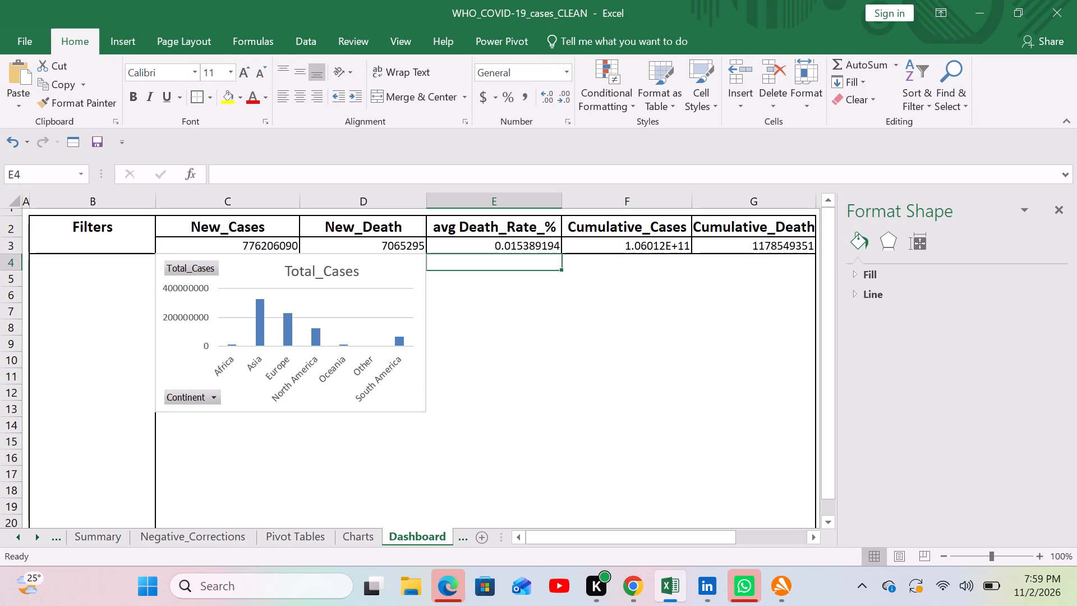
click(393, 263)
click(392, 263)
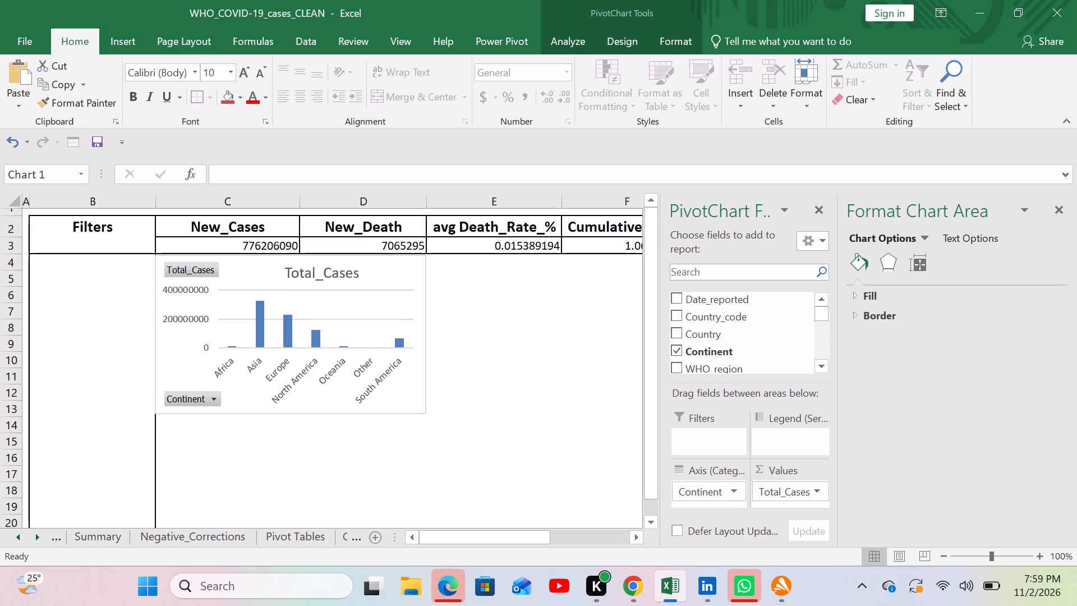
click(471, 267)
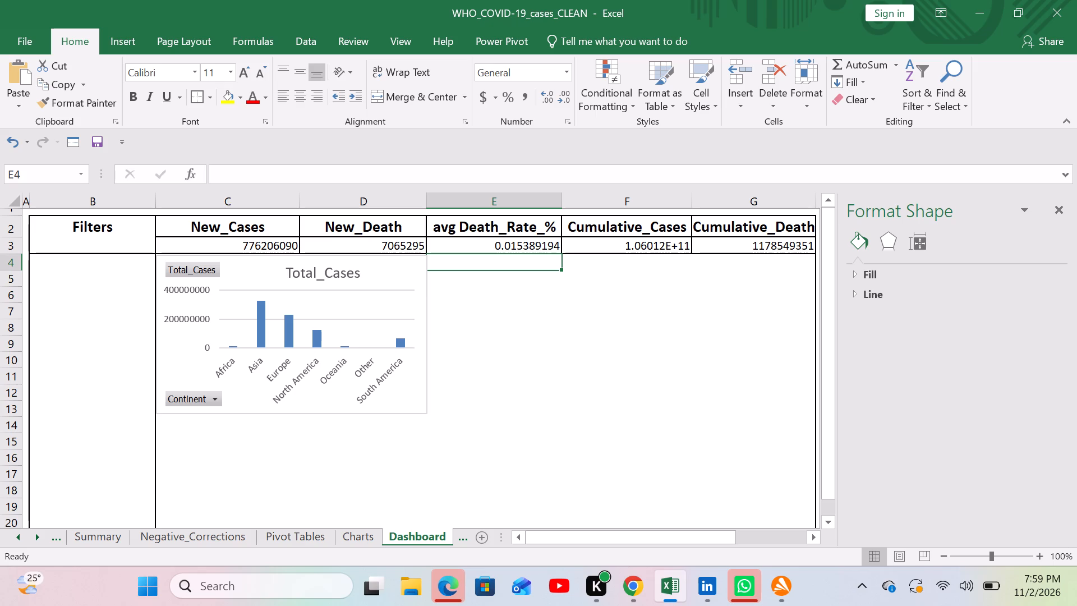
click(414, 264)
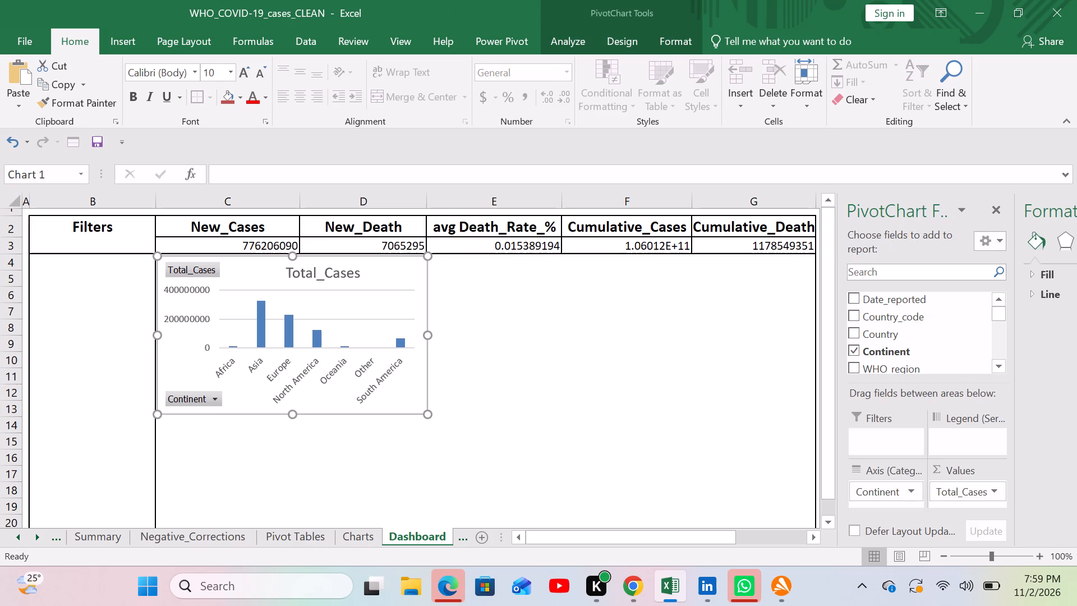
click(425, 334)
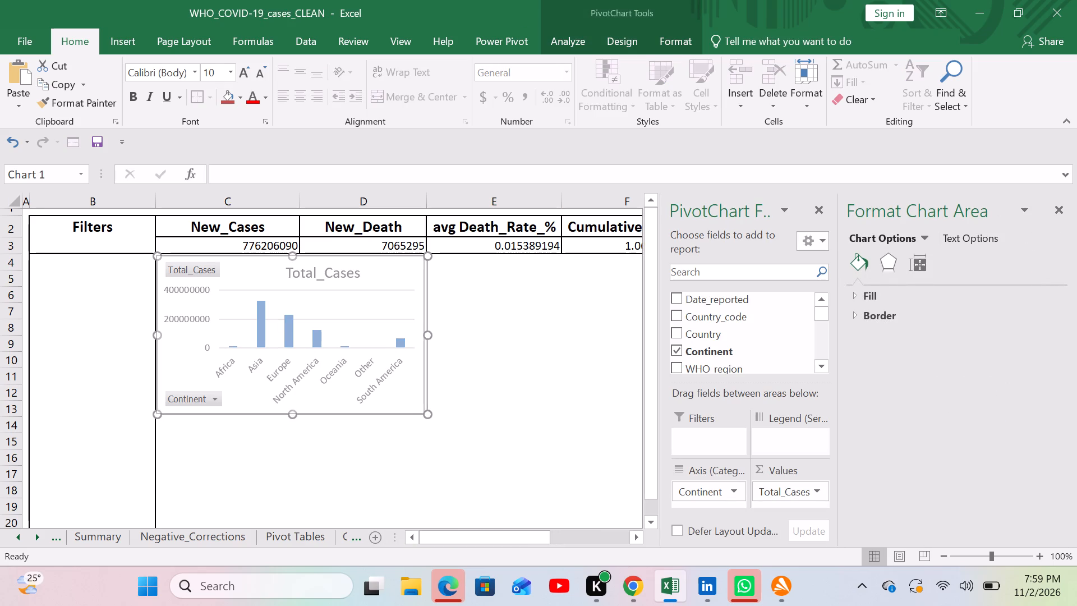
click(487, 277)
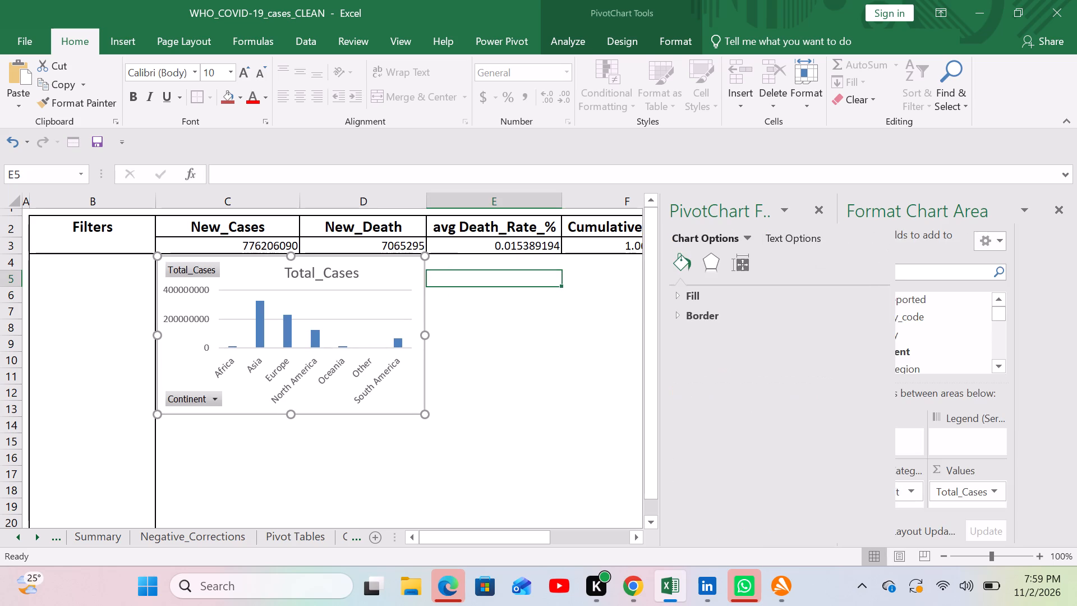
Copy the Total_Cases line chart from the Charts sheet, paste it at Dashboard cell E4, and close the chart formatting pane.
click(467, 261)
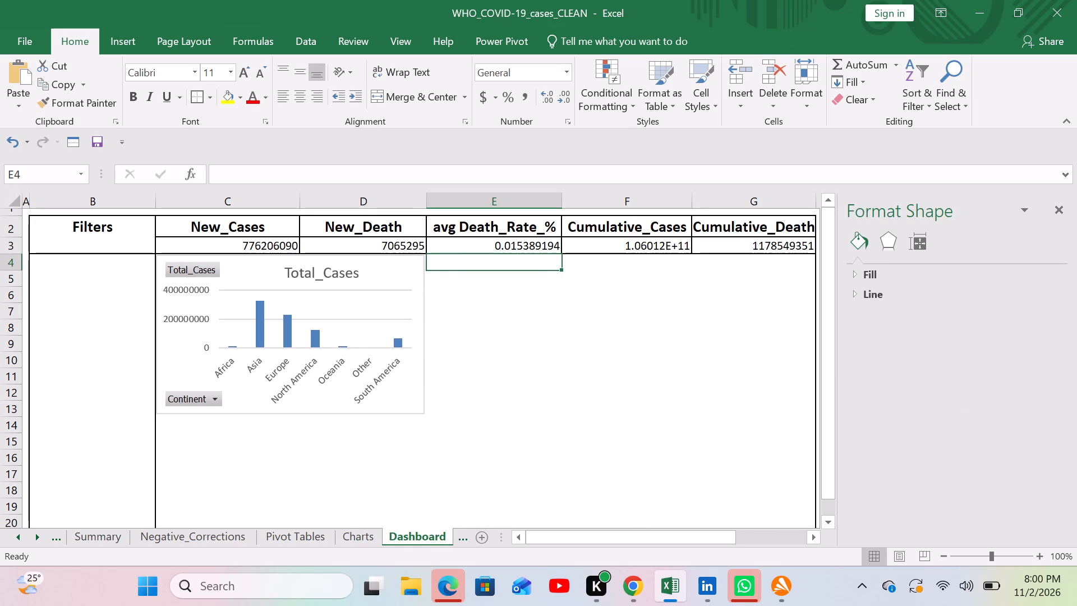
click(372, 539)
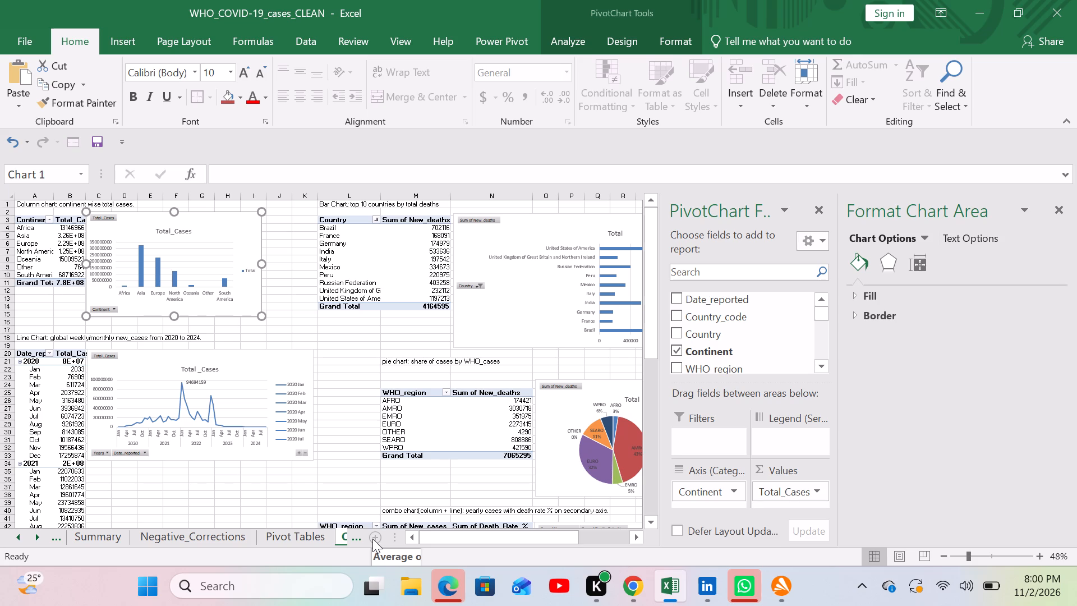
click(252, 364)
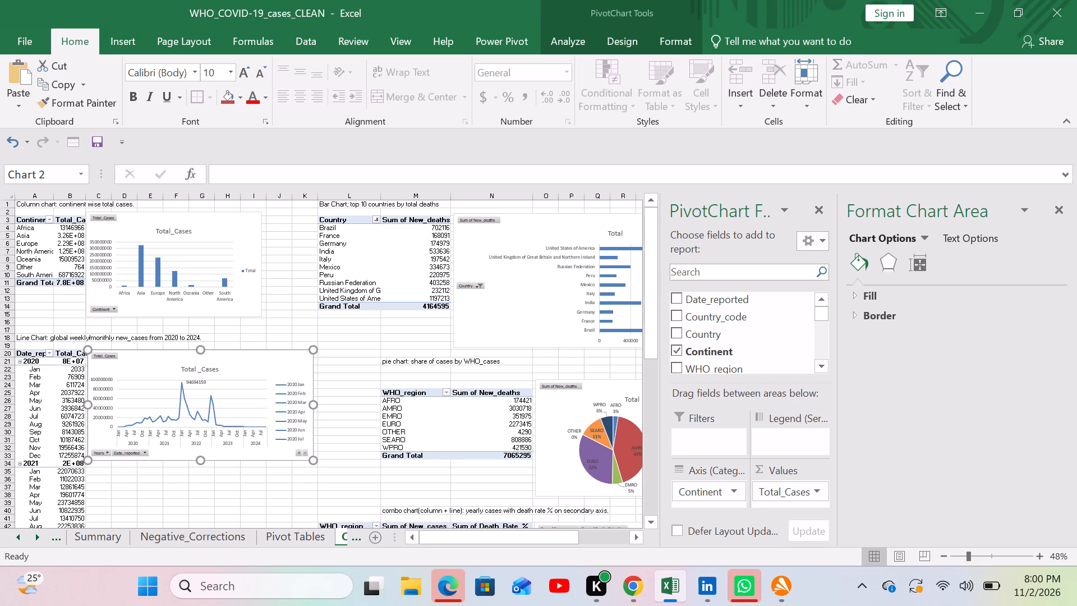
right_click(252, 364)
click(284, 192)
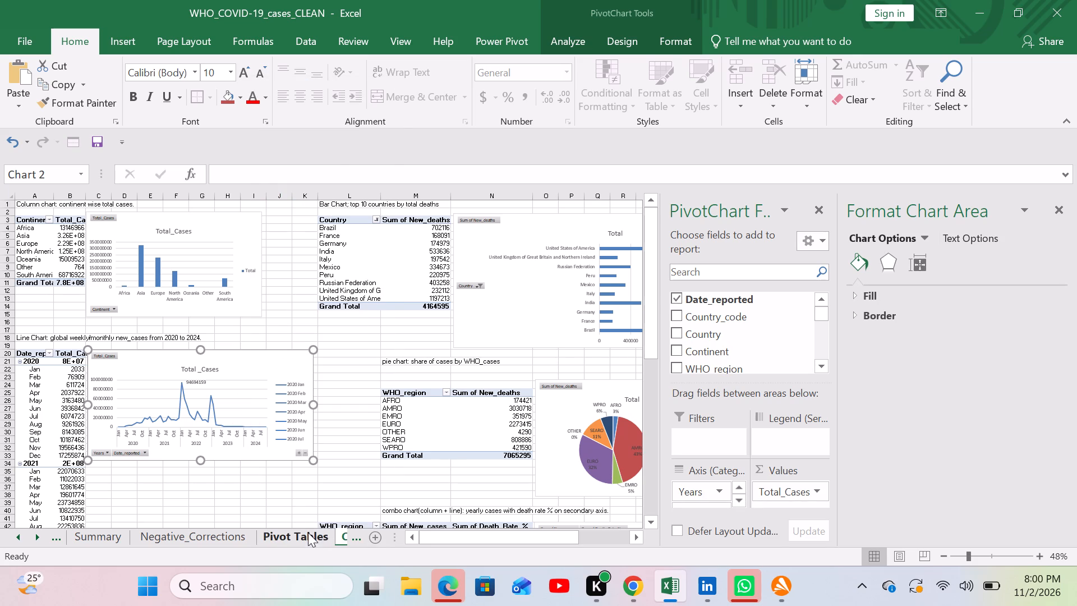
scroll(327, 532, left, 3)
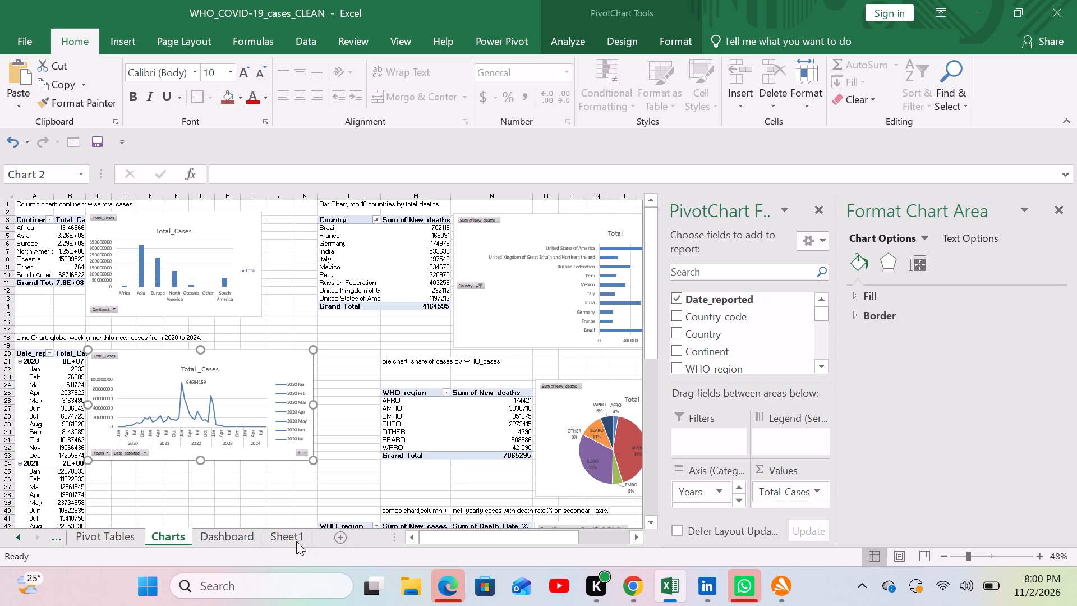
click(243, 534)
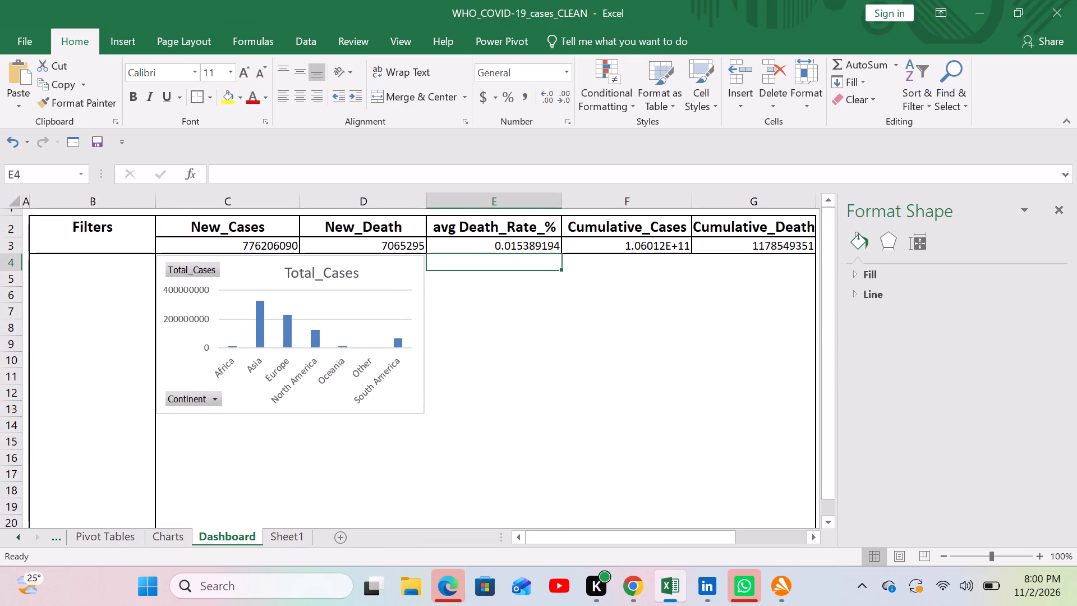
key(ctrl+v)
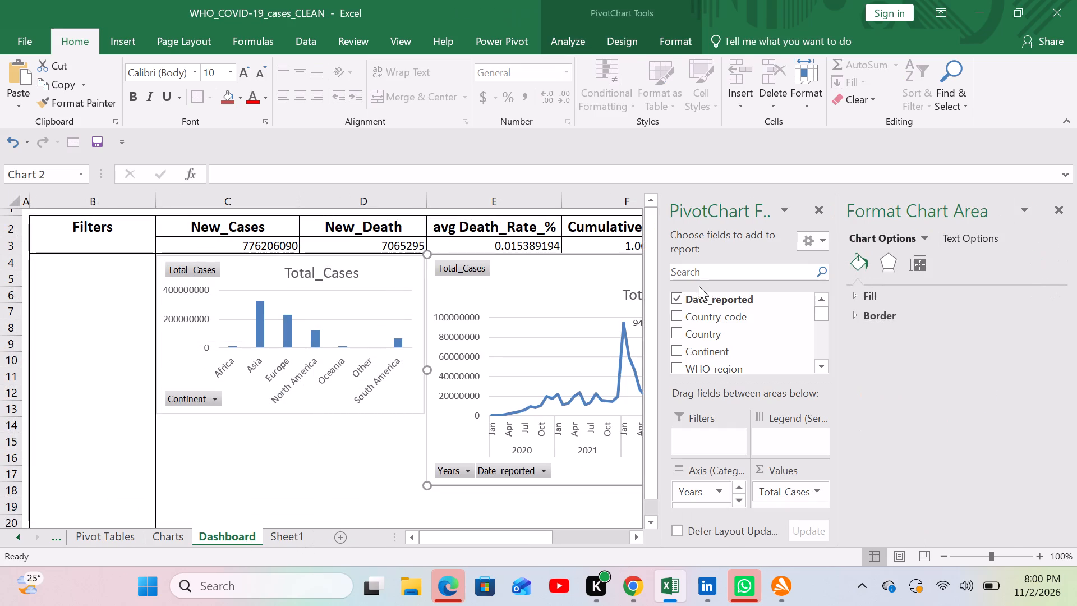
click(1064, 209)
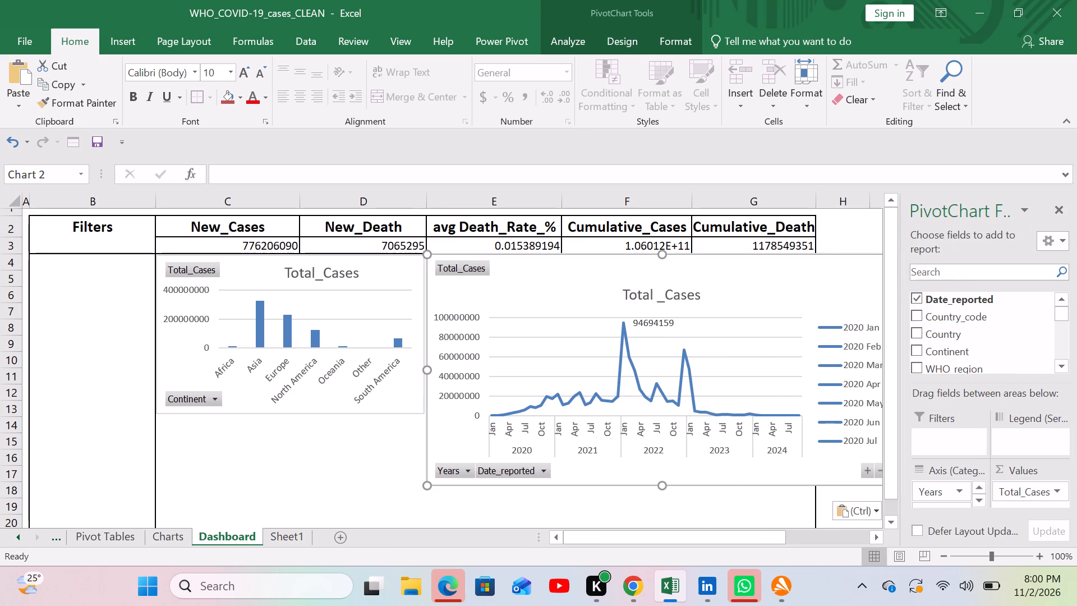
Shrink the pasted line chart to span columns E to G and about rows 4 to 13 of the Dashboard.
drag(662, 482, 661, 413)
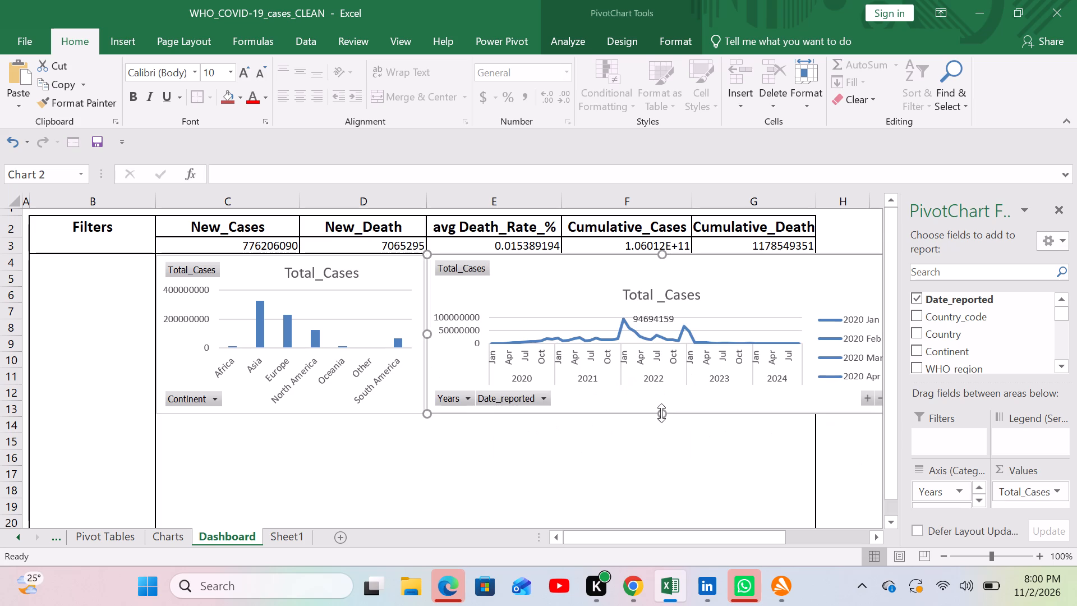
scroll(834, 350, left, 2)
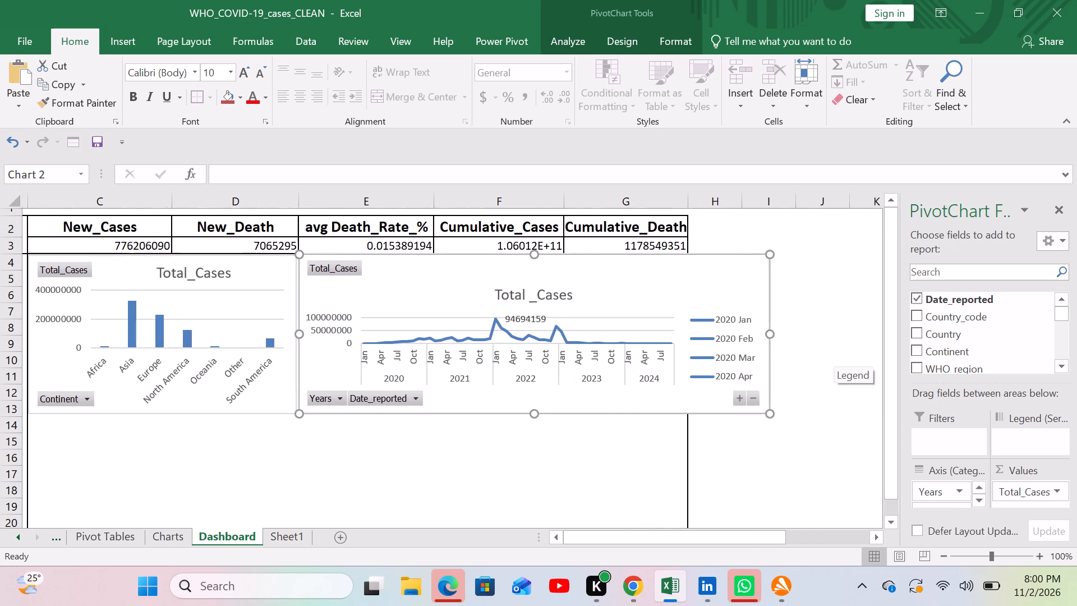
drag(765, 333, 712, 324)
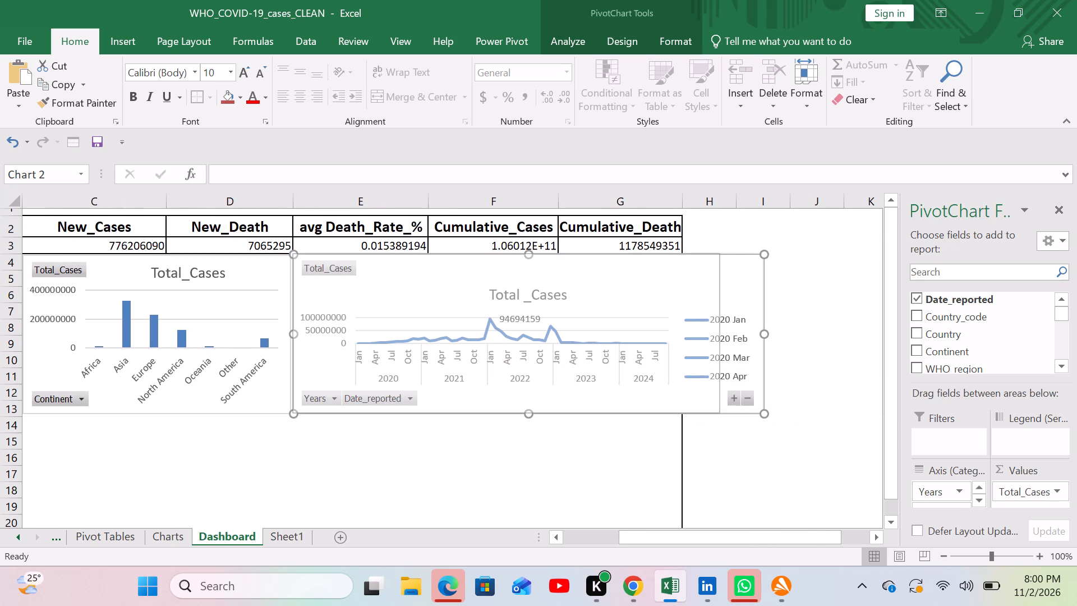
drag(712, 324, 680, 324)
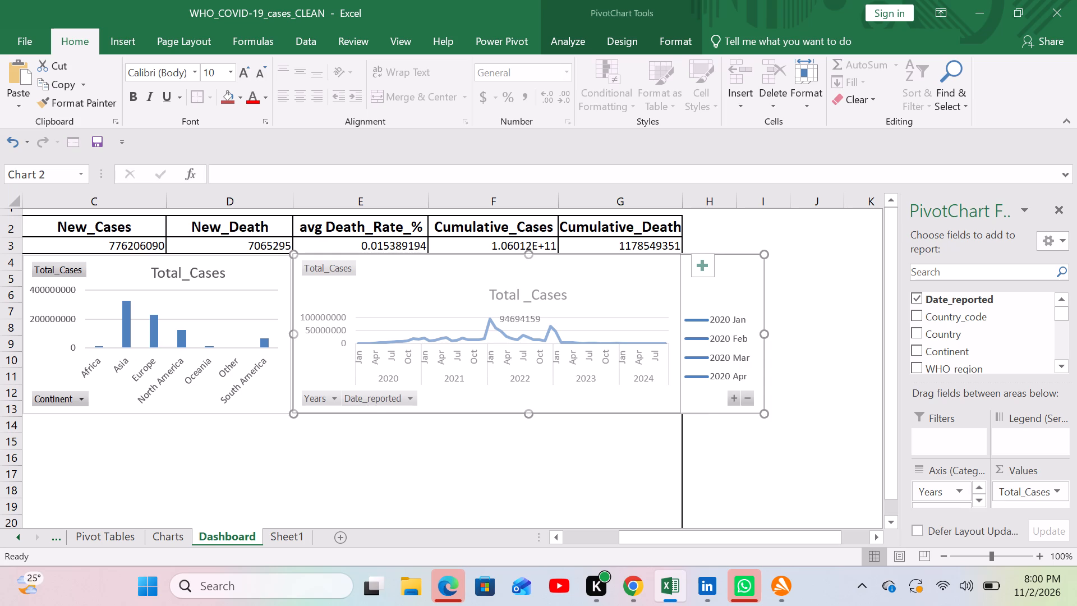
click(726, 374)
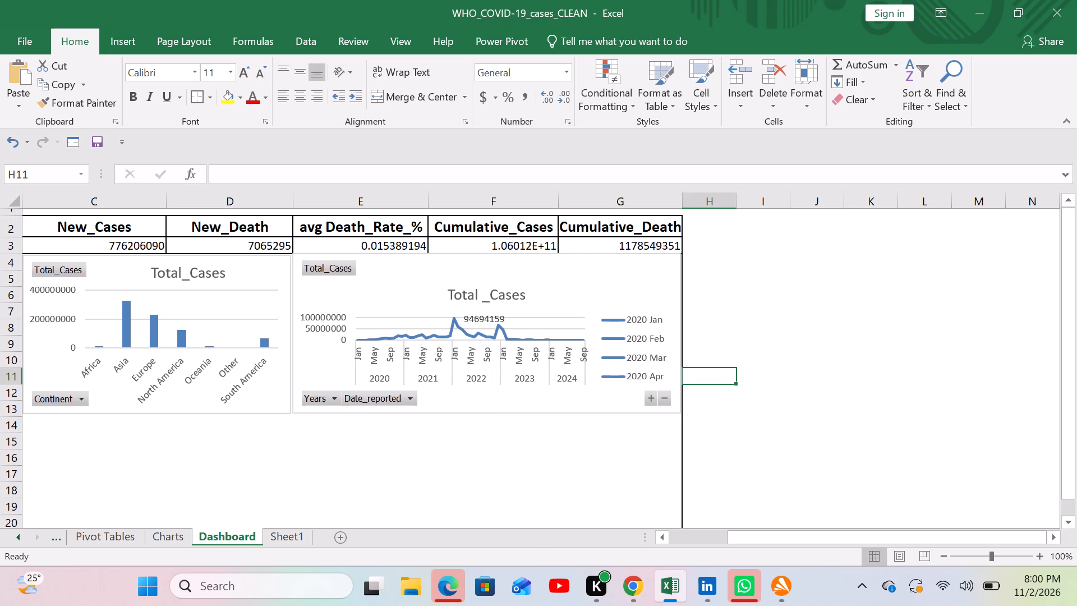
Delete the month legend from the line chart on the Dashboard.
click(634, 319)
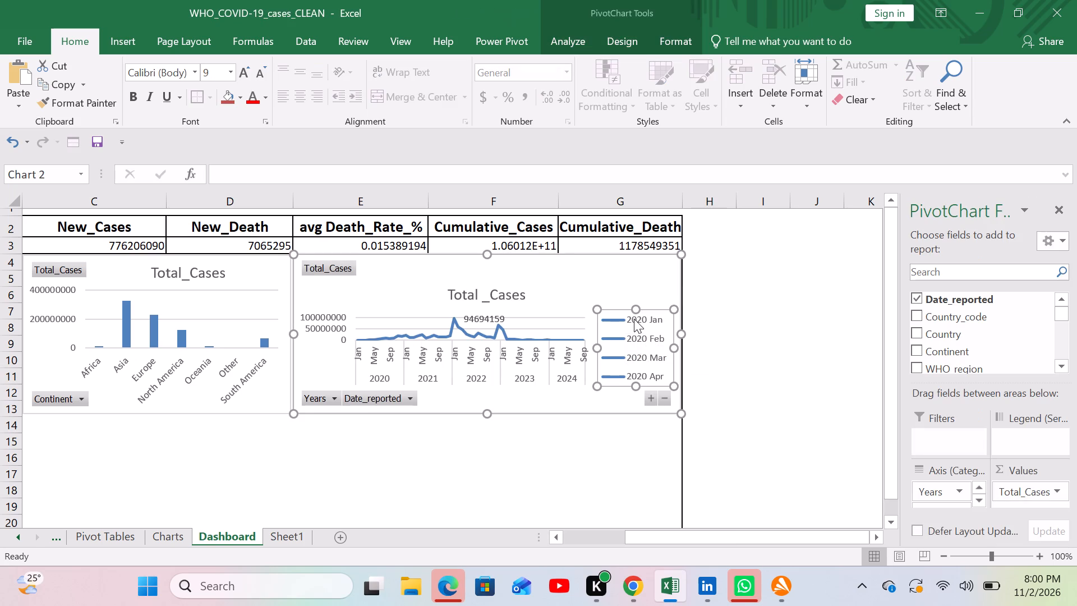
key(BackSpace)
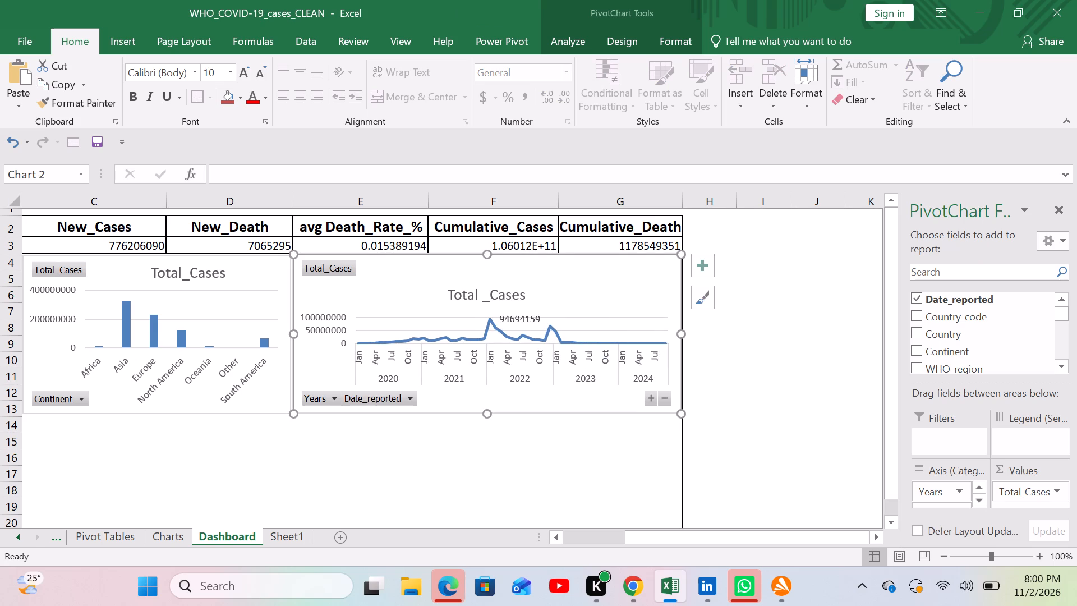
Move the line chart's title up to the chart's top edge, right of centre.
click(493, 298)
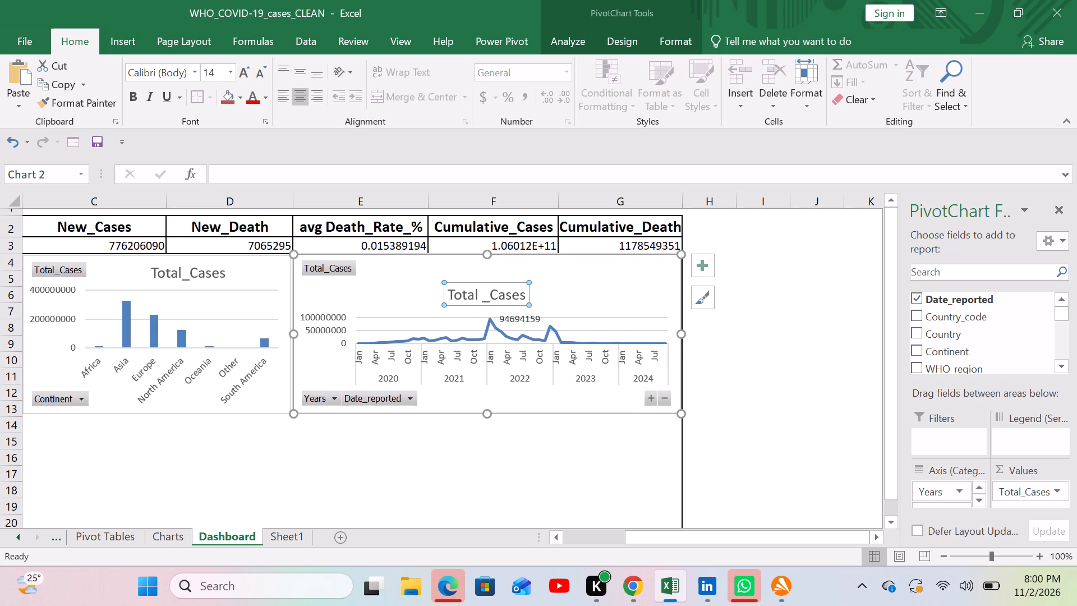
drag(526, 283, 549, 260)
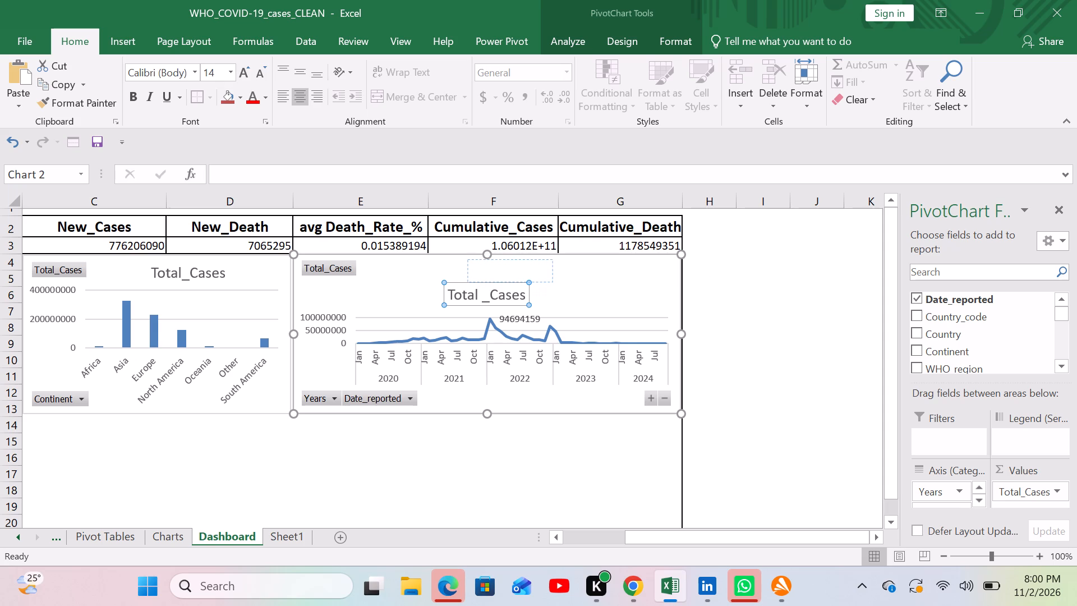
drag(549, 260, 579, 256)
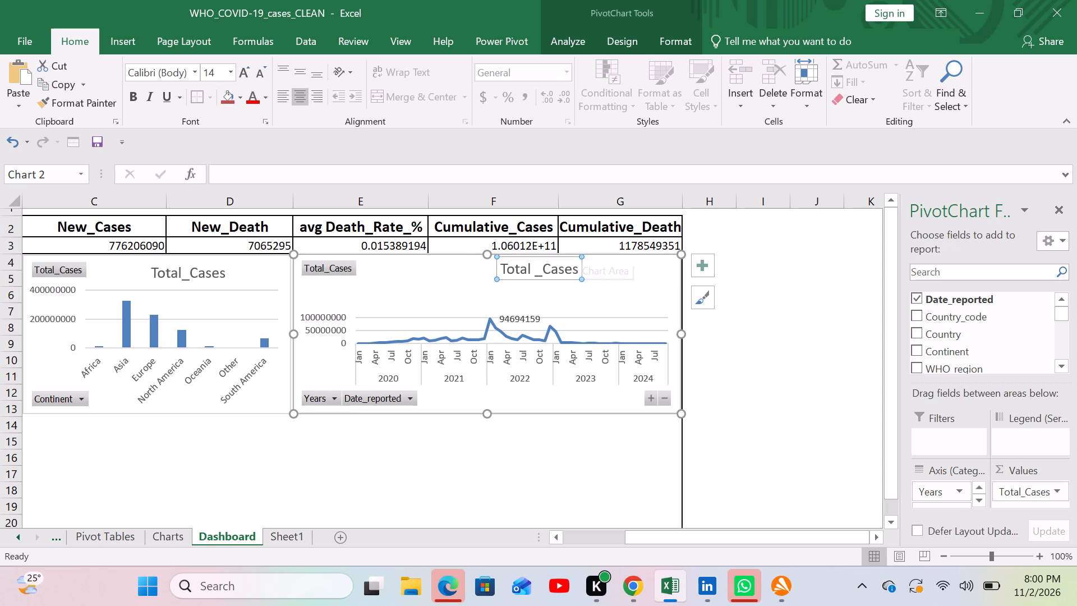
Enlarge the Total_Cases line chart's plot area up to just below its title and slightly further down toward the field buttons.
click(507, 334)
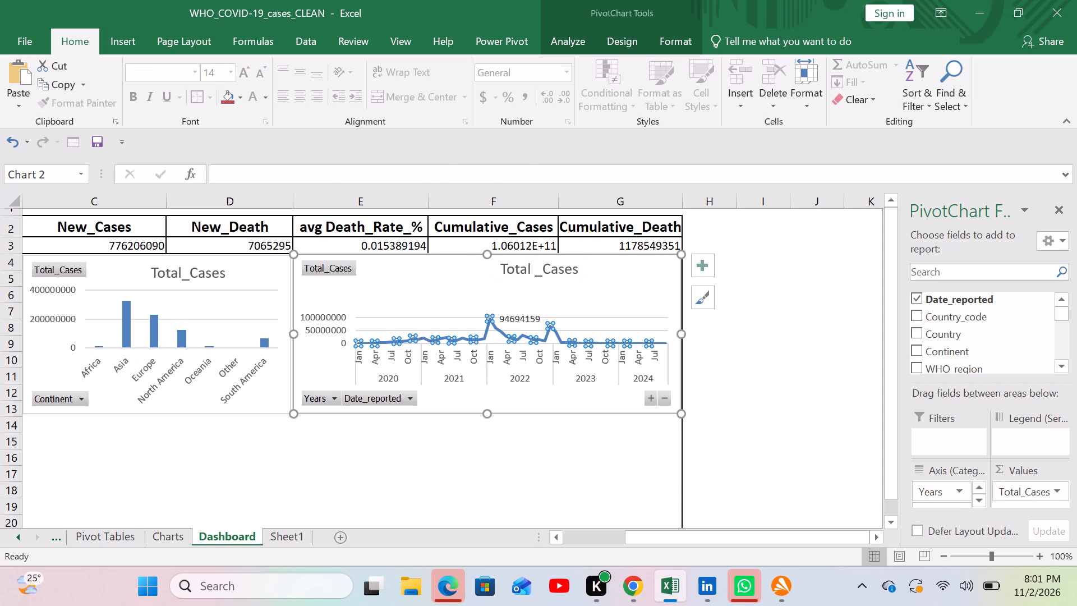
click(521, 323)
click(561, 318)
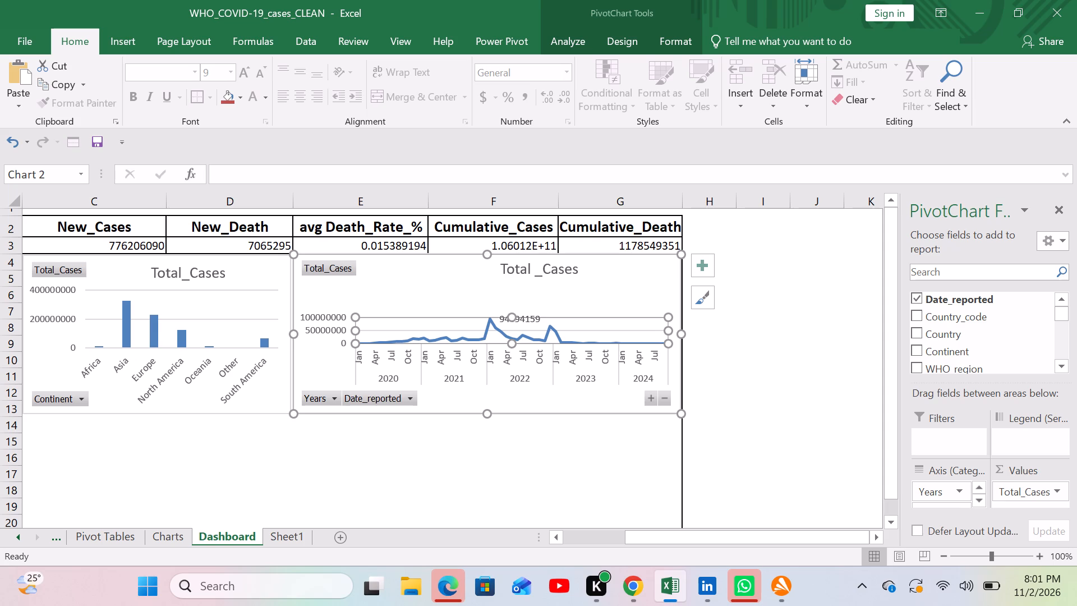
drag(512, 318, 512, 296)
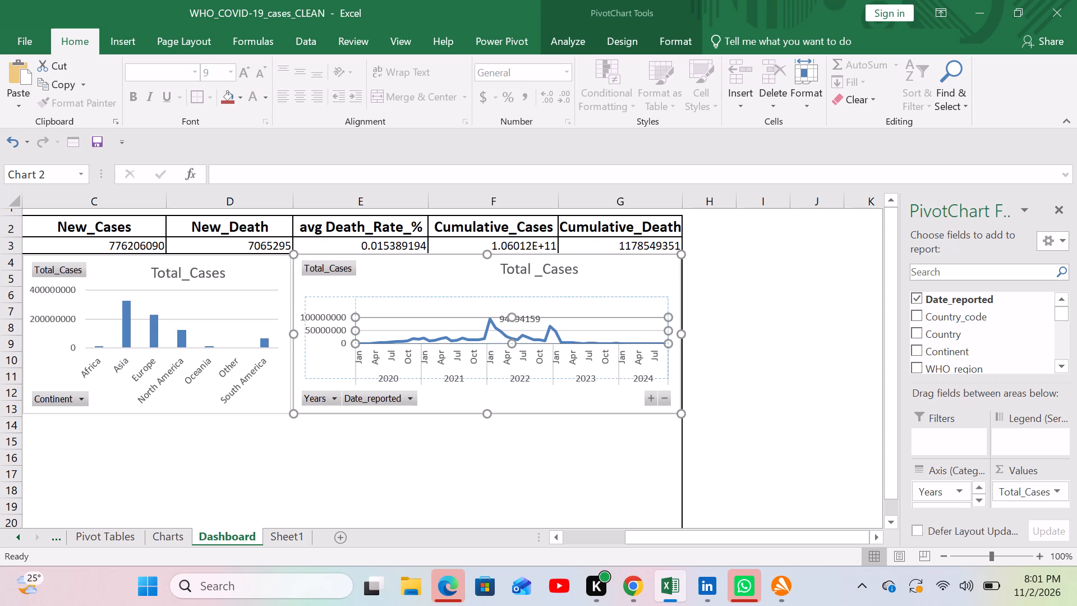
drag(512, 296, 513, 282)
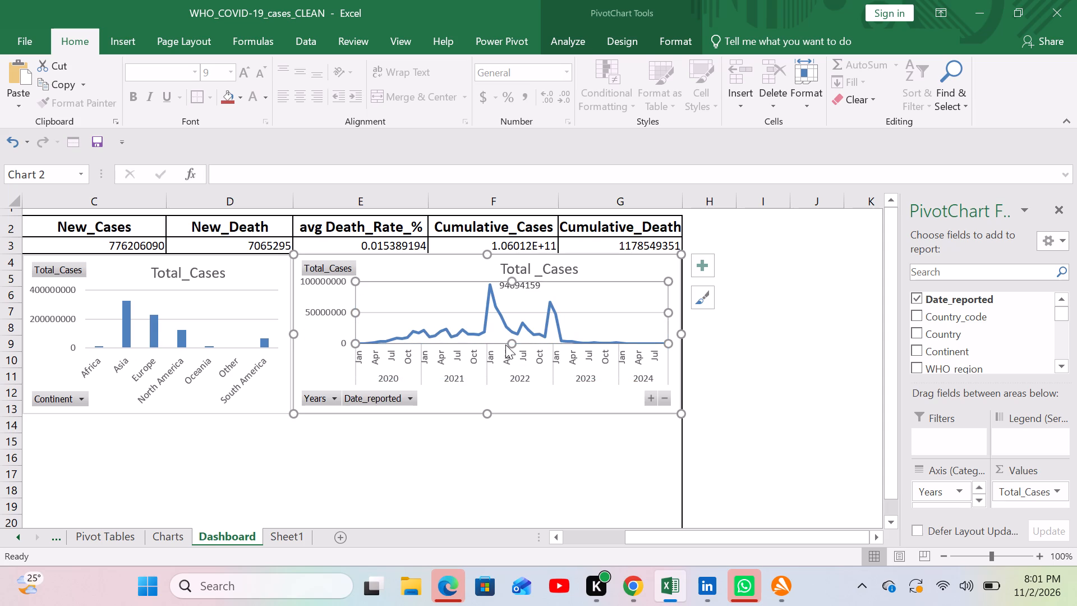
drag(508, 345, 508, 348)
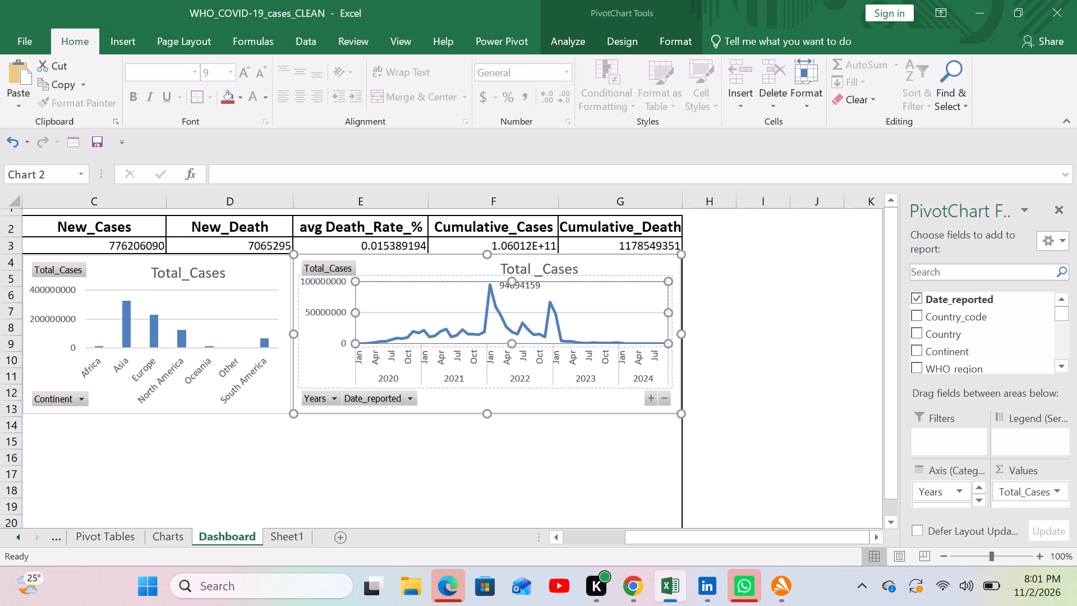
drag(508, 348, 508, 350)
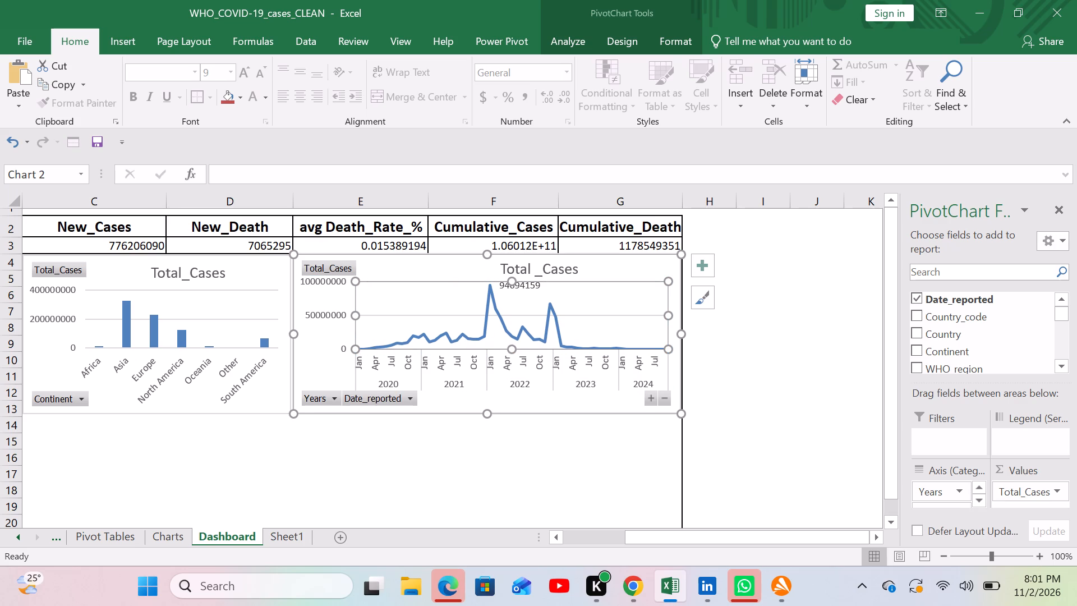
scroll(452, 456, right, 3)
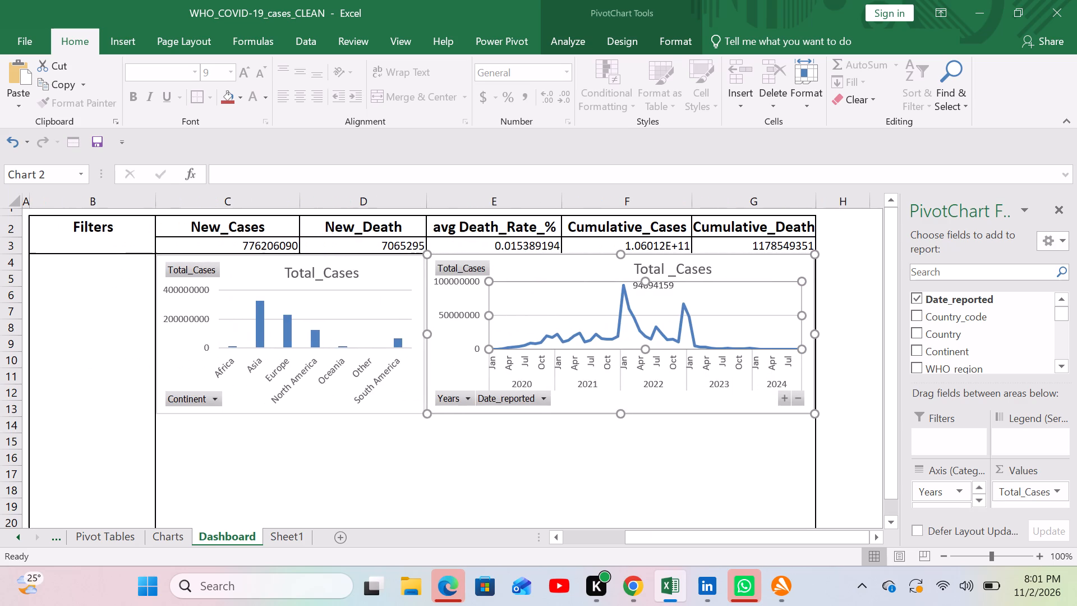
click(211, 429)
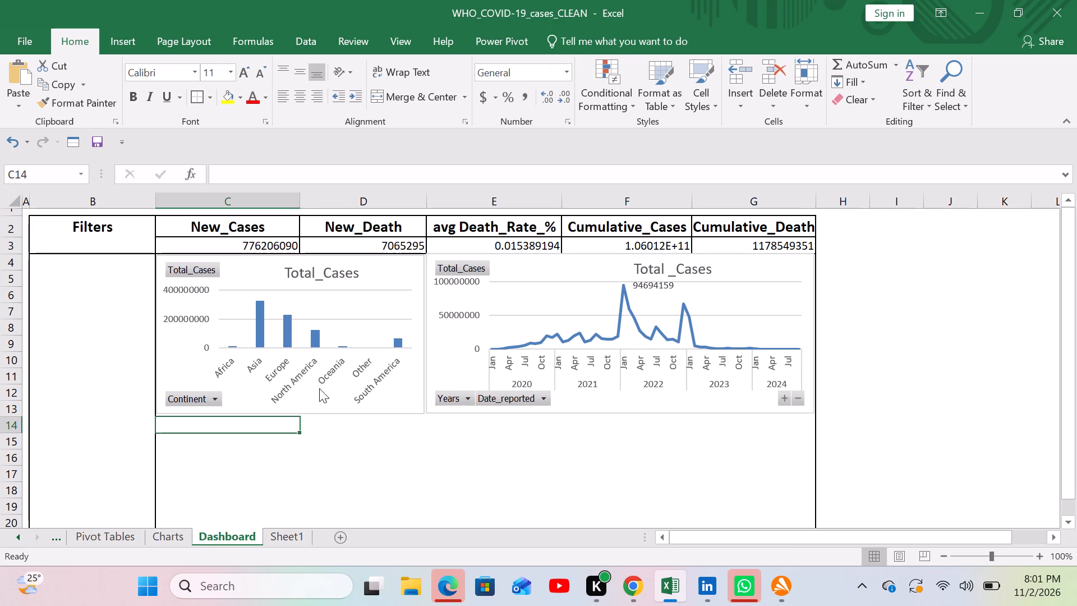
Lower the line chart's top edge slightly to sit just below row 3 of the Dashboard.
click(451, 353)
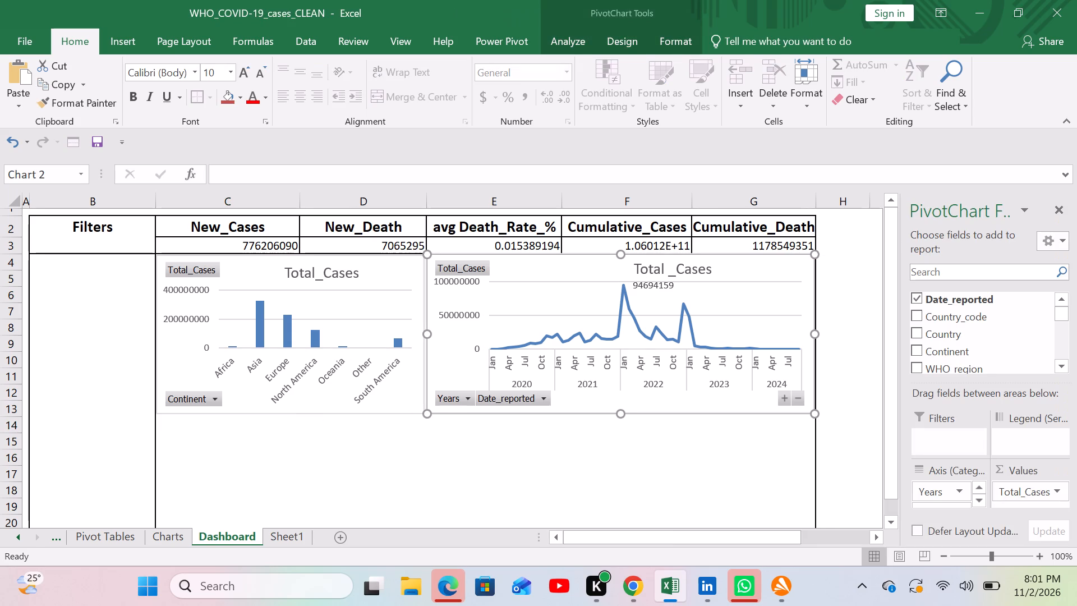
click(622, 253)
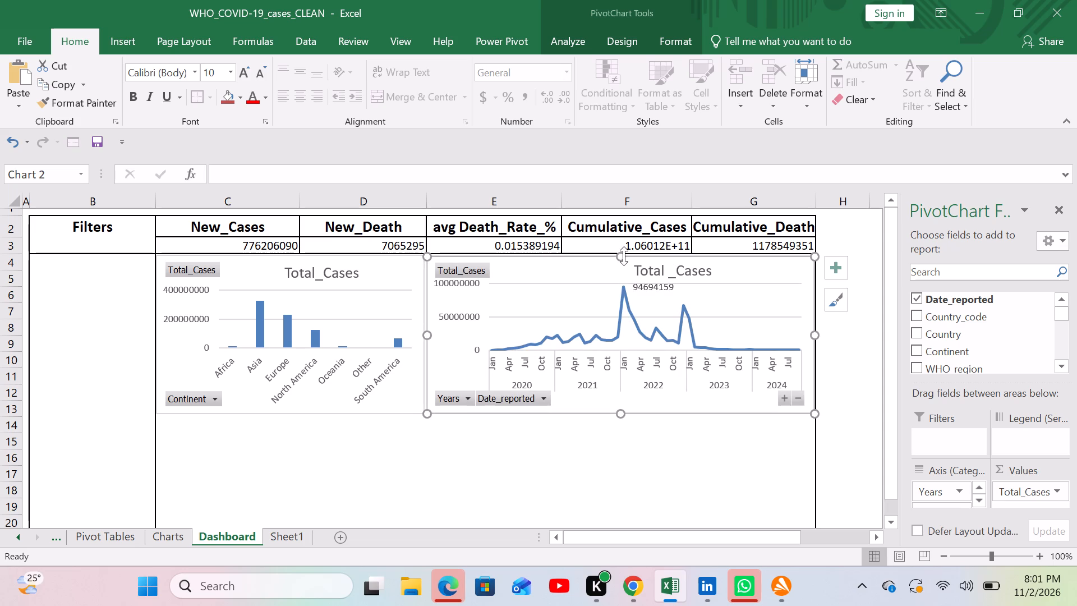
click(360, 438)
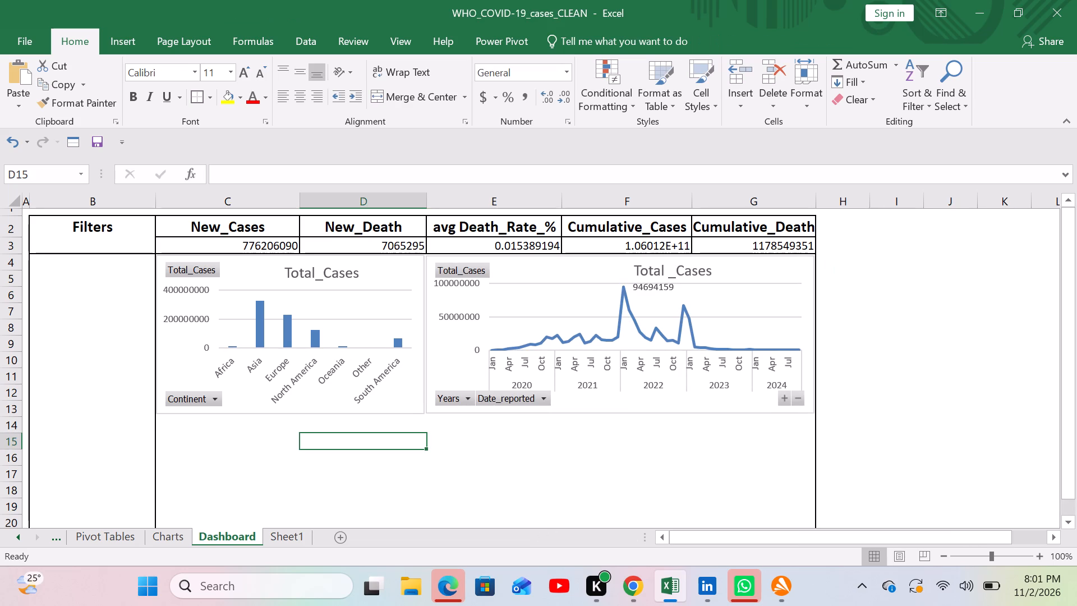
Copy the top 10 countries by total deaths bar chart from the Charts sheet and paste it at Dashboard cell C14.
click(200, 425)
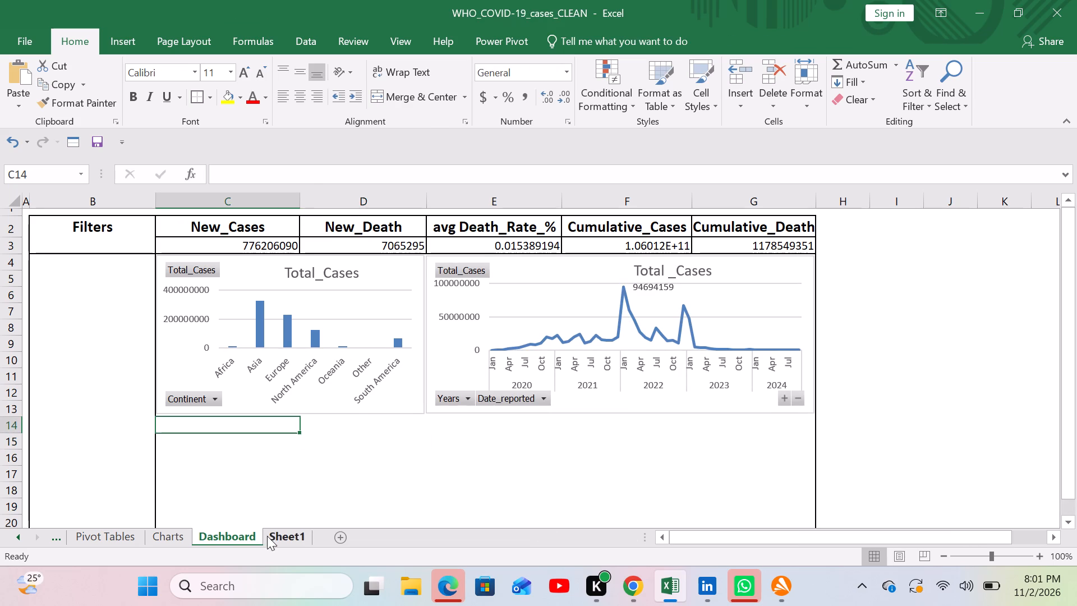
click(174, 537)
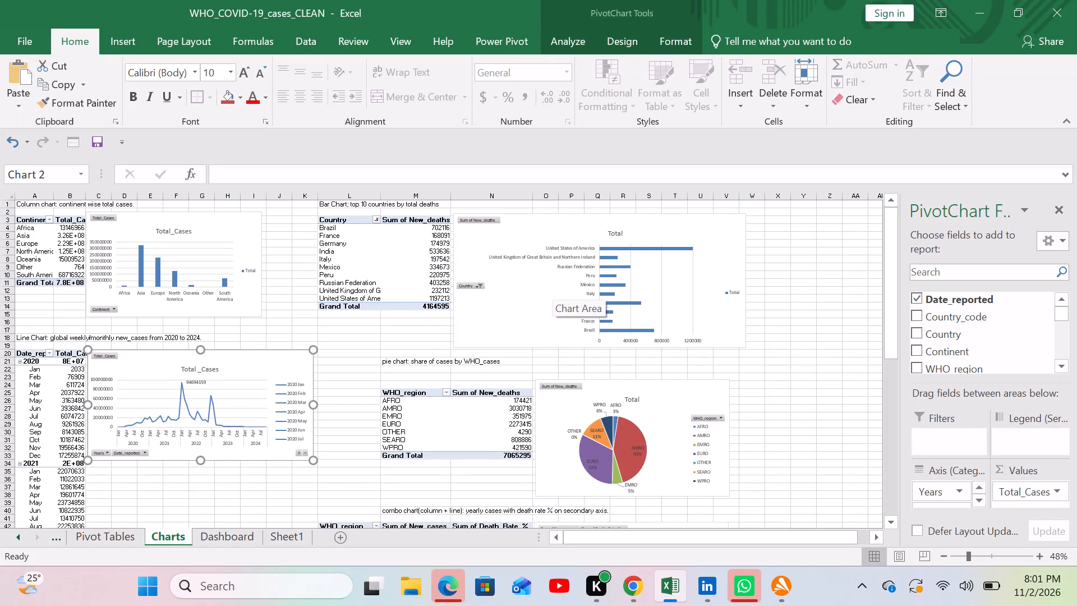
right_click(540, 296)
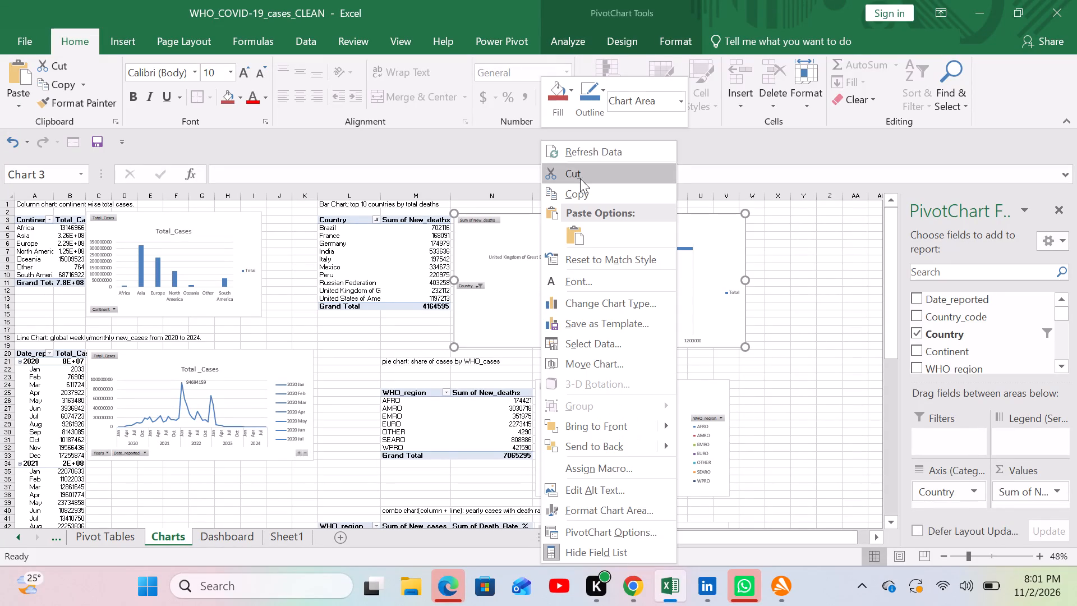
click(580, 189)
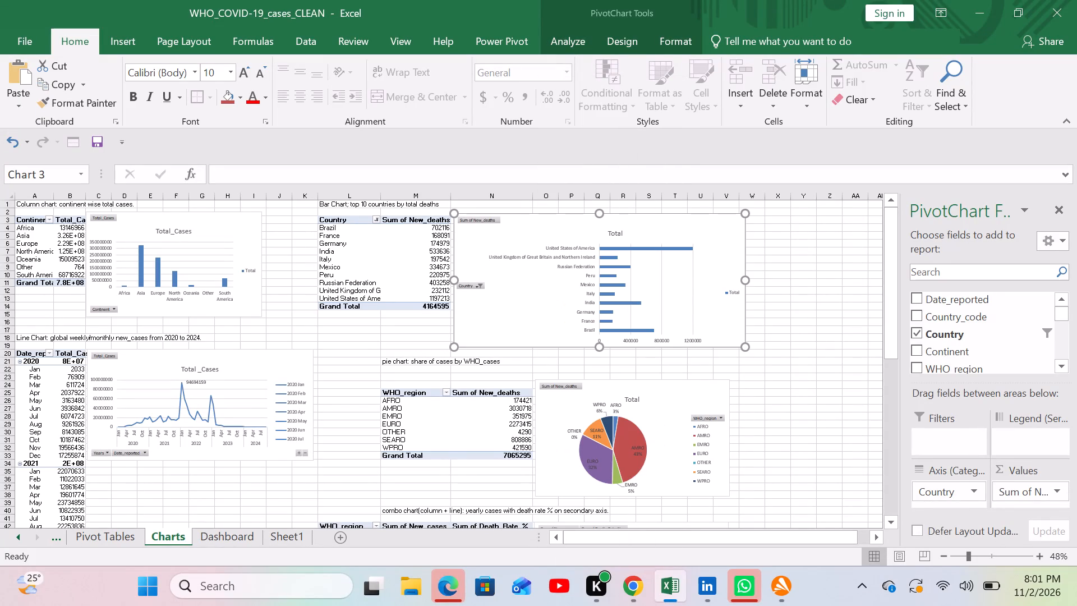
click(254, 535)
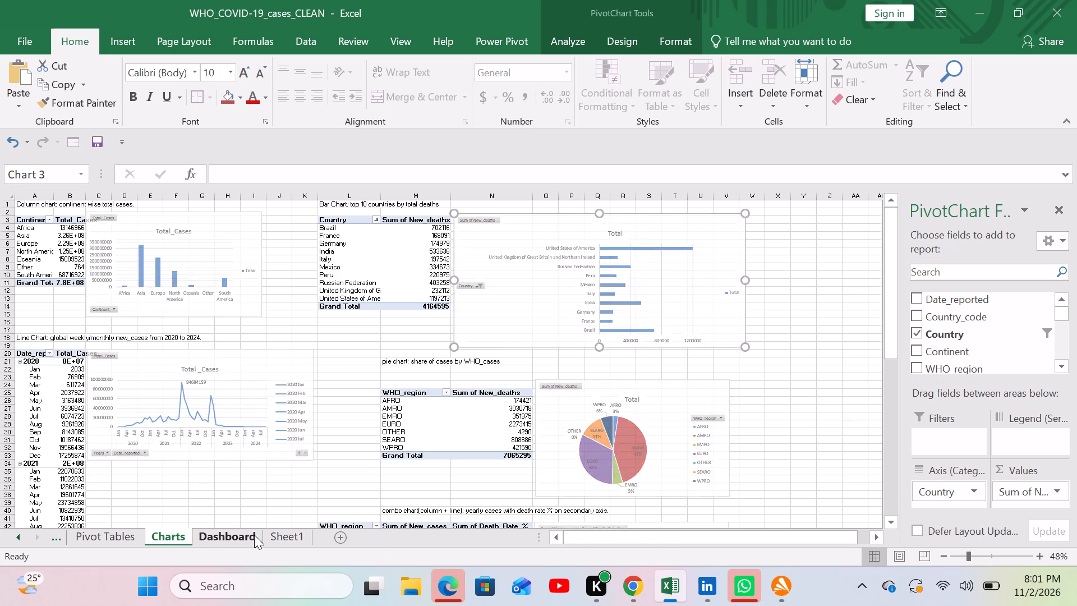
key(ctrl+v)
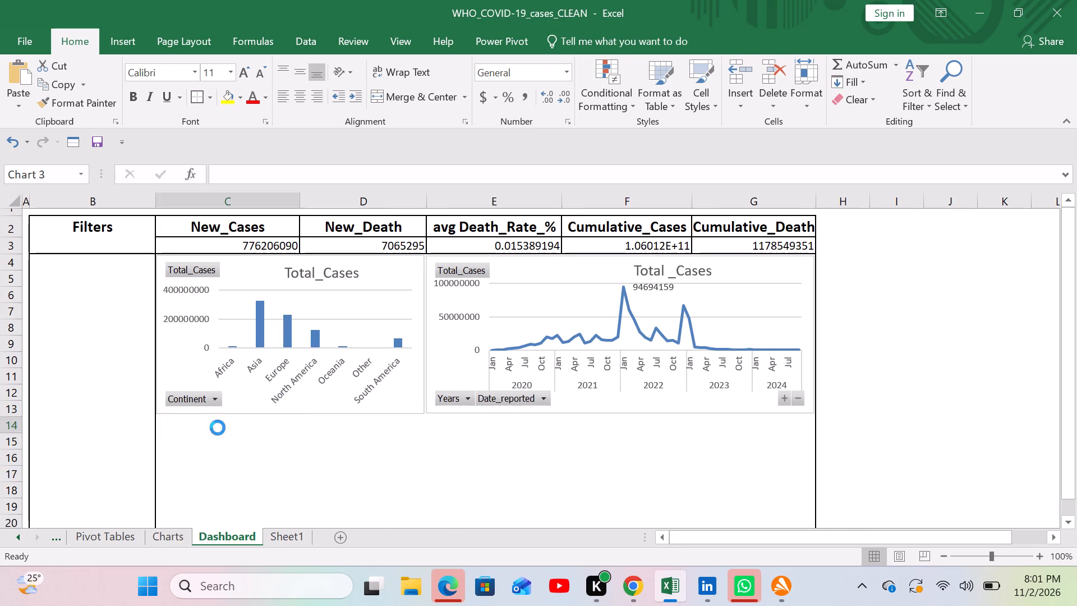
Delete the Total legend from the pasted bar chart on the Dashboard.
scroll(437, 448, down, 1)
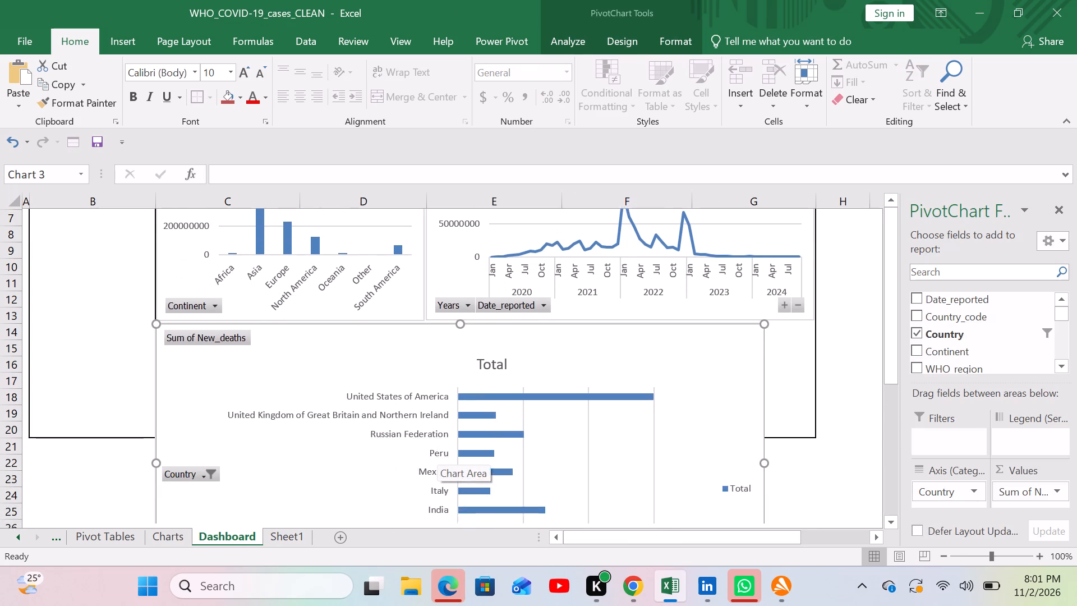
scroll(437, 448, down, 5)
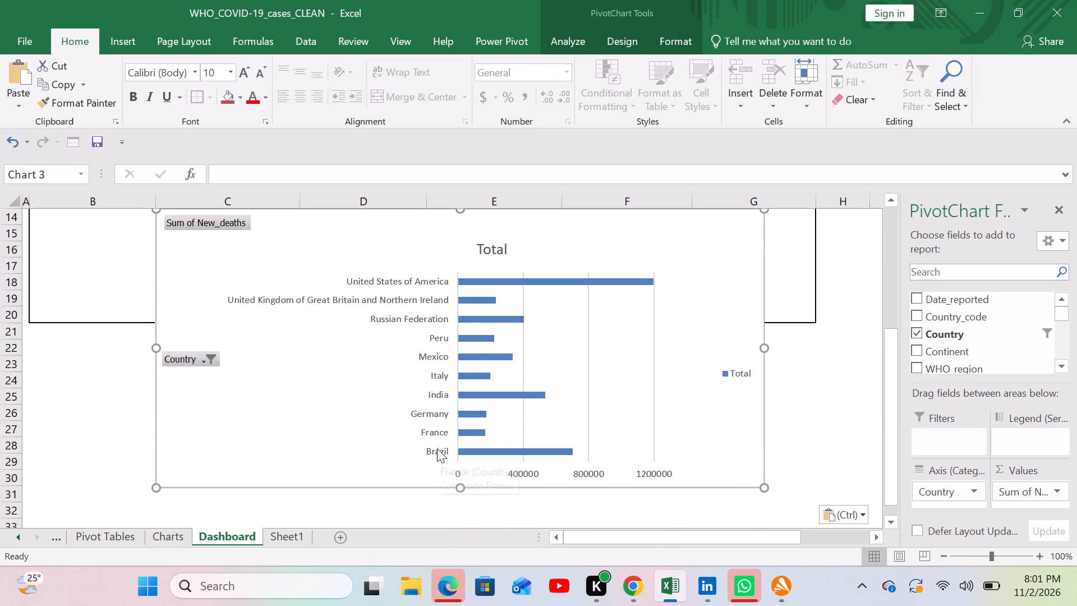
click(736, 375)
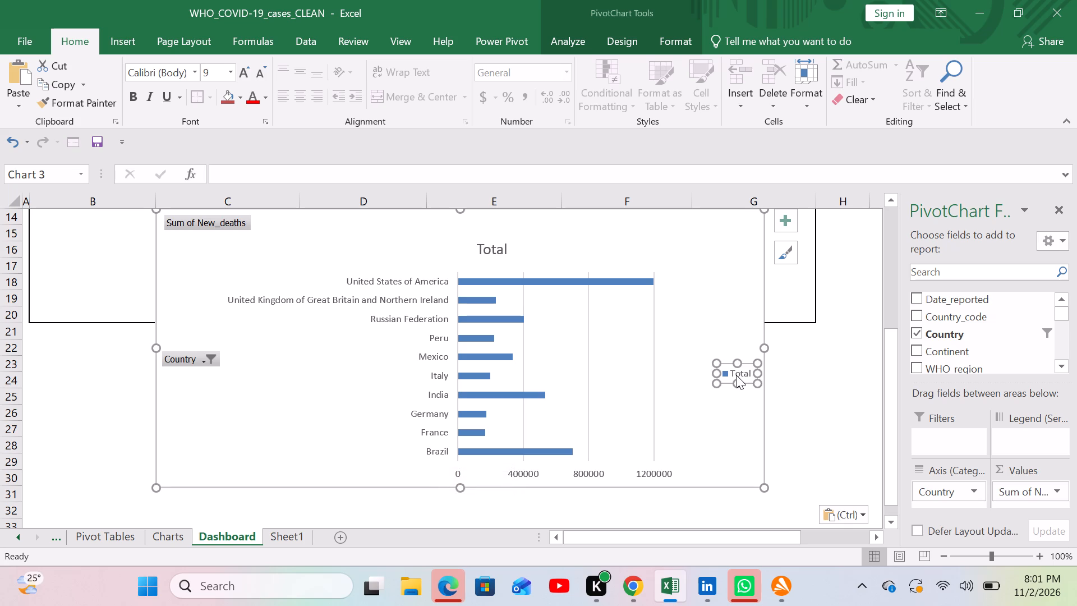
key(BackSpace)
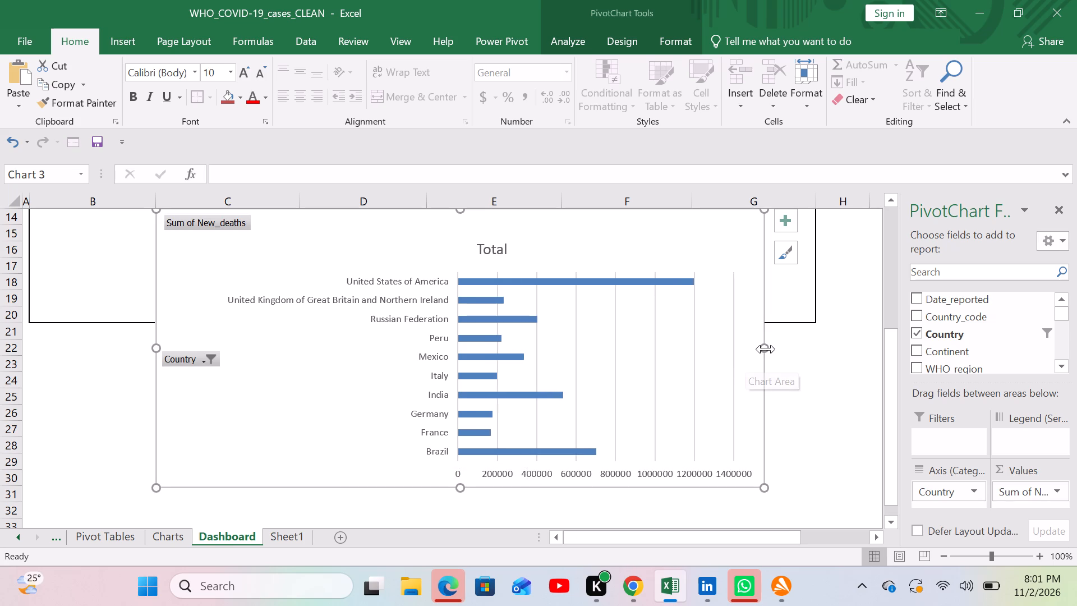
Shrink the bar chart to span columns C to most of E and about rows 14 to 17 of the Dashboard.
drag(766, 349, 551, 327)
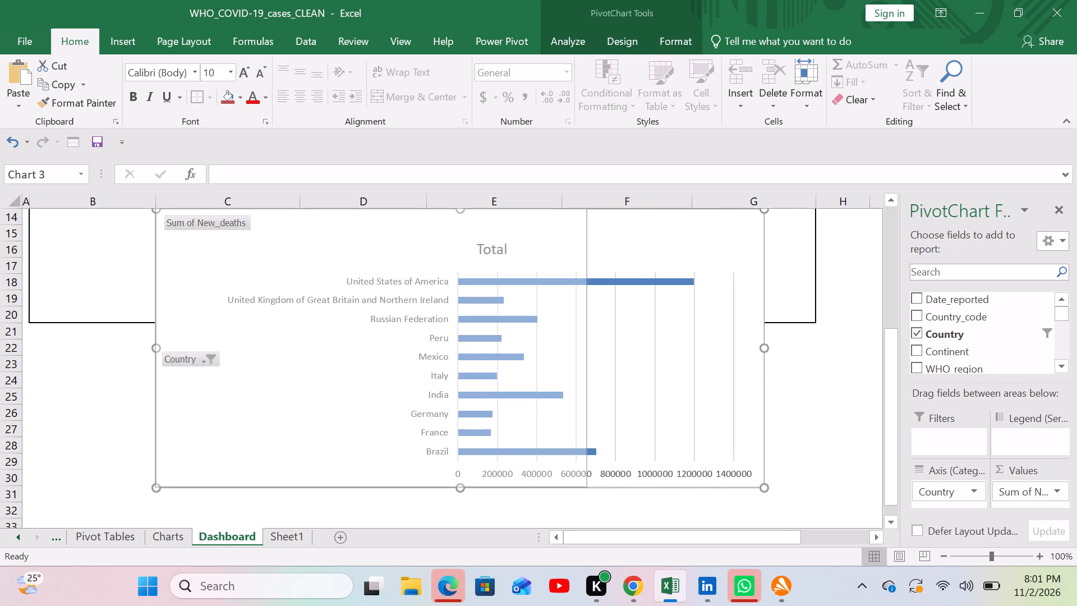
drag(551, 327, 533, 324)
scroll(599, 348, up, 3)
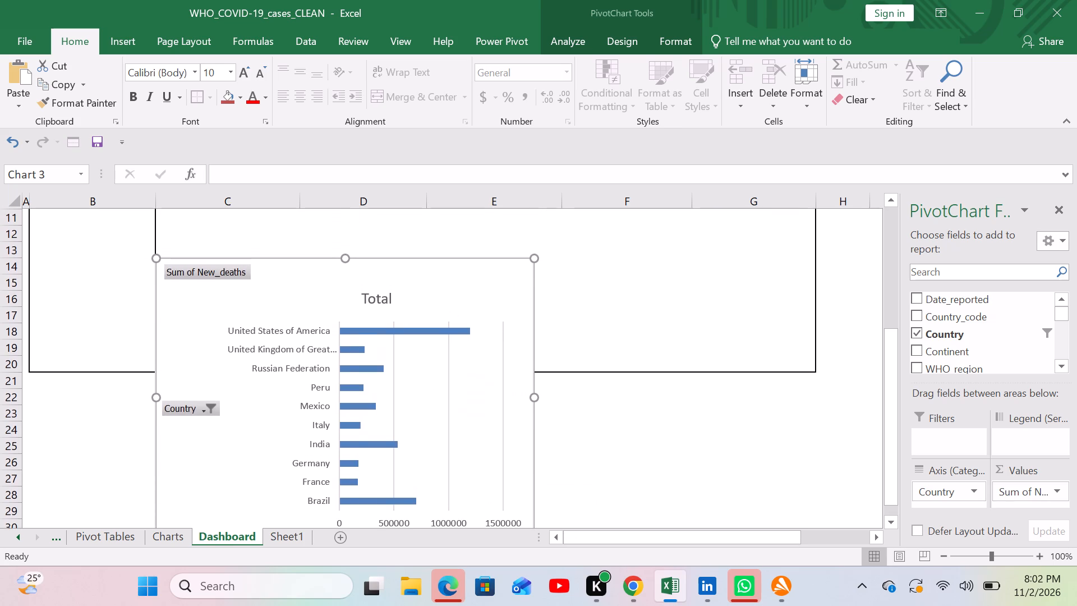
scroll(599, 348, down, 1)
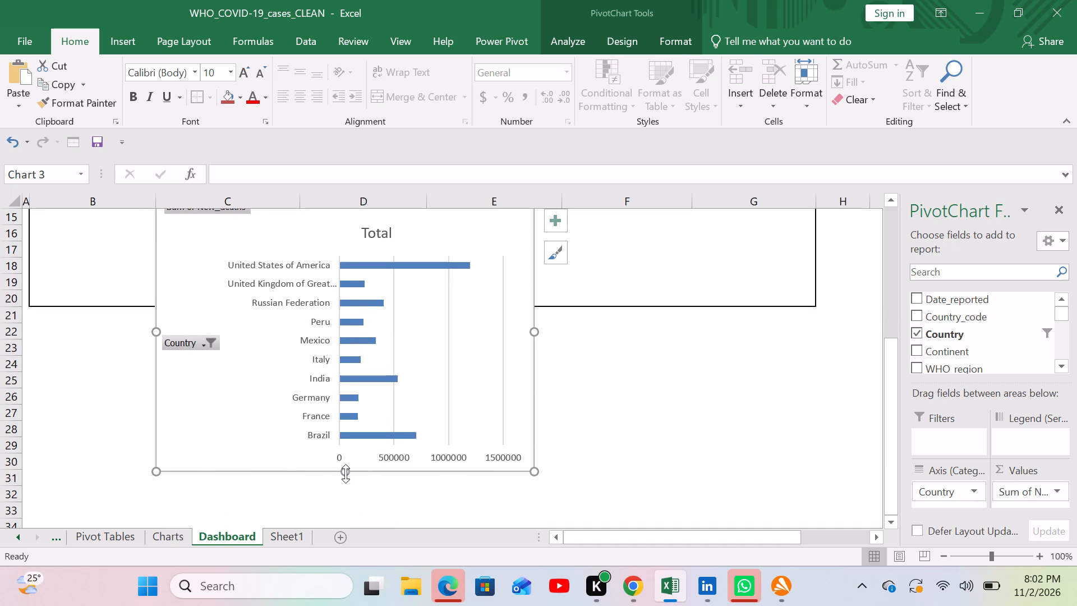
drag(346, 474, 369, 258)
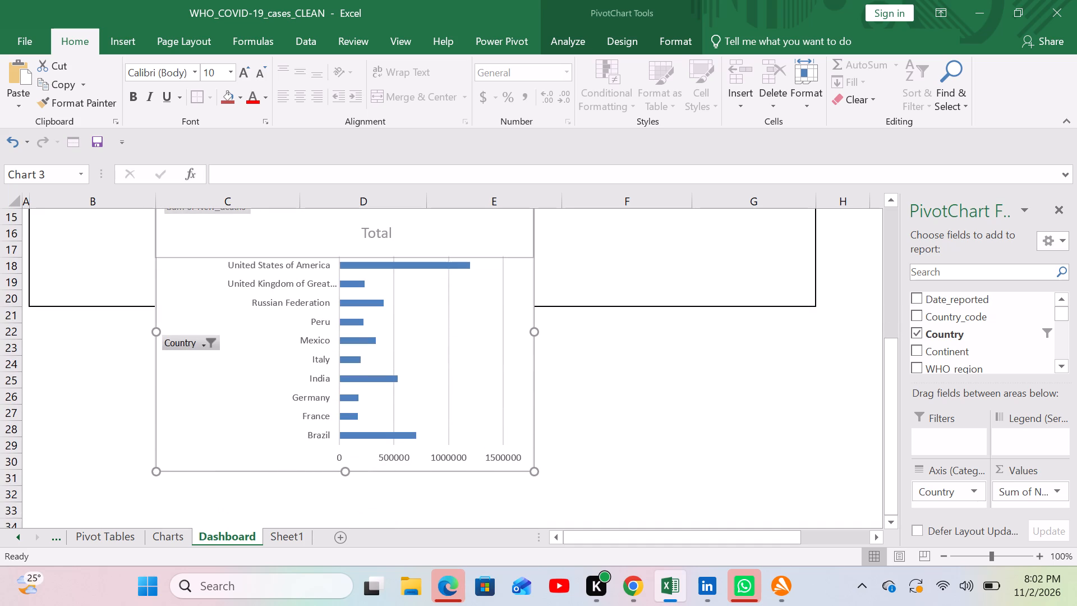
drag(369, 258, 369, 257)
Increase the heights of Dashboard rows 2 to 6 to enlarge the metric rows and stretch the two upper charts.
scroll(172, 320, up, 3)
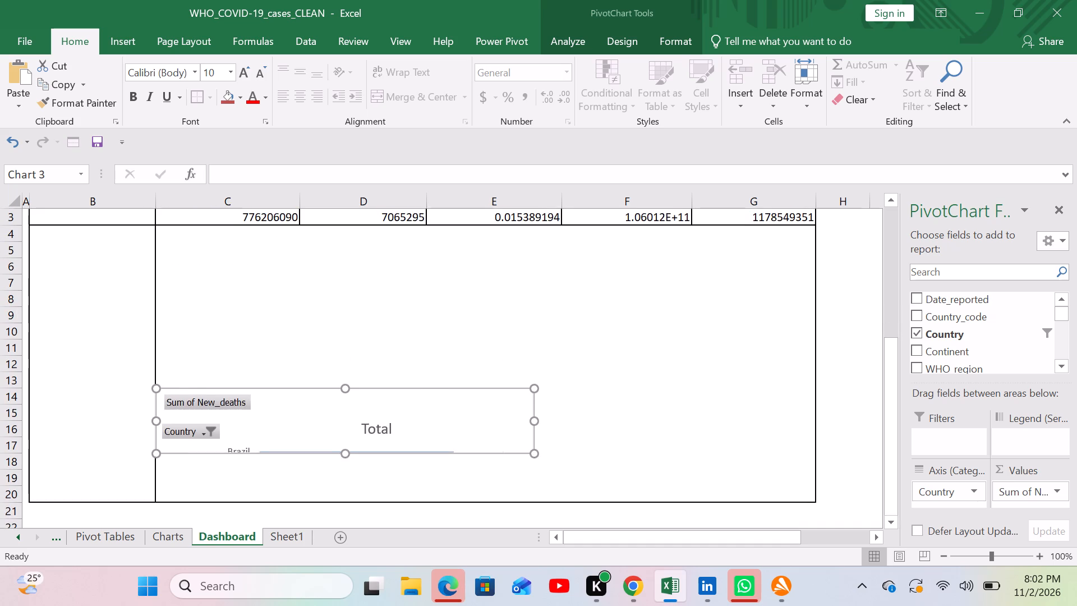
scroll(172, 320, up, 1)
scroll(96, 317, up, 1)
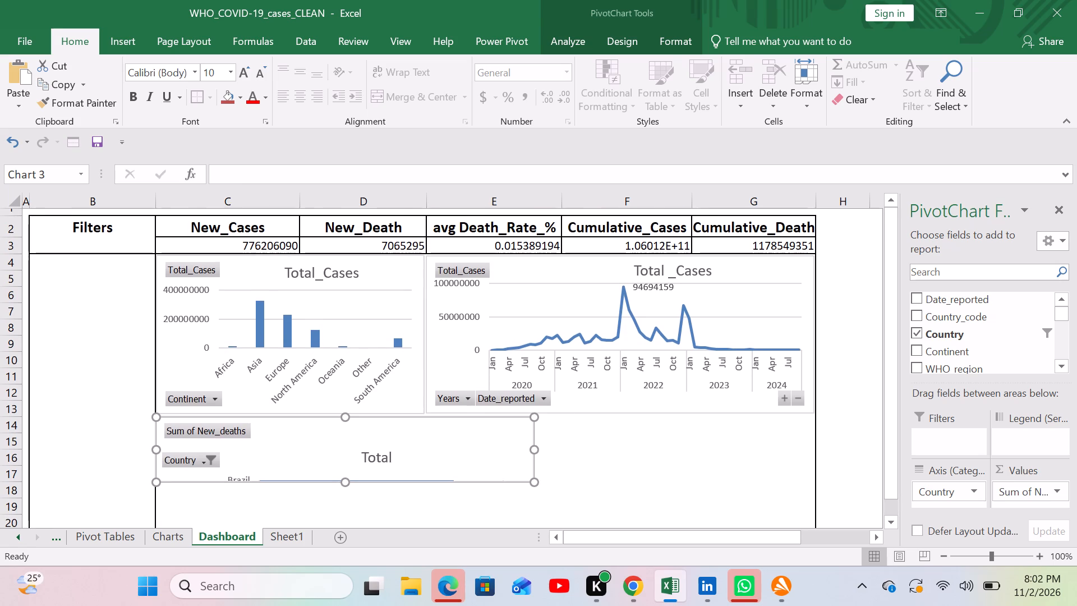
scroll(73, 262, up, 1)
drag(10, 235, 10, 244)
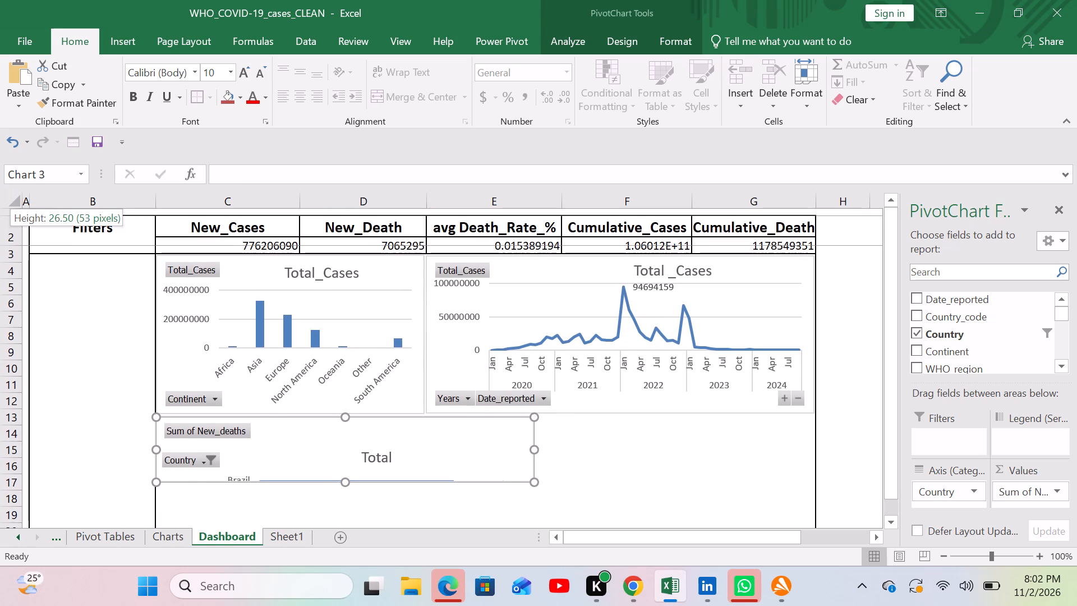
drag(10, 244, 10, 248)
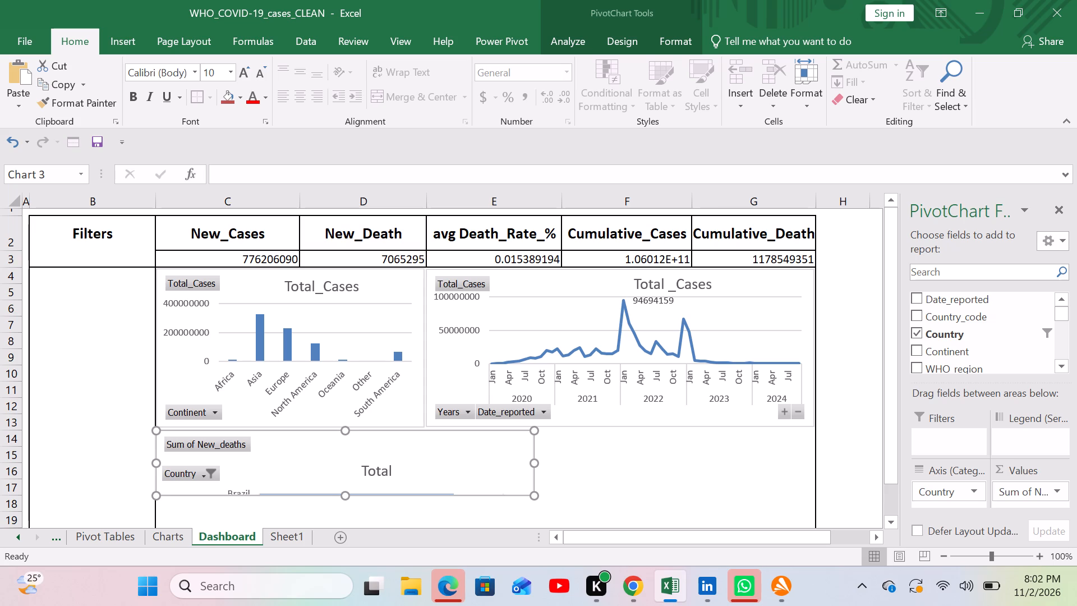
drag(12, 269, 12, 277)
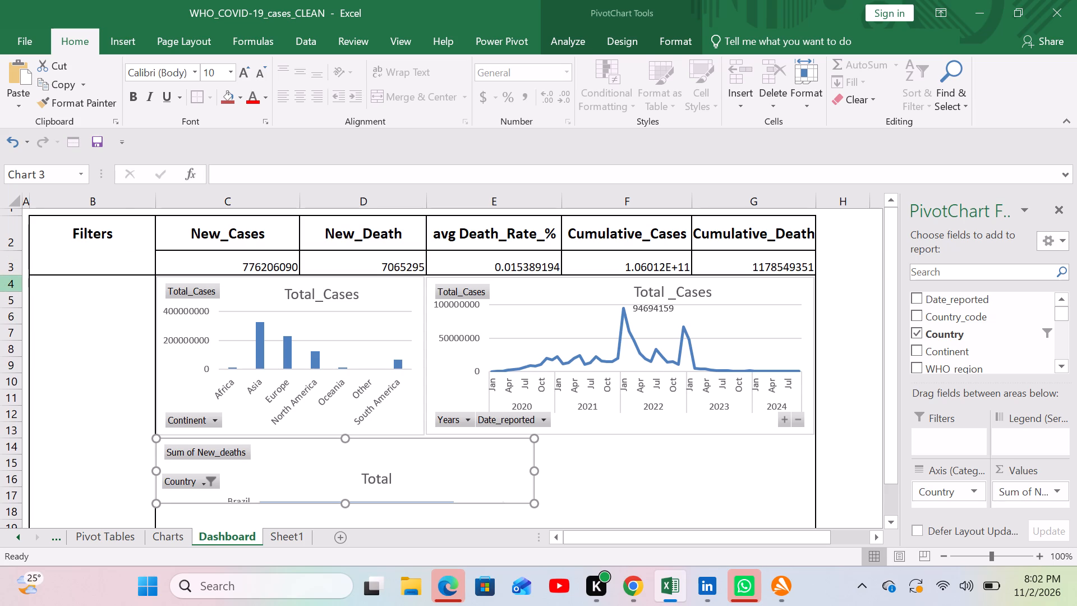
drag(10, 293, 9, 319)
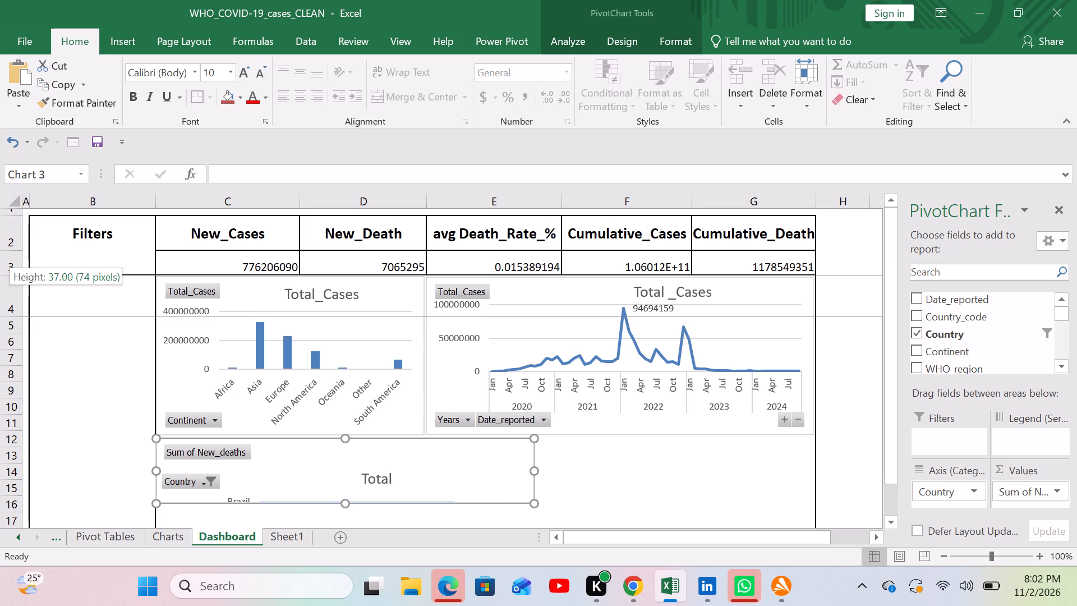
drag(9, 319, 9, 305)
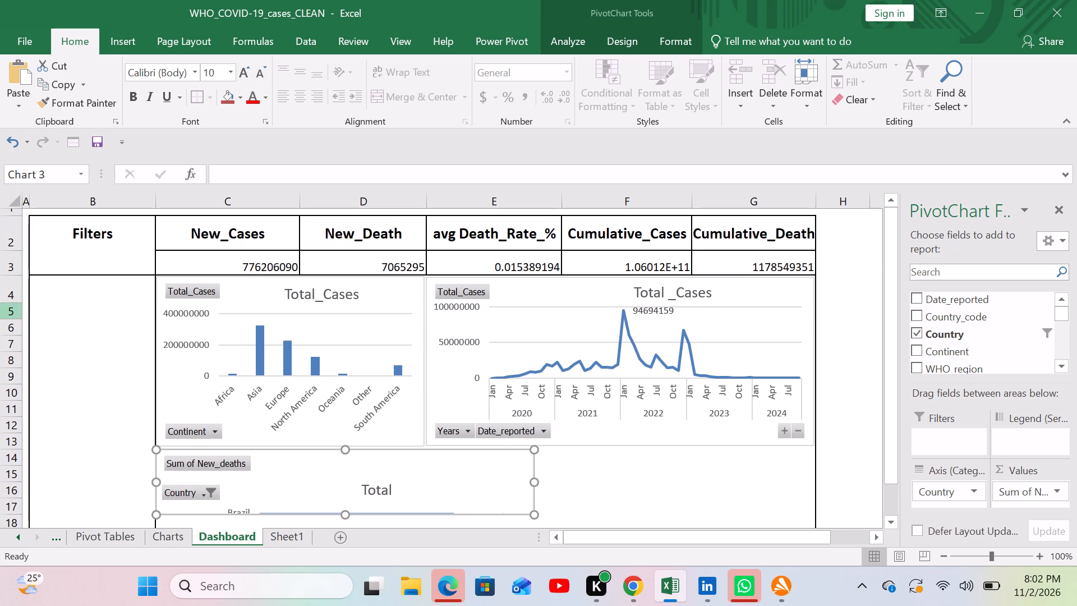
drag(12, 318, 12, 332)
drag(12, 352, 10, 369)
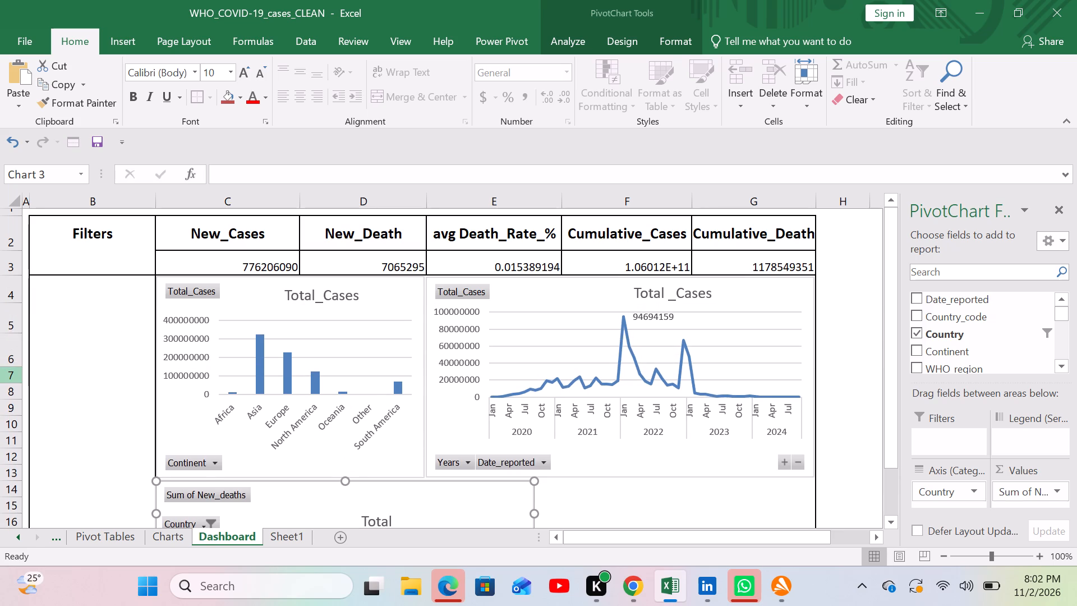
scroll(10, 375, down, 1)
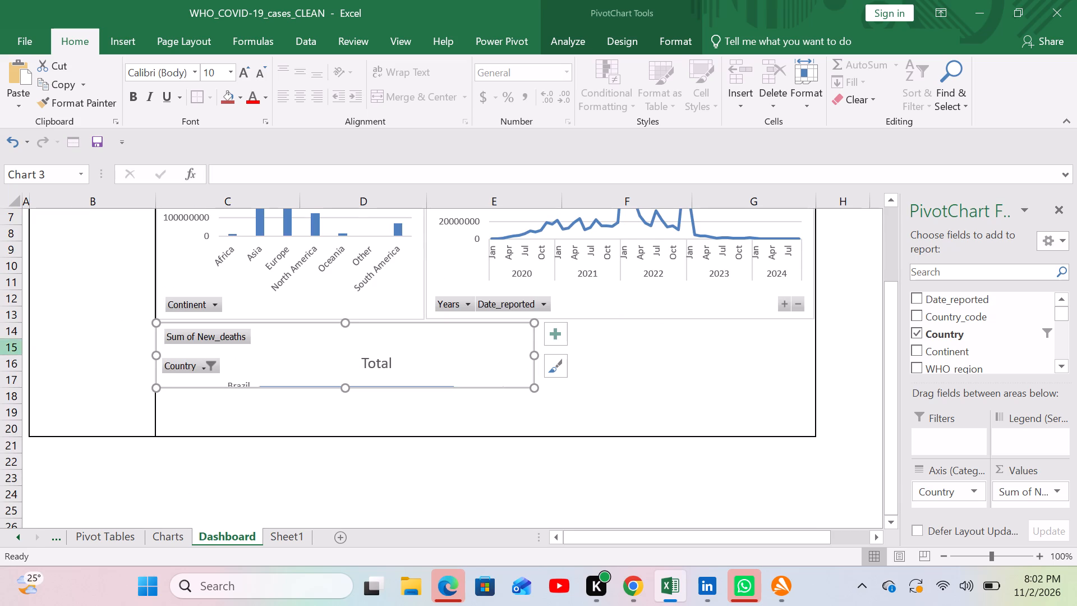
Increase the heights of Dashboard rows 7 to 11, making row 11 about 34.5 points high.
scroll(18, 328, up, 1)
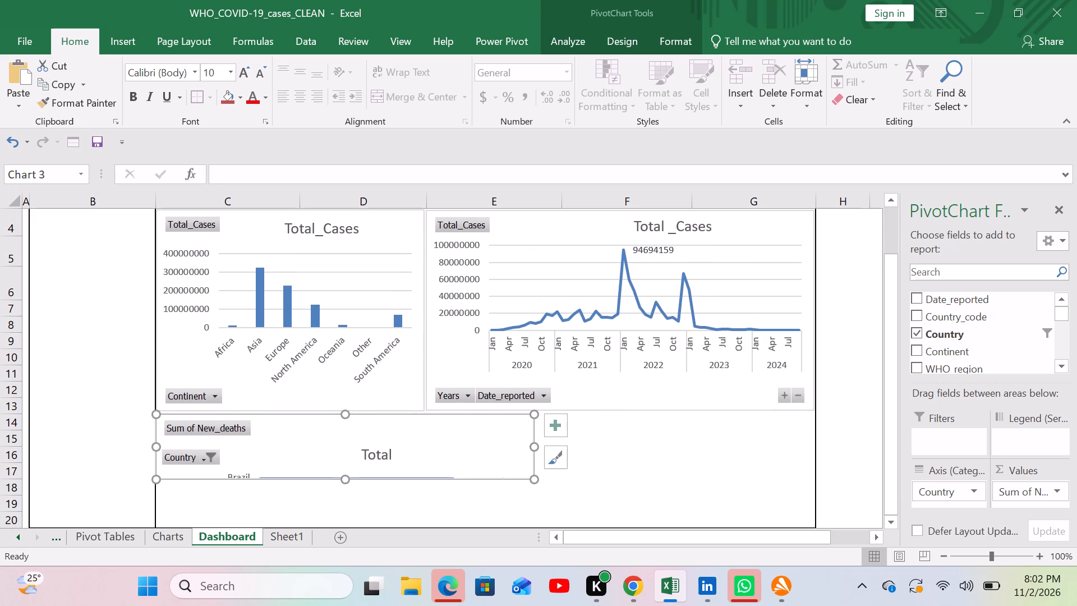
drag(12, 316, 12, 329)
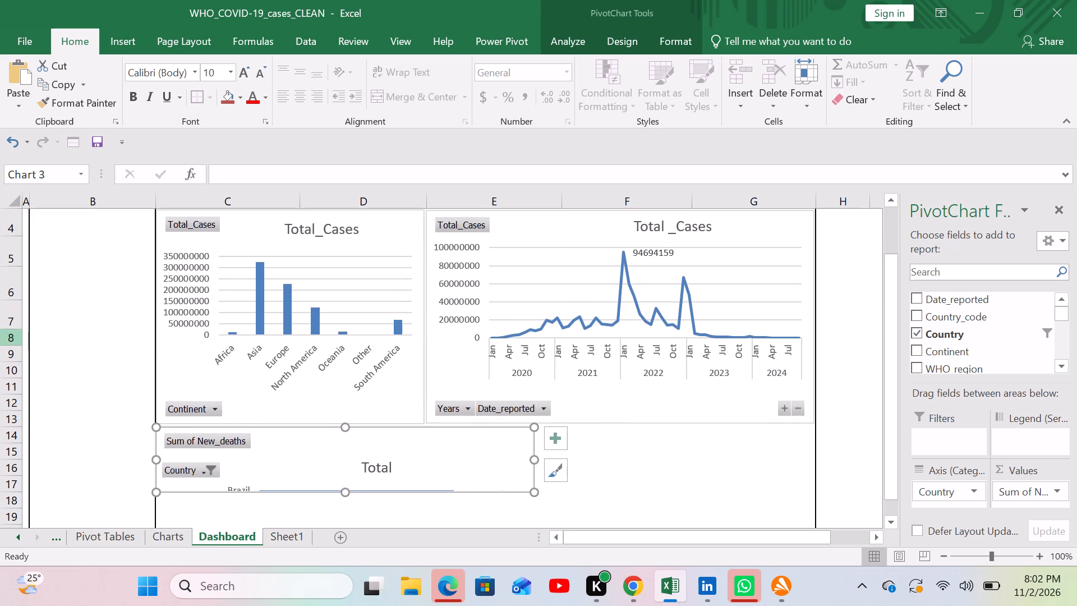
drag(17, 347, 15, 373)
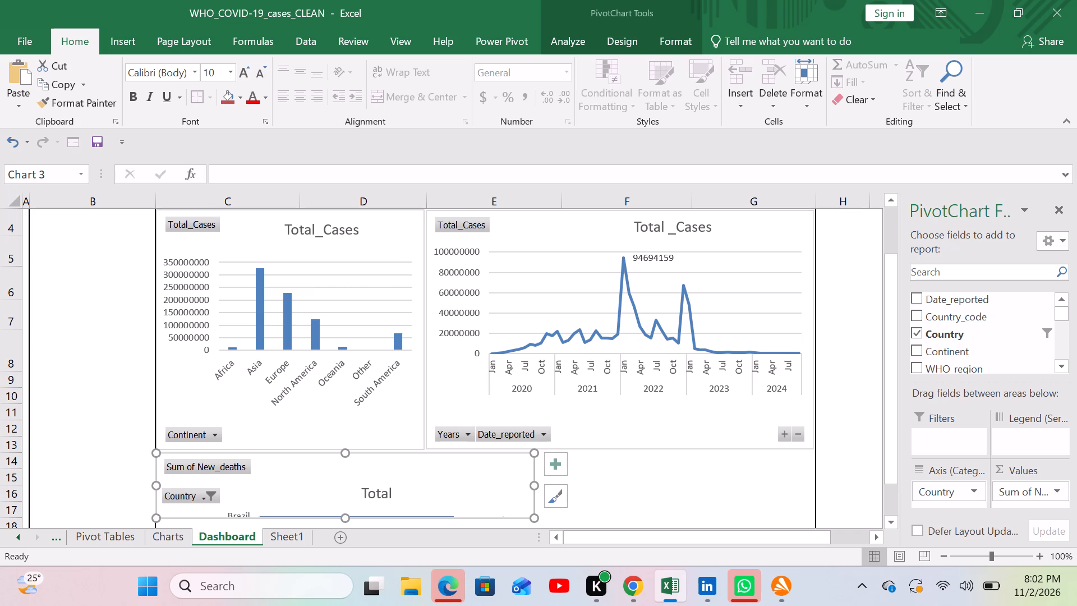
drag(12, 388, 11, 402)
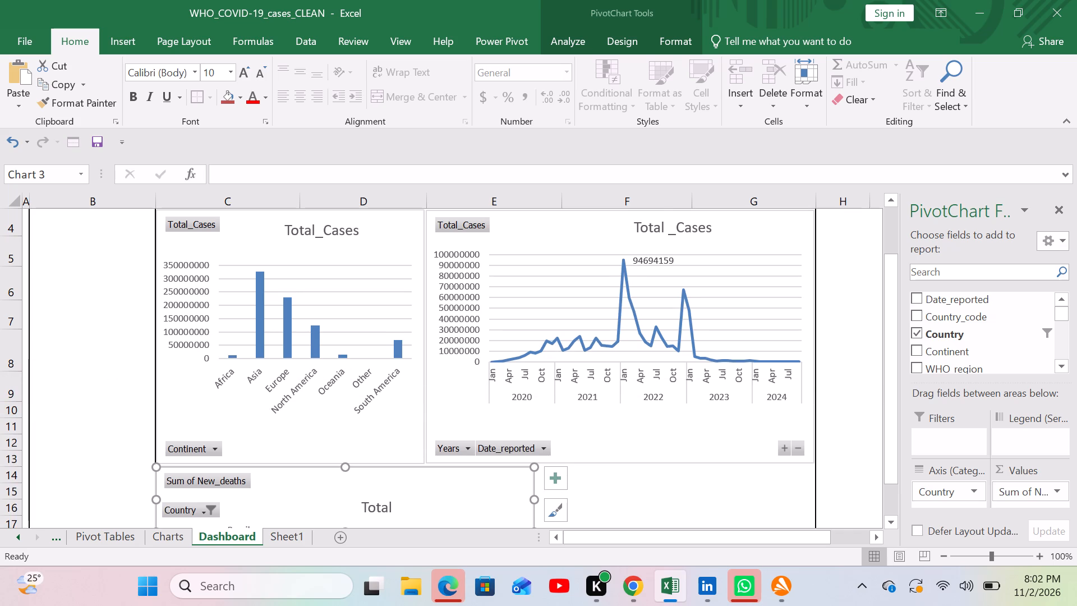
drag(13, 419, 13, 431)
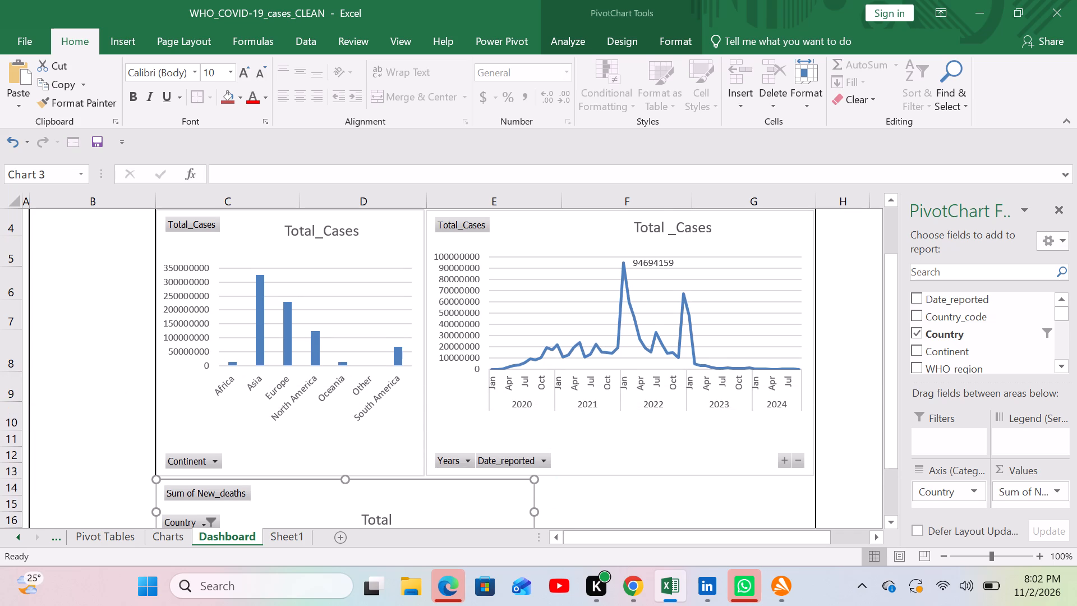
drag(13, 447, 12, 470)
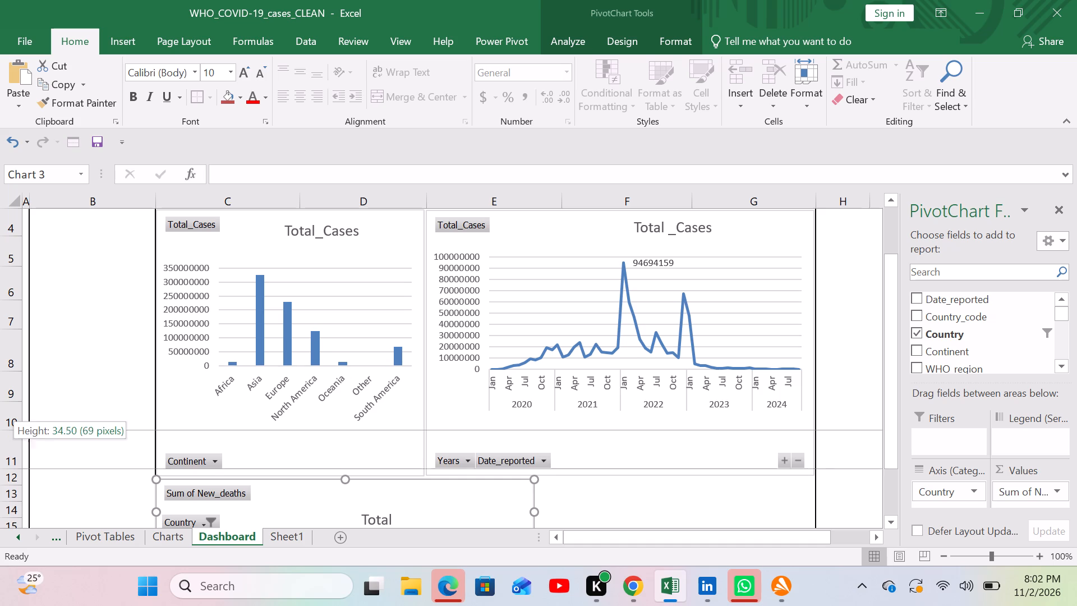
drag(12, 470, 11, 470)
Shorten the Total_Cases by continent column chart so its lower edge falls at about the middle of row 9.
scroll(11, 470, down, 2)
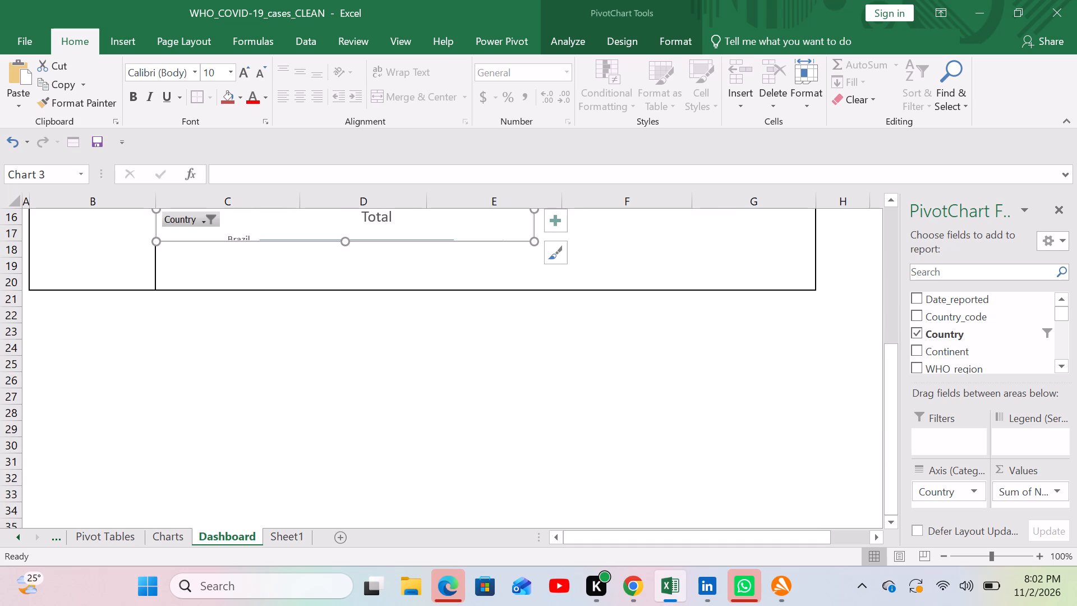
scroll(10, 267, up, 1)
scroll(62, 255, up, 6)
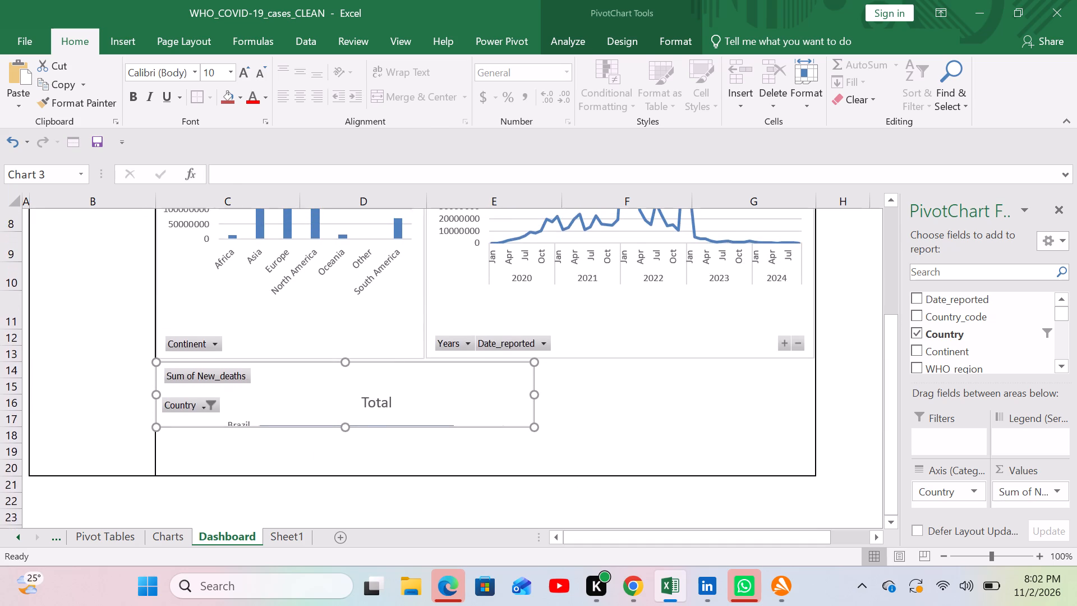
scroll(62, 255, up, 2)
scroll(100, 370, up, 2)
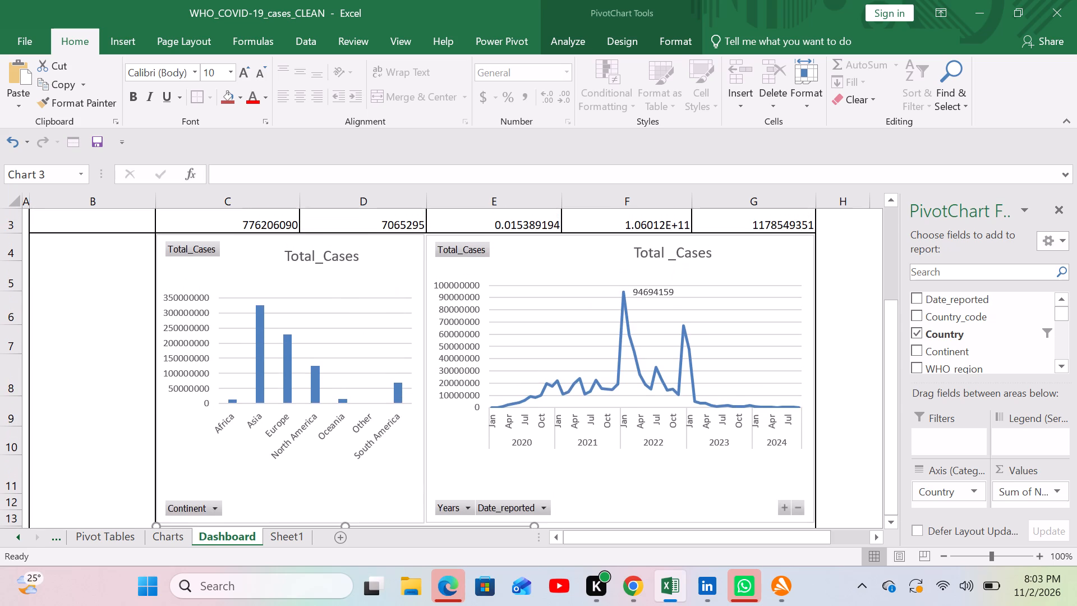
scroll(271, 475, down, 1)
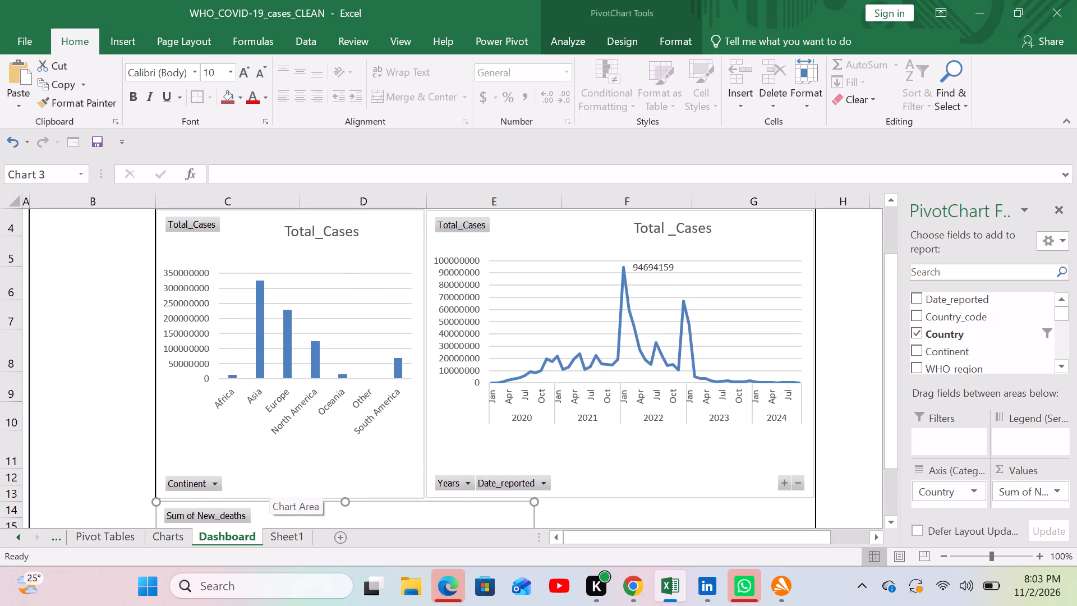
click(261, 465)
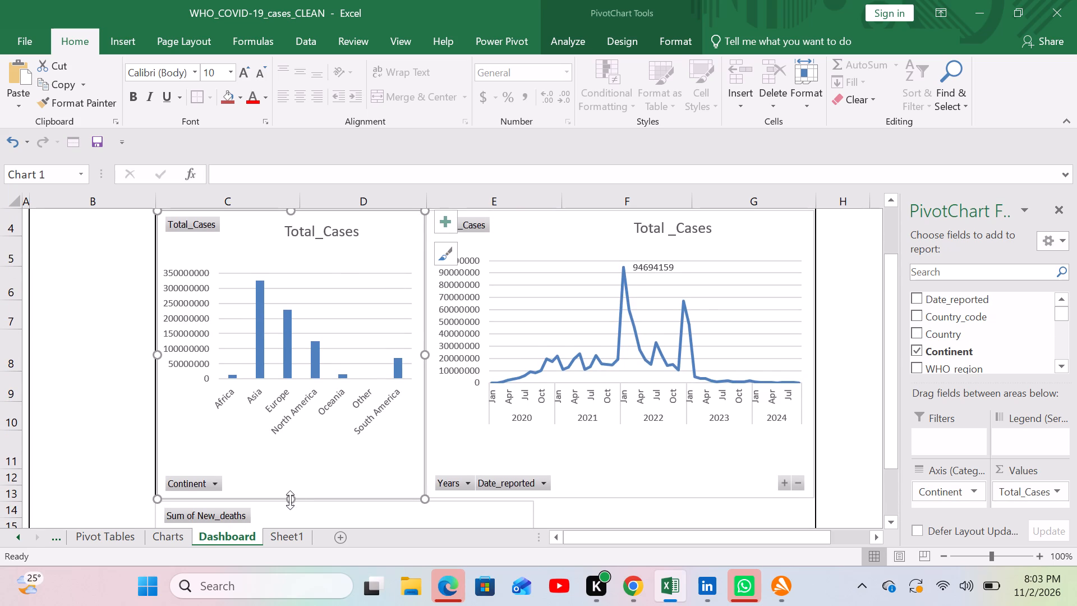
drag(290, 500, 296, 437)
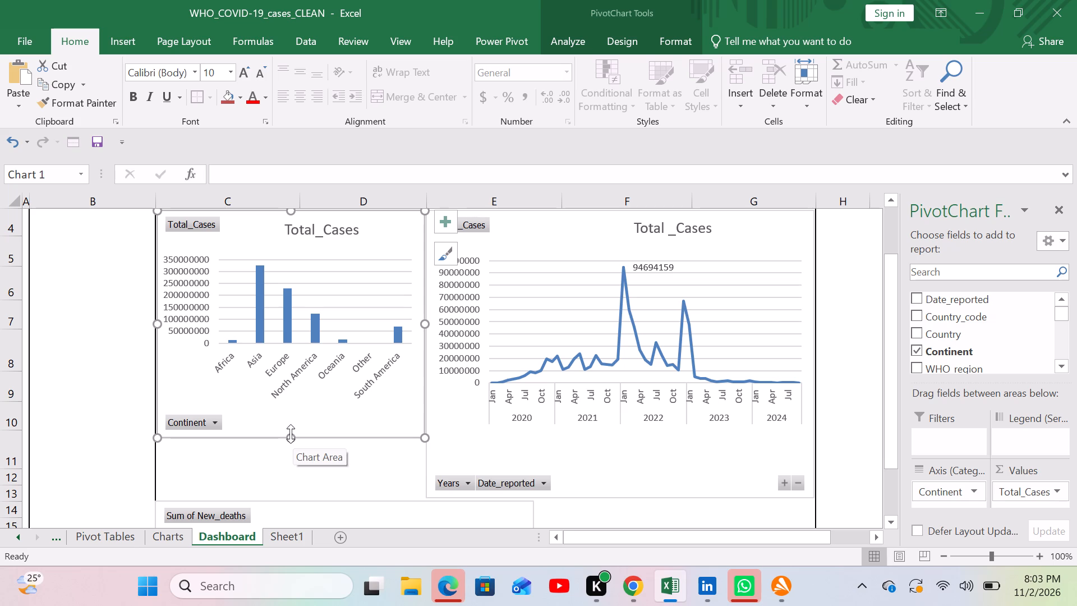
scroll(301, 386, down, 1)
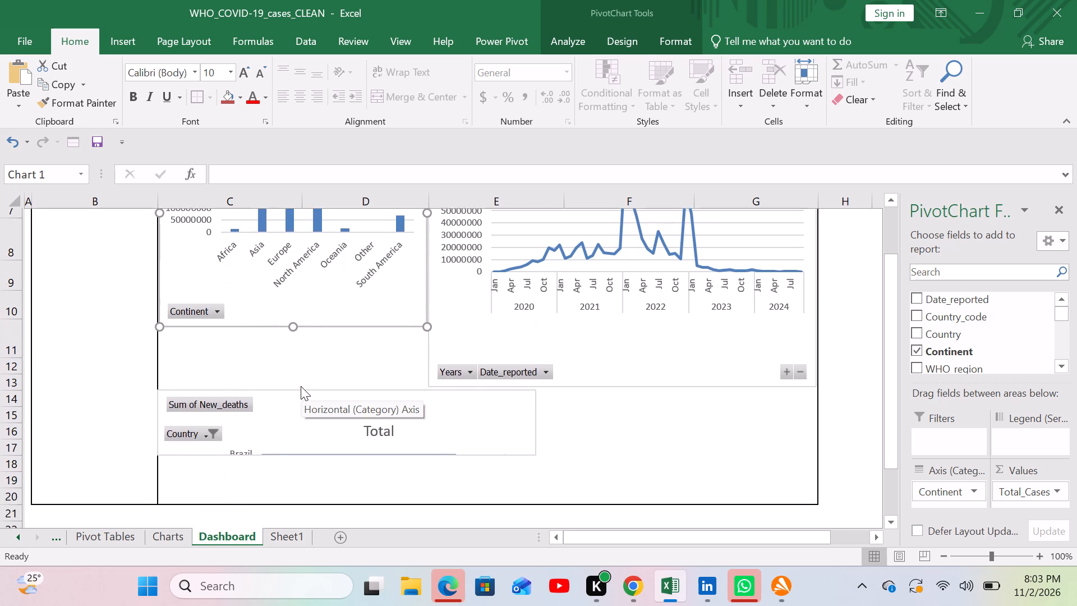
scroll(301, 386, down, 2)
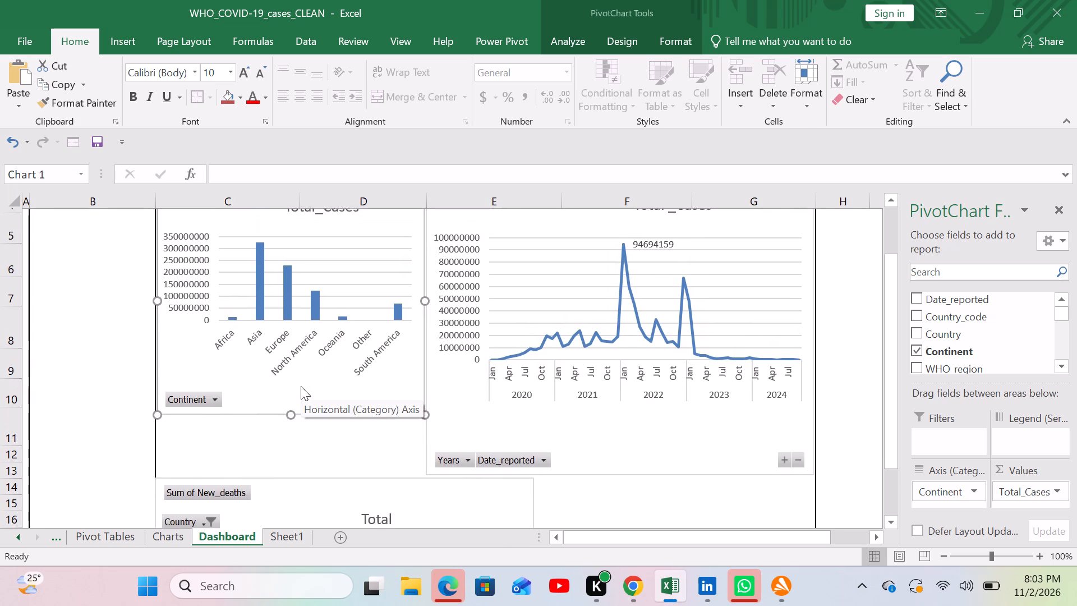
drag(289, 409, 300, 379)
scroll(300, 379, up, 1)
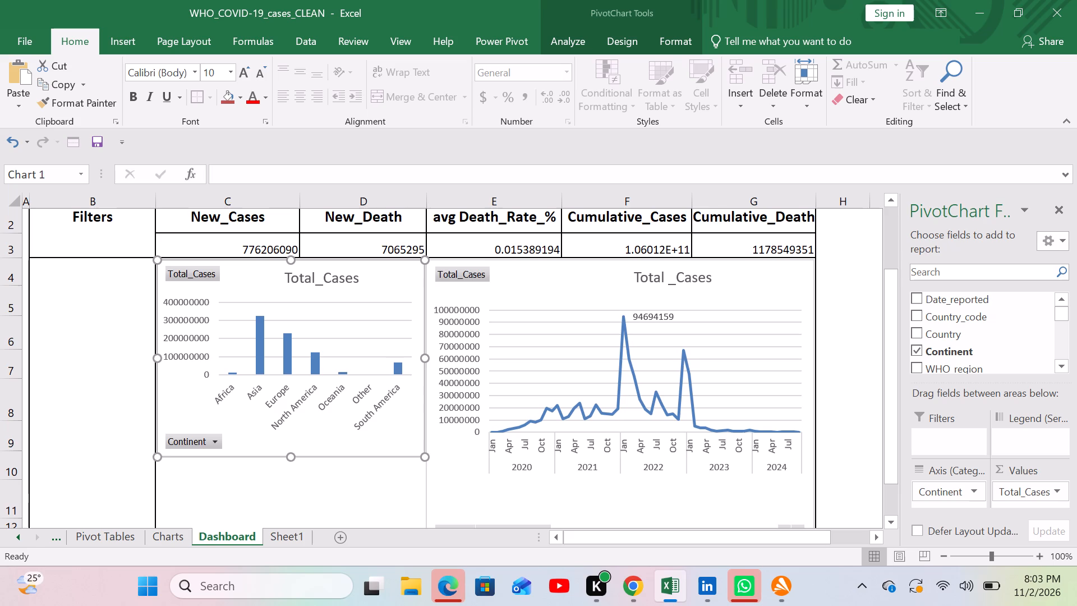
scroll(300, 379, up, 1)
drag(292, 465, 293, 447)
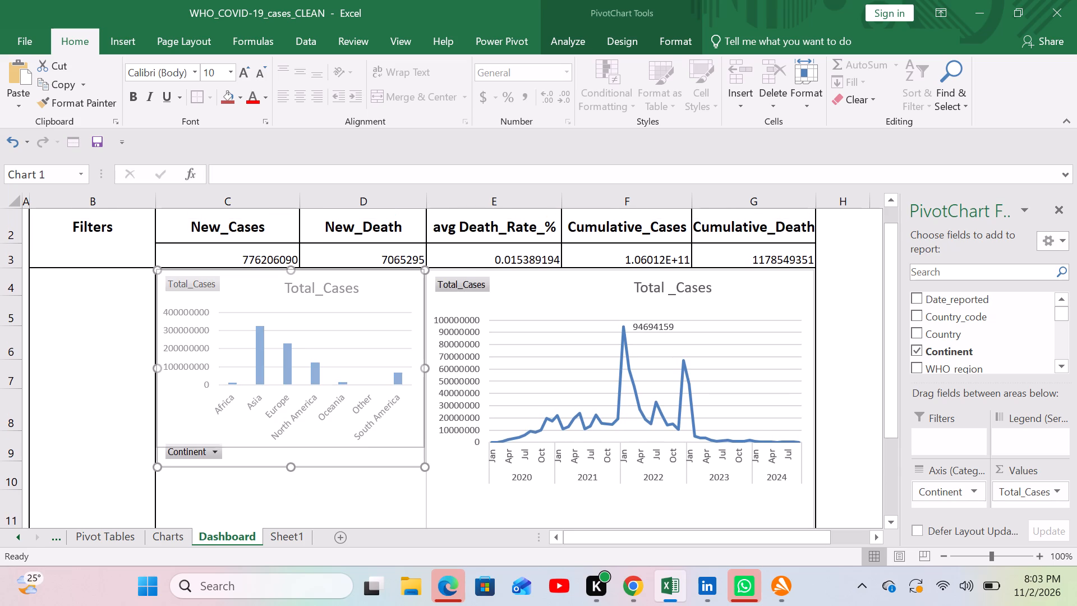
drag(293, 447, 293, 445)
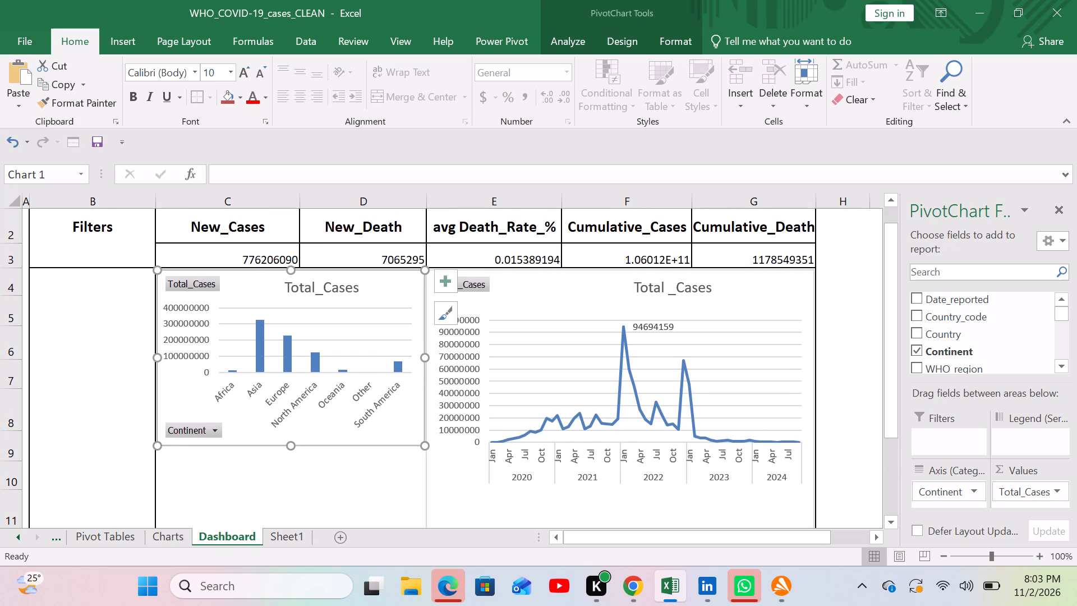
Shorten the Total_Cases by date line chart so its lower edge lines up with the continent chart's, around mid row 9.
scroll(584, 488, down, 1)
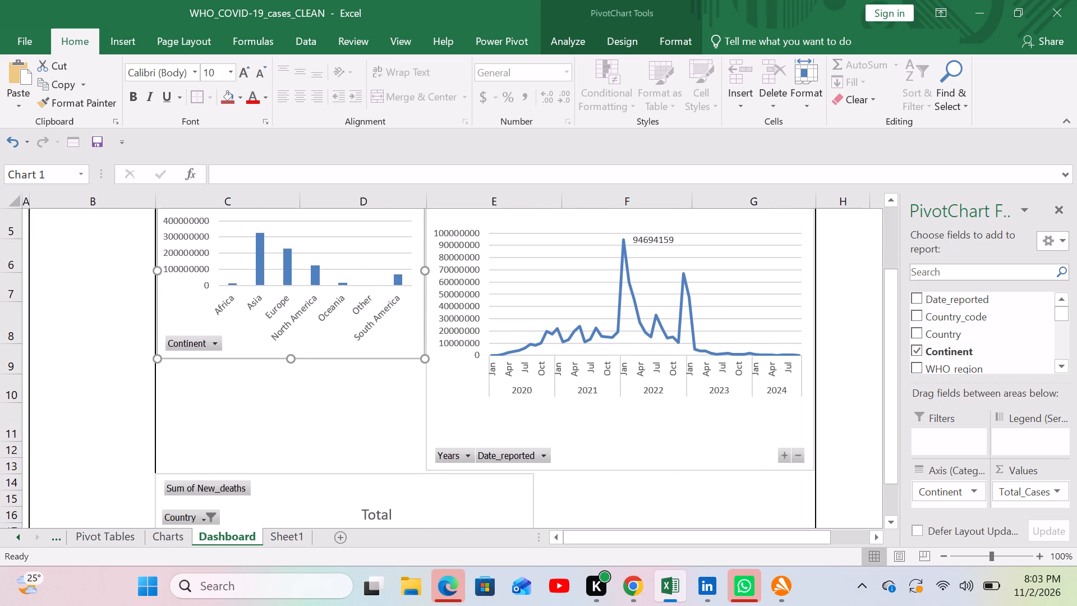
click(602, 433)
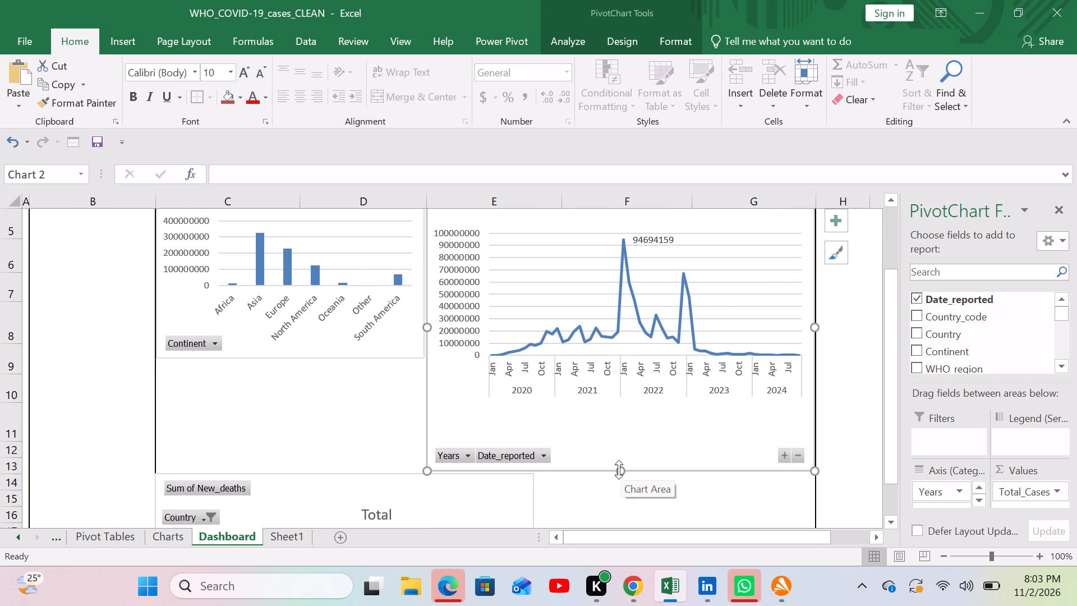
drag(619, 470, 600, 361)
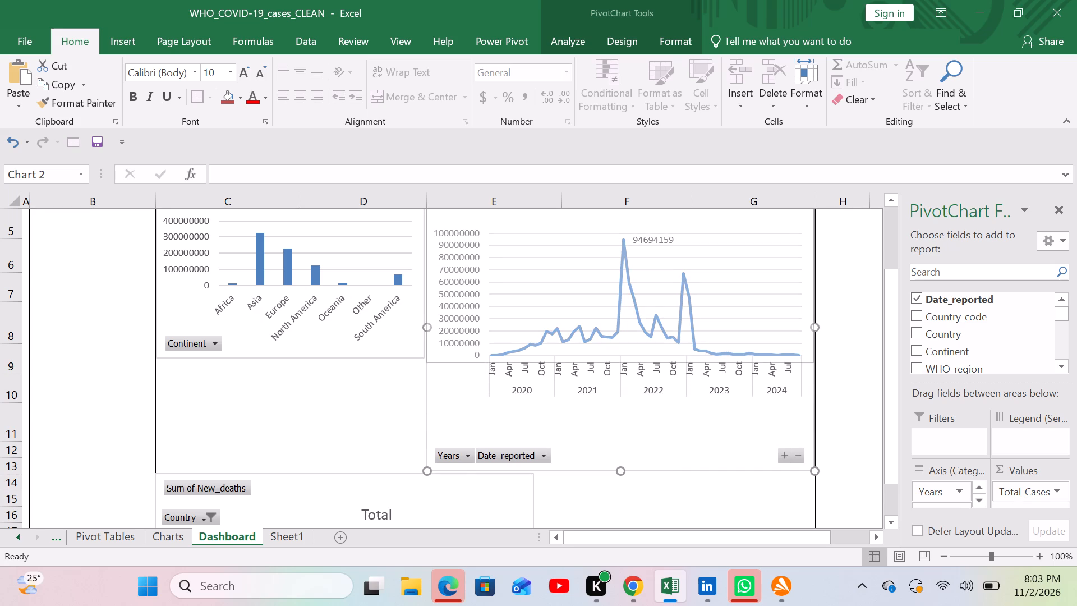
drag(600, 361, 592, 357)
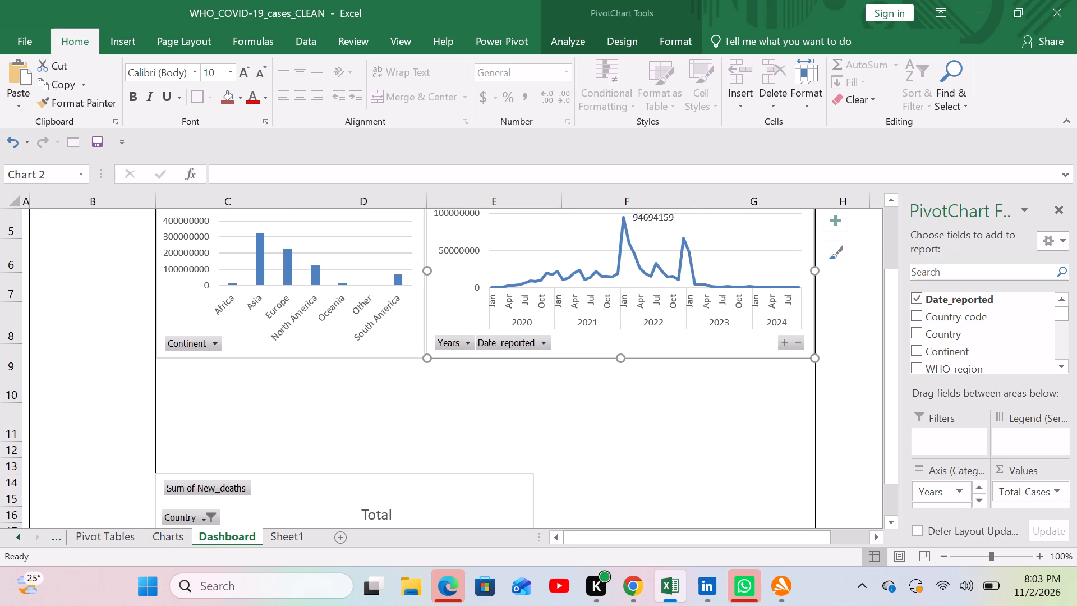
Move the deaths-by-country bar chart directly beneath the continent chart, aligned with the left edge of column C.
drag(345, 495, 335, 419)
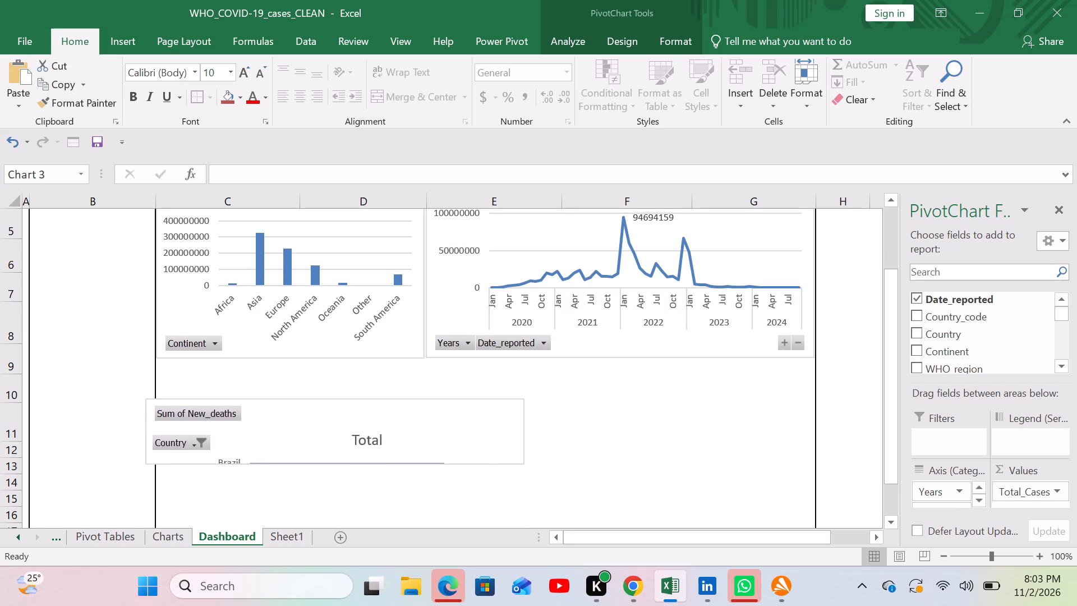
drag(335, 419, 351, 381)
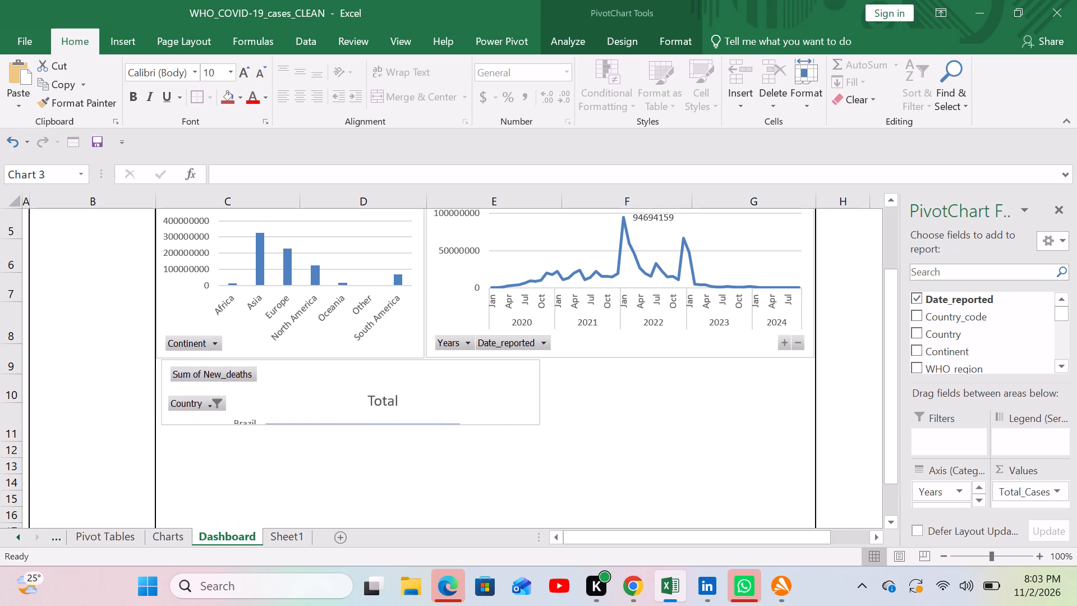
drag(351, 381, 347, 380)
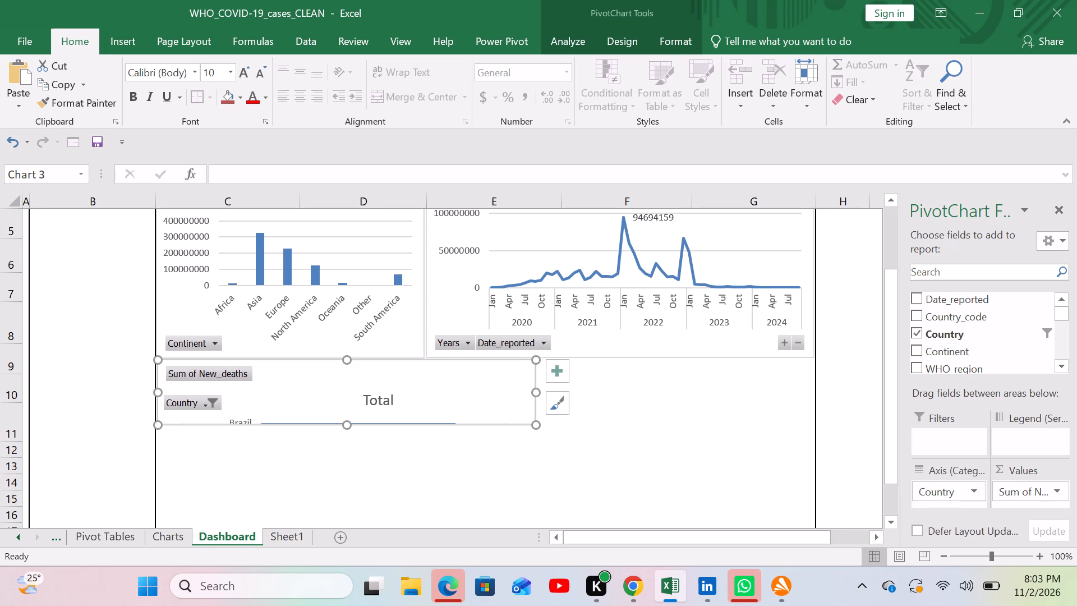
Resize the bar chart to reach down to the bottom of row 20 and end about two-thirds across column E.
drag(344, 426, 348, 464)
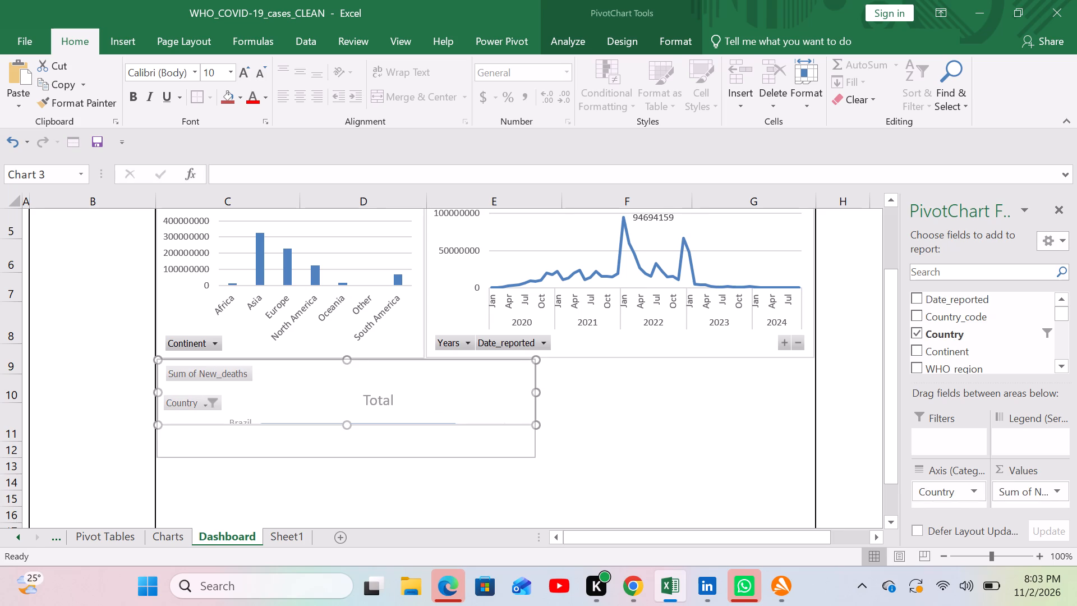
drag(348, 464, 349, 516)
scroll(363, 465, down, 1)
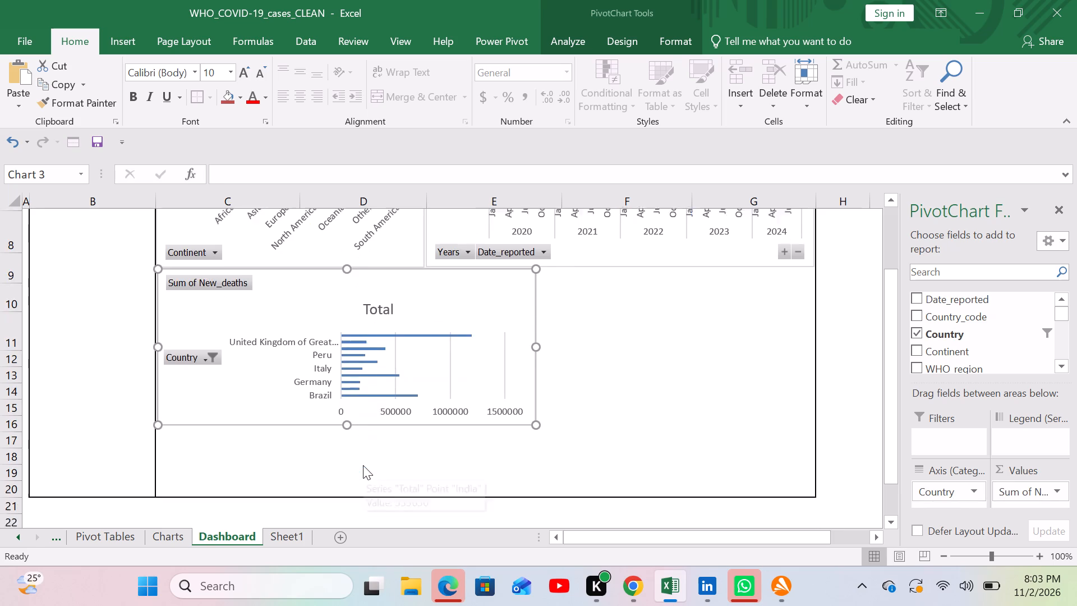
scroll(363, 465, down, 1)
drag(347, 423, 348, 490)
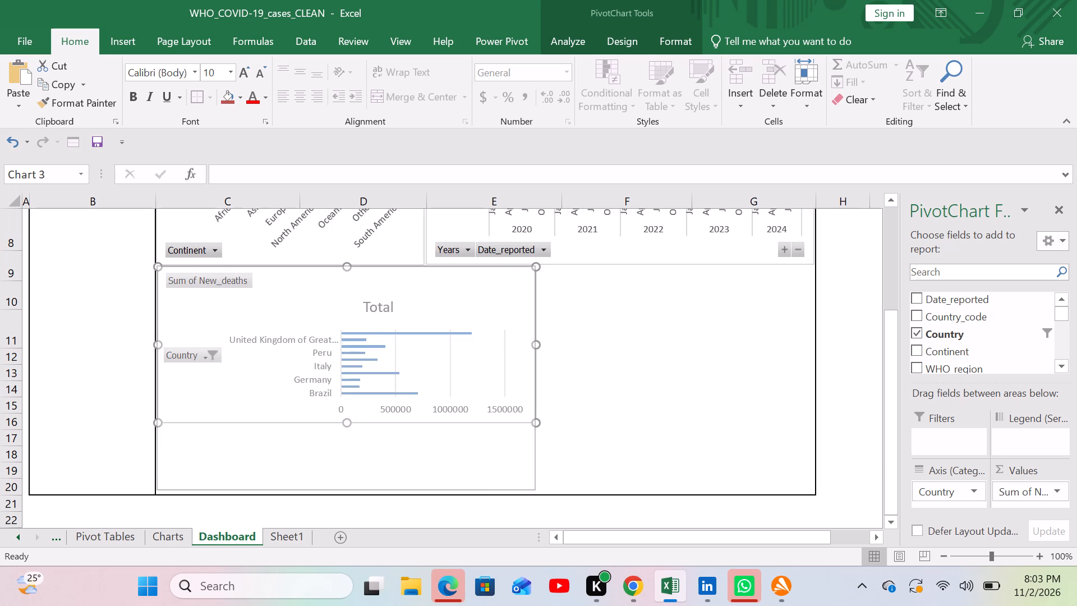
drag(348, 490, 348, 494)
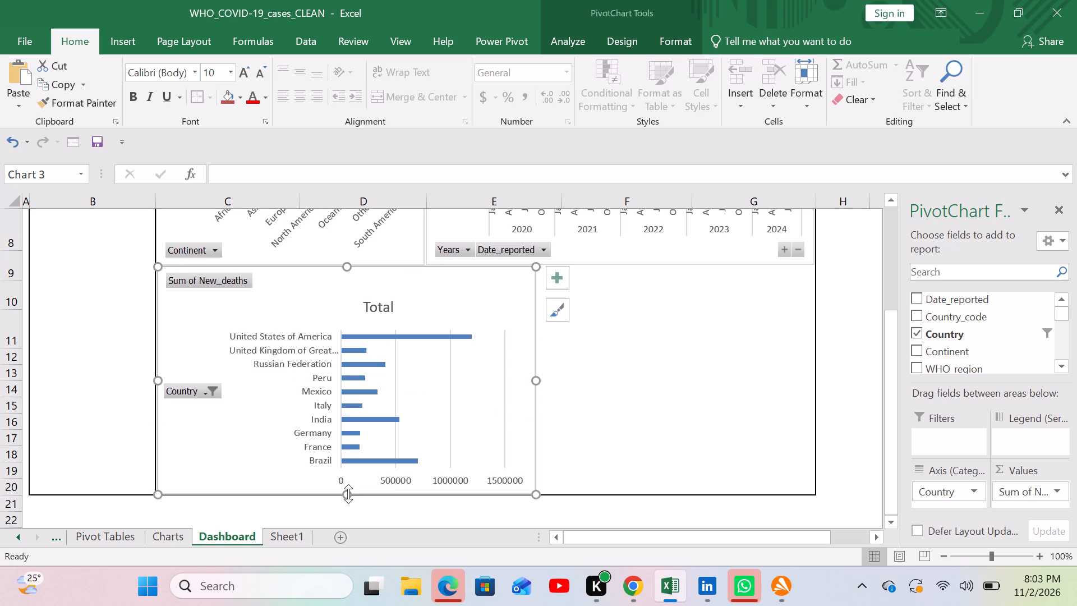
click(565, 440)
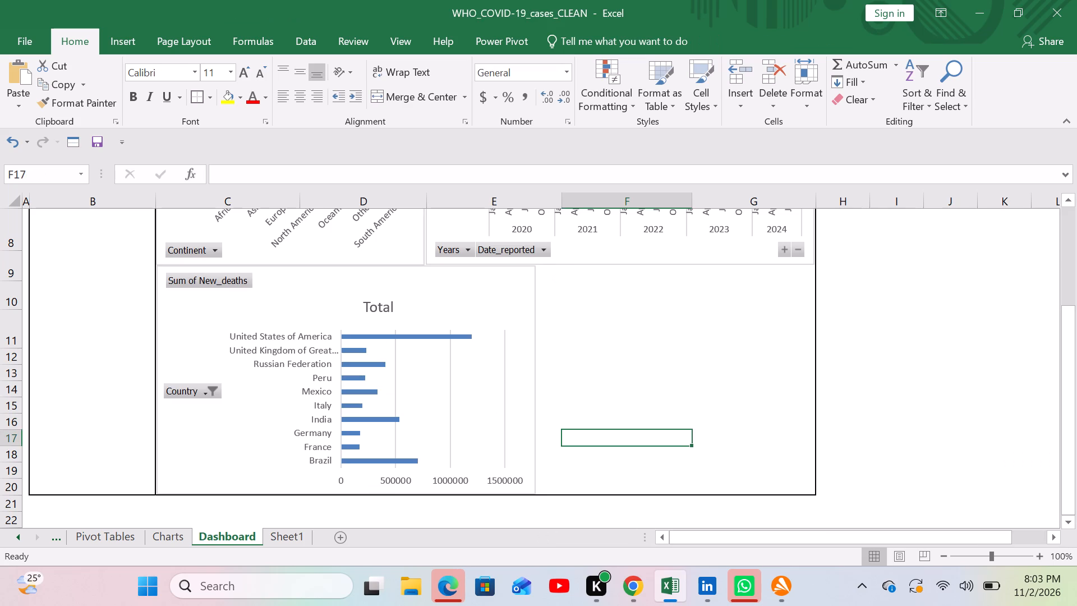
click(518, 376)
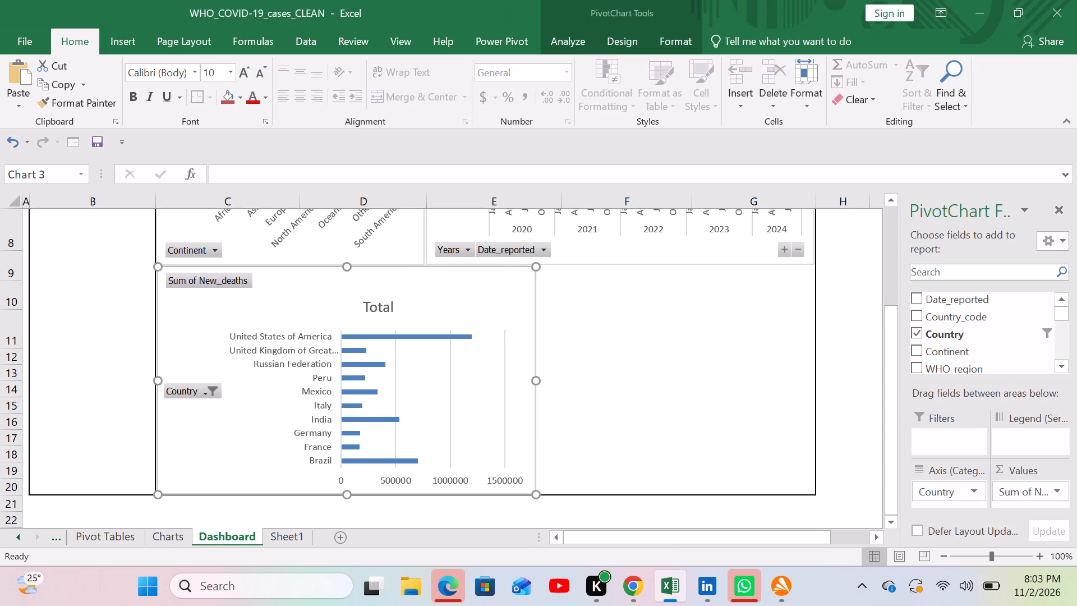
drag(535, 380, 517, 380)
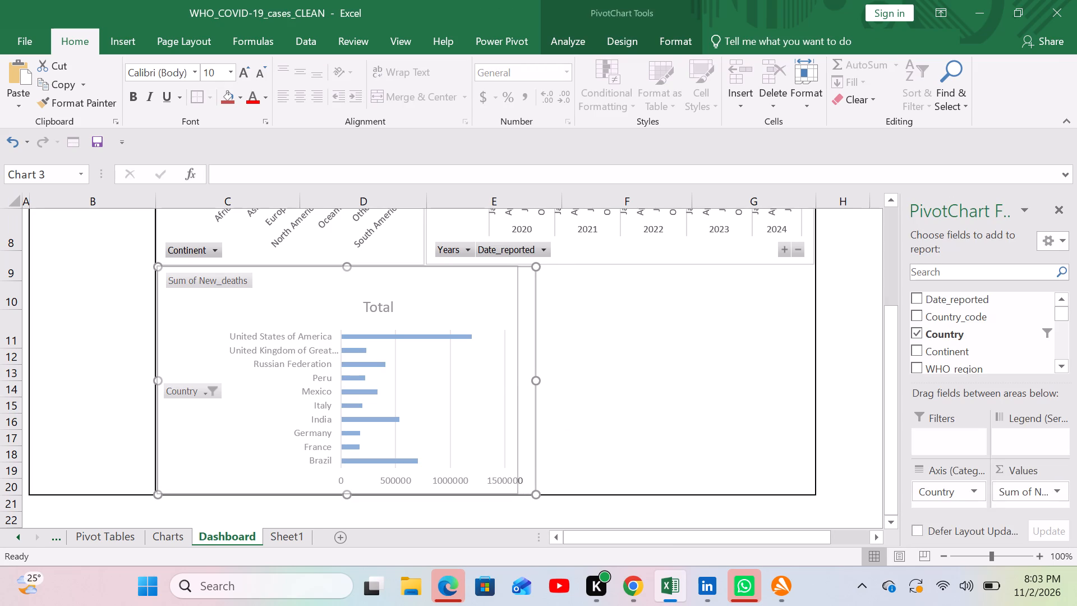
drag(517, 380, 517, 382)
Move the deaths-by-country bar chart's Total title up to the chart's top edge, level with the Sum of New_deaths label.
click(376, 305)
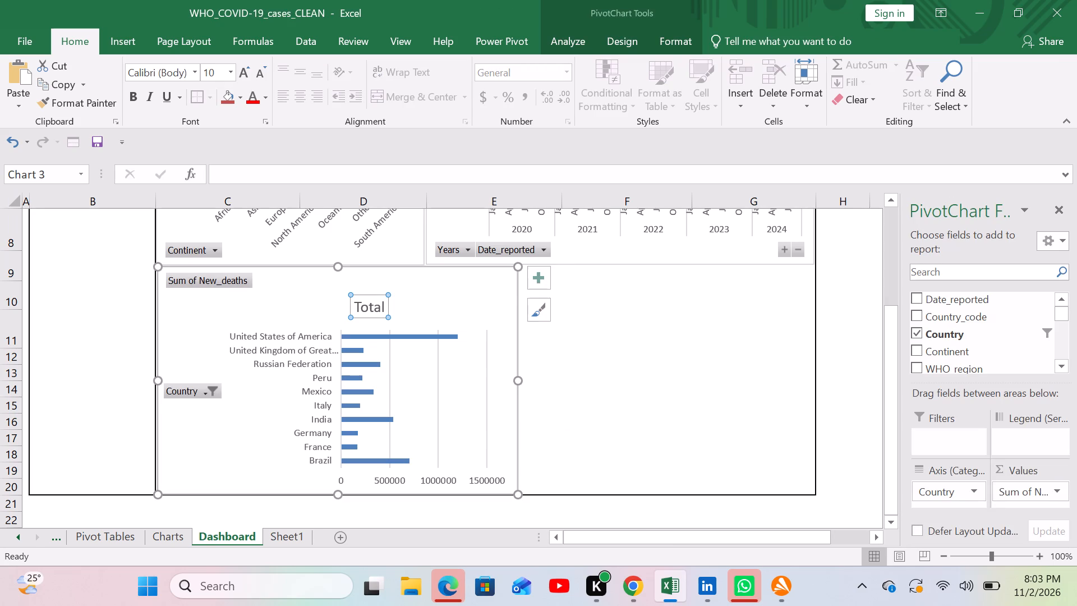
drag(376, 305, 402, 293)
click(403, 305)
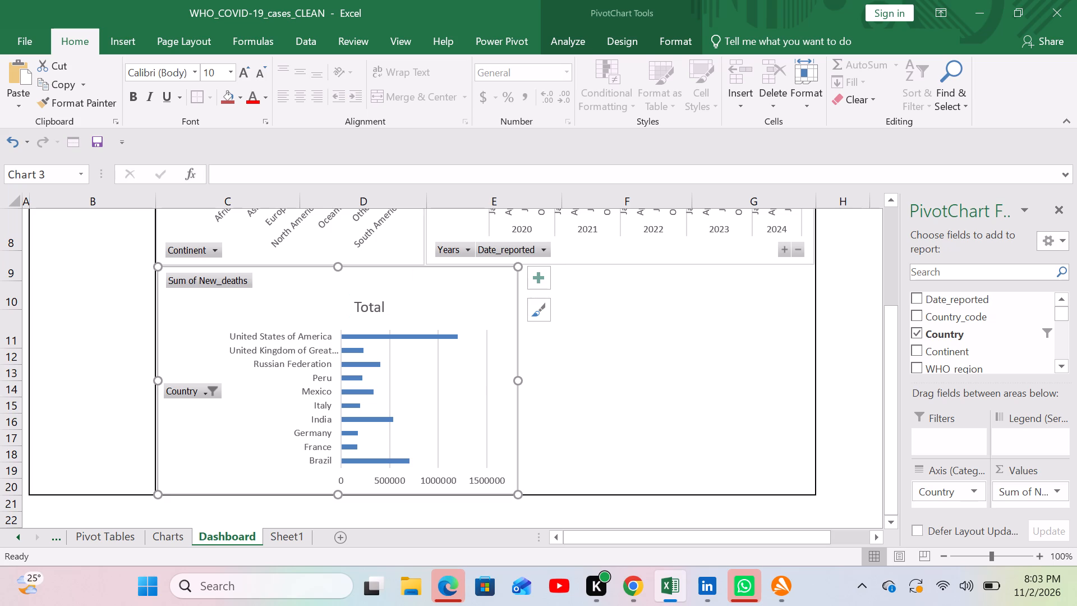
click(372, 306)
drag(385, 296, 388, 294)
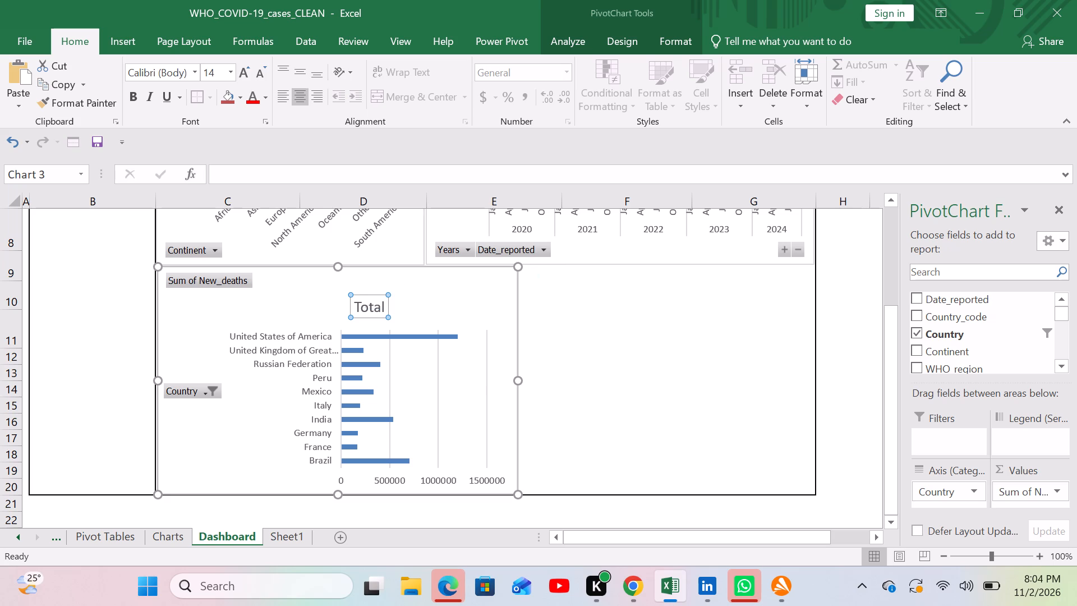
drag(388, 294, 425, 269)
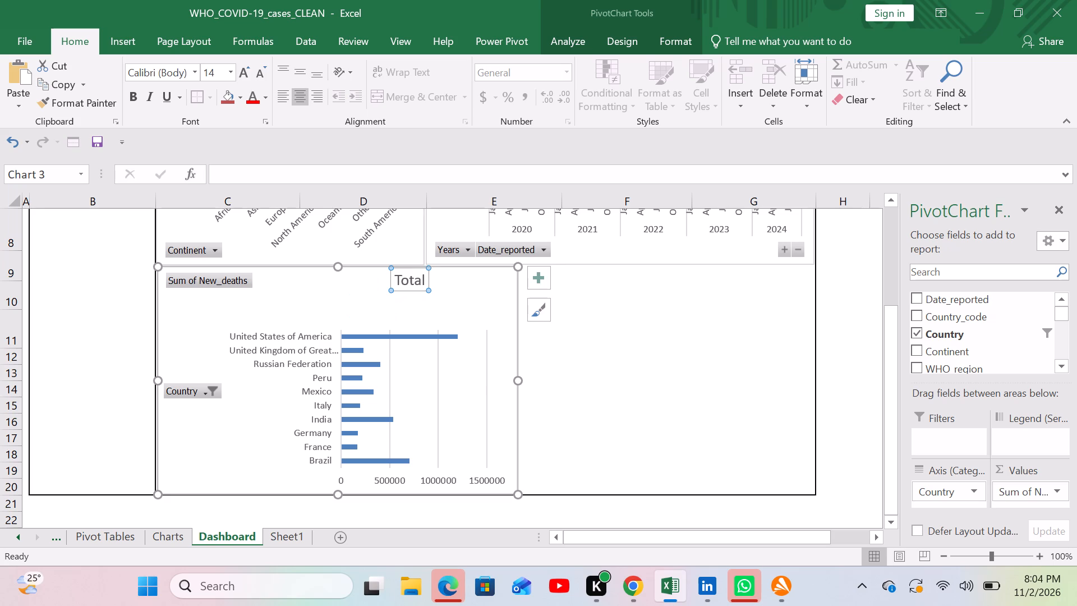
Enlarge the bar chart's plot area upward to just beneath the title and leftward to about column C's right edge.
click(384, 371)
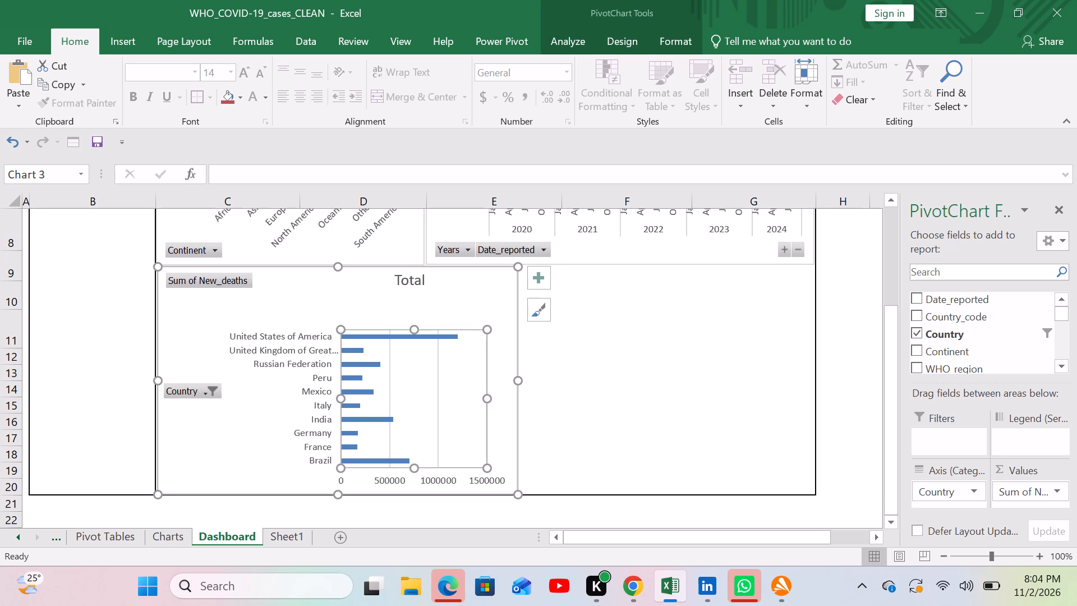
drag(415, 329, 418, 291)
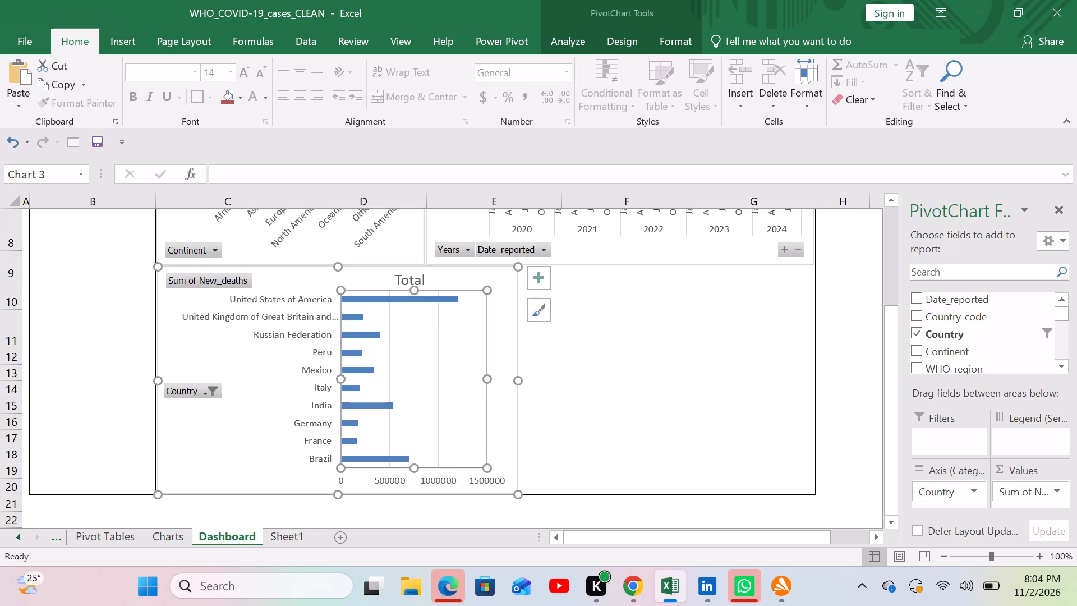
click(263, 379)
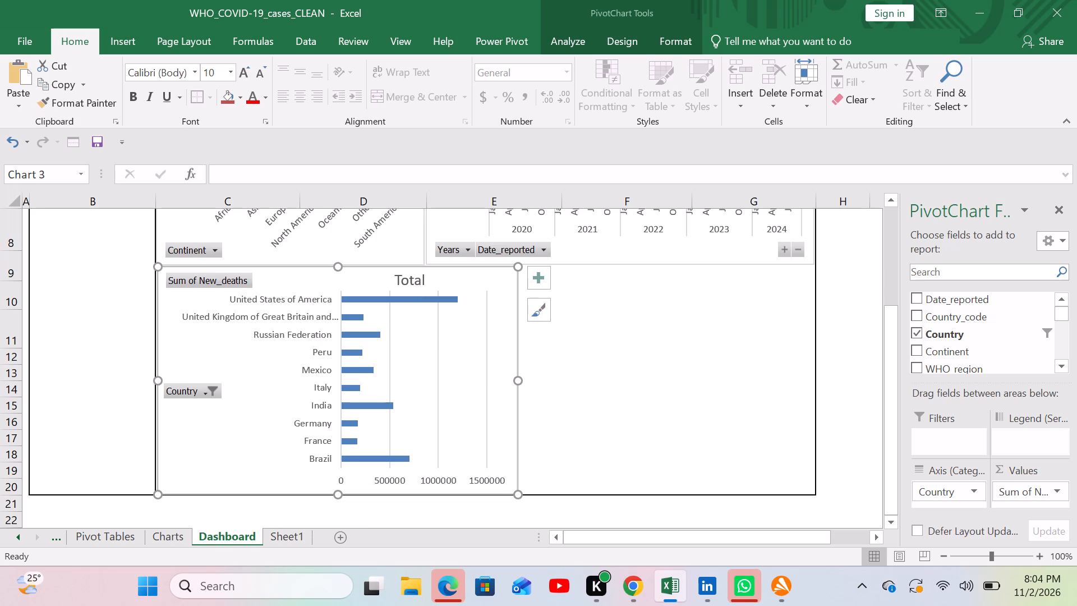
click(401, 382)
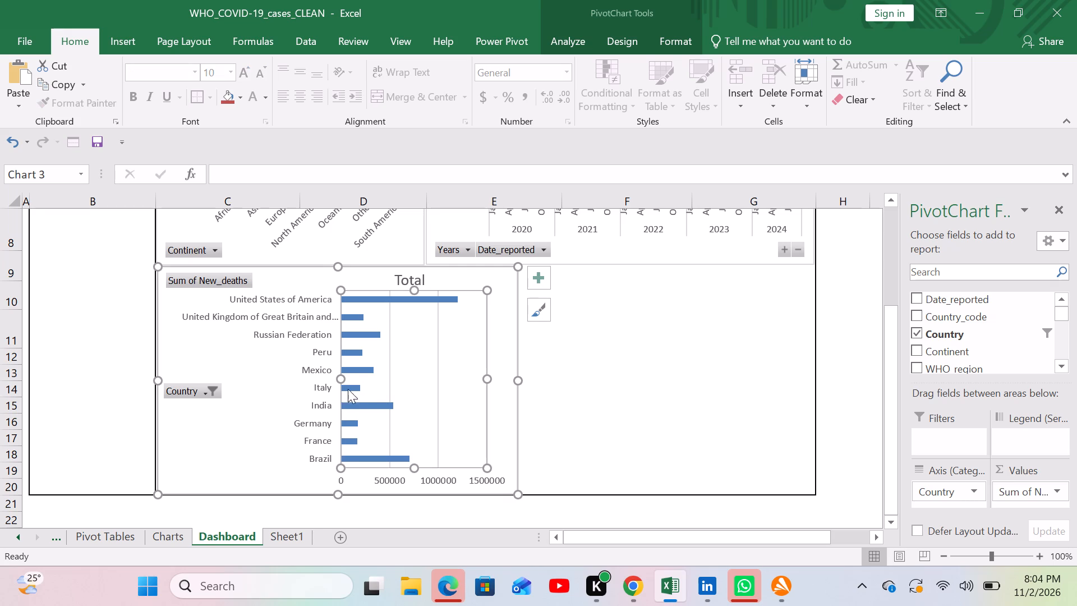
drag(342, 378, 309, 371)
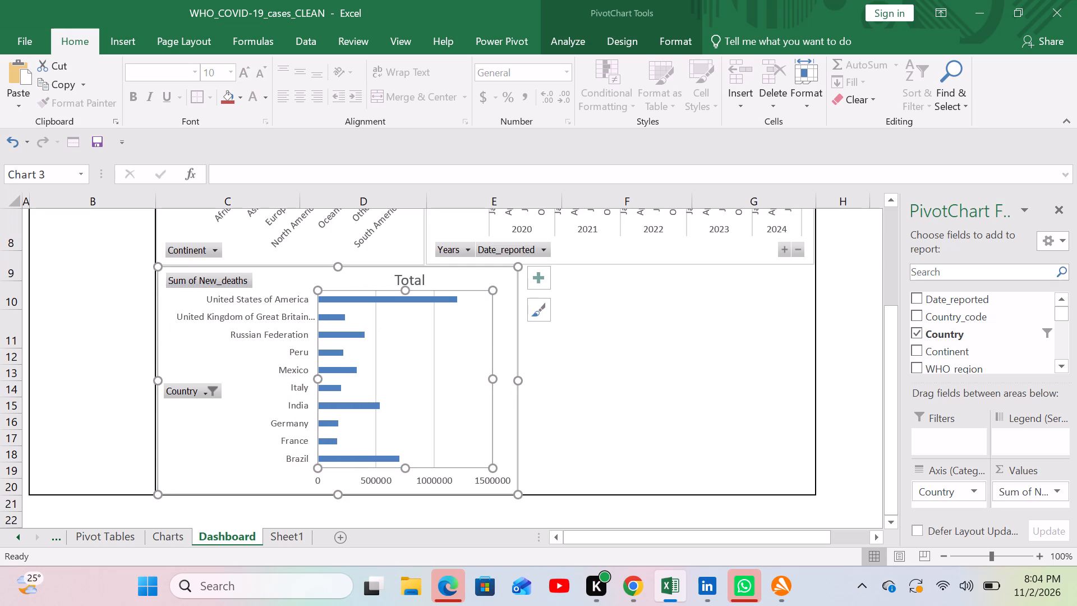
drag(317, 377, 299, 376)
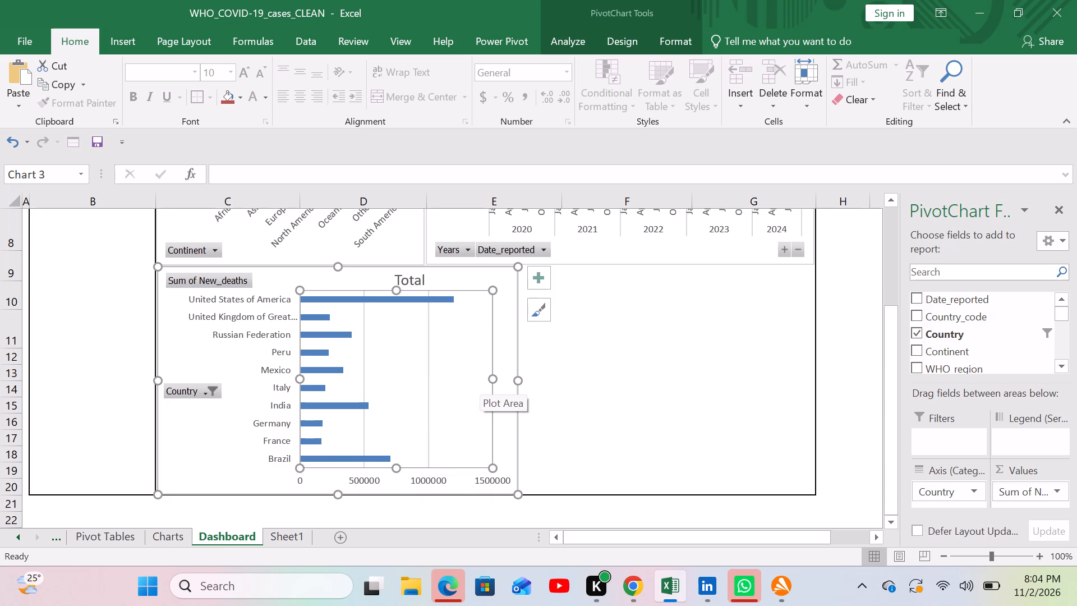
click(555, 380)
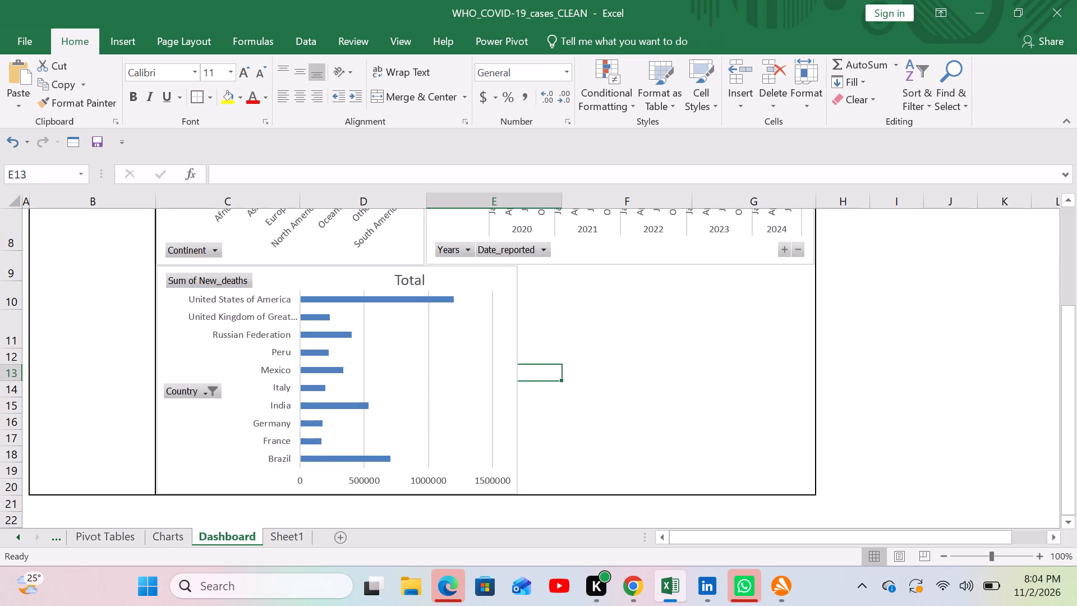
Copy the WHO_region pie chart from the Charts sheet and paste it onto the Dashboard sheet at cell F9.
click(553, 272)
click(576, 273)
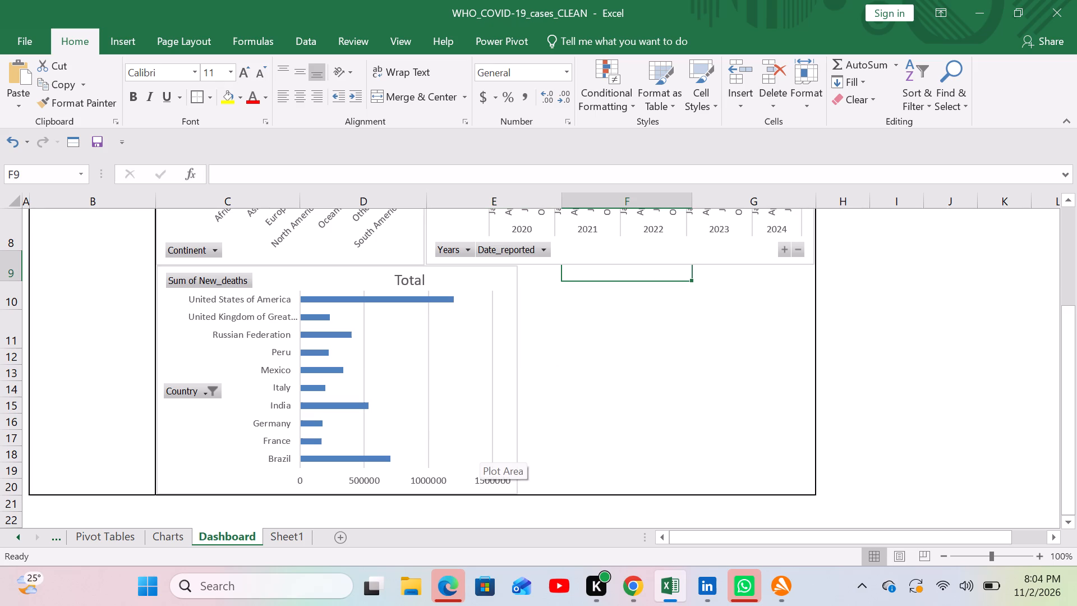
click(178, 539)
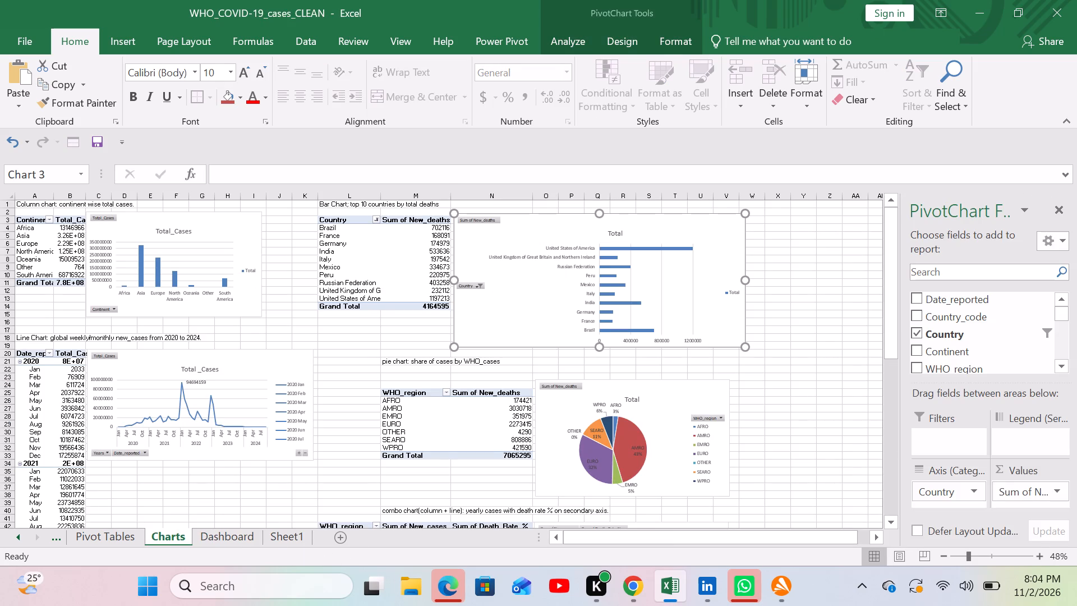
click(567, 442)
right_click(567, 442)
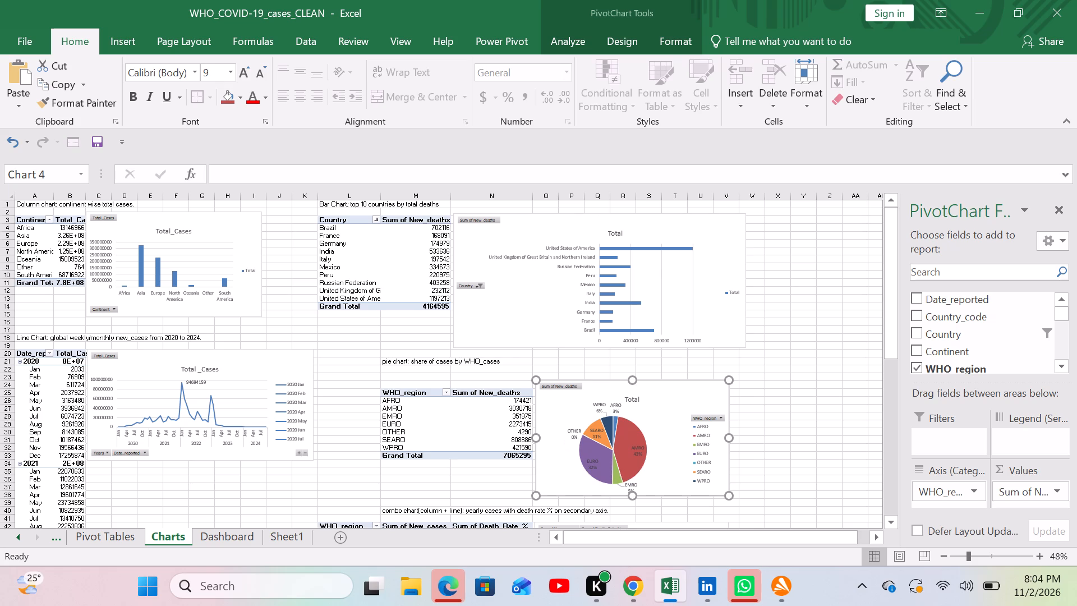
click(605, 72)
click(235, 535)
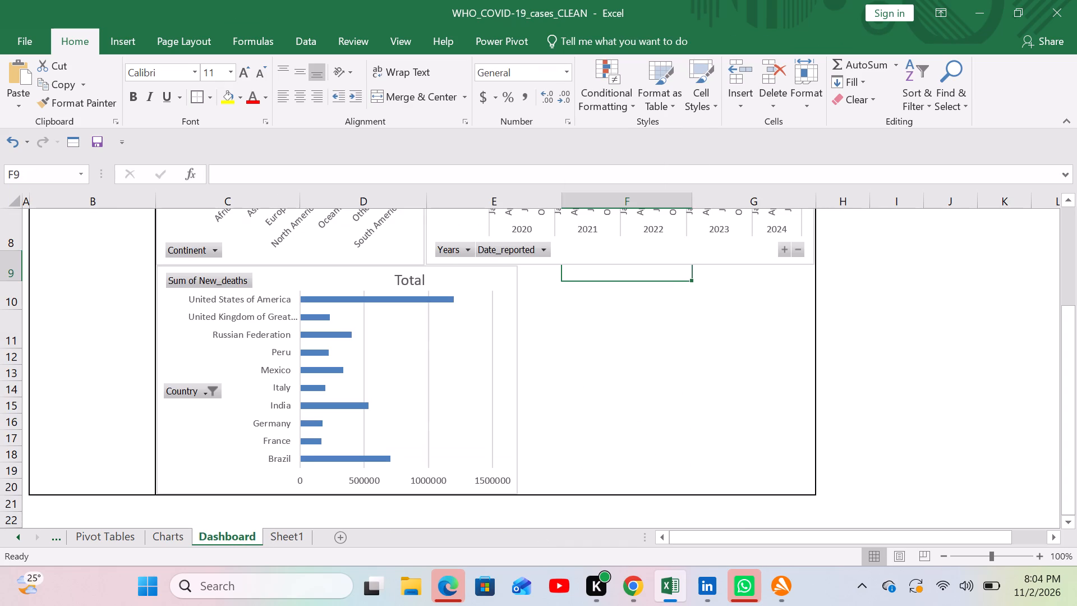
key(ctrl+v)
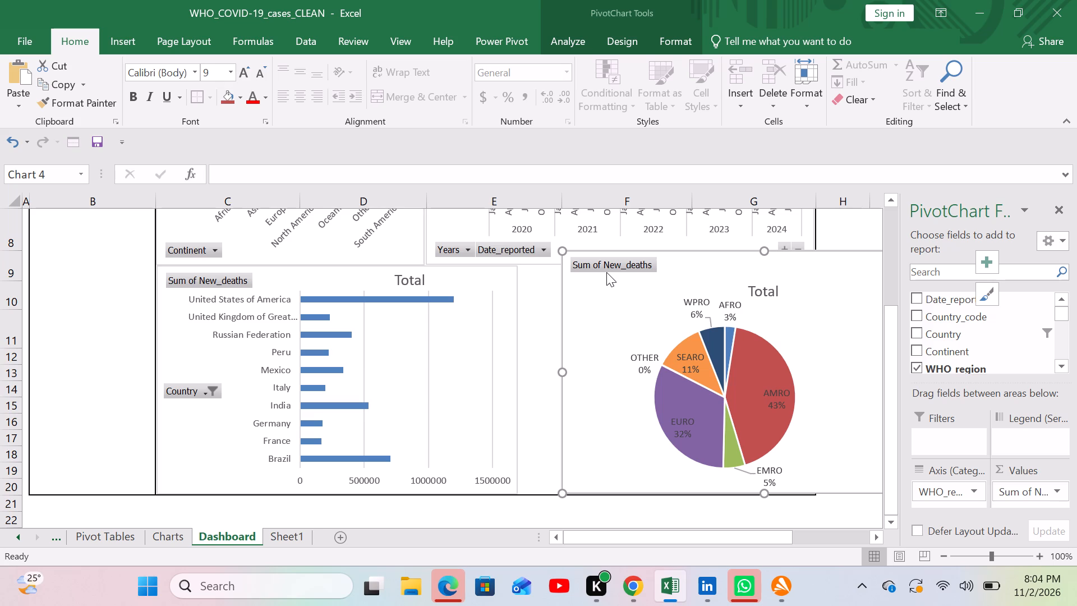
Lower the pie chart's top edge to the middle of row 9, just beneath the Total_Cases line chart.
click(609, 329)
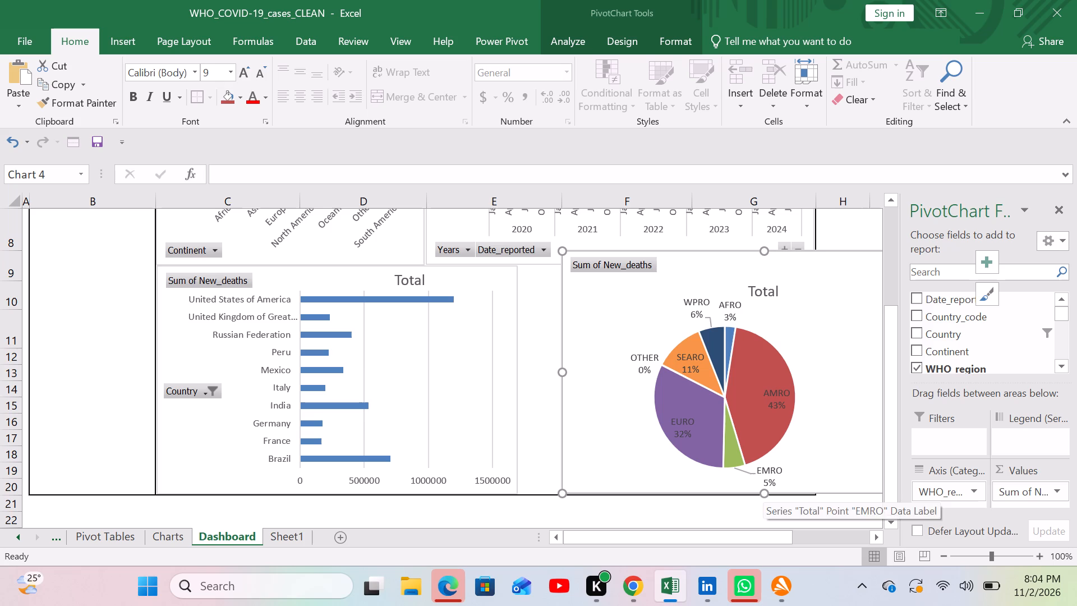
drag(768, 252, 770, 260)
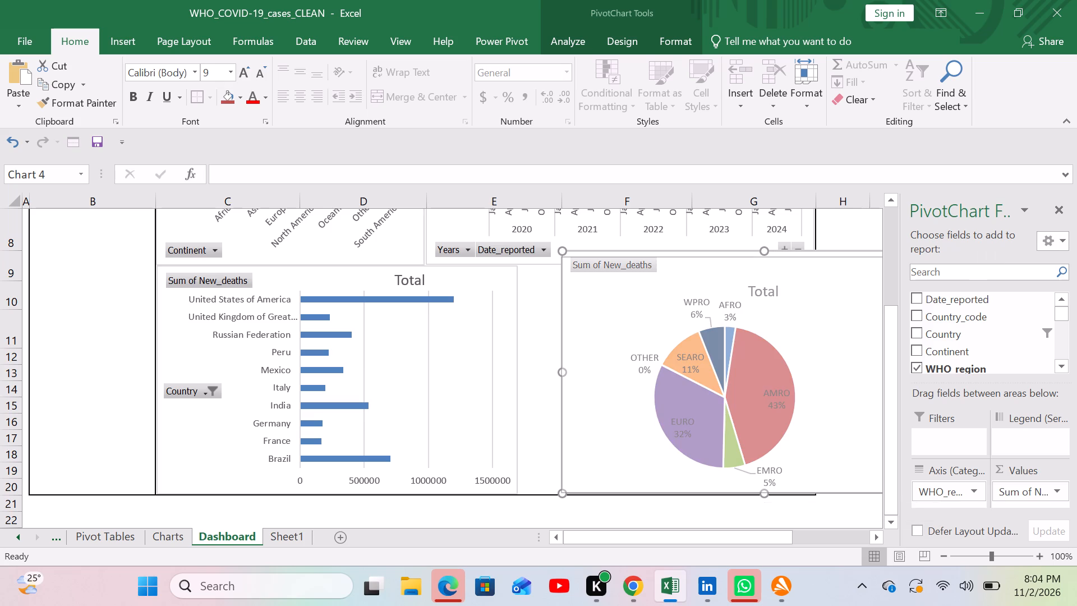
drag(770, 260, 771, 269)
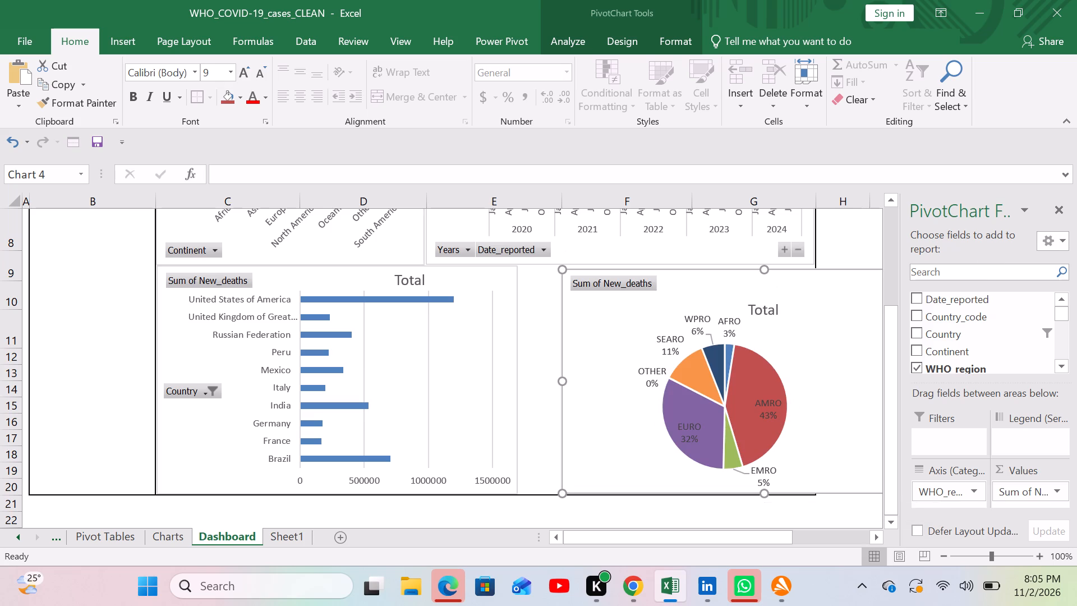
Delete the WHO_region legend from the pie chart.
scroll(762, 305, left, 3)
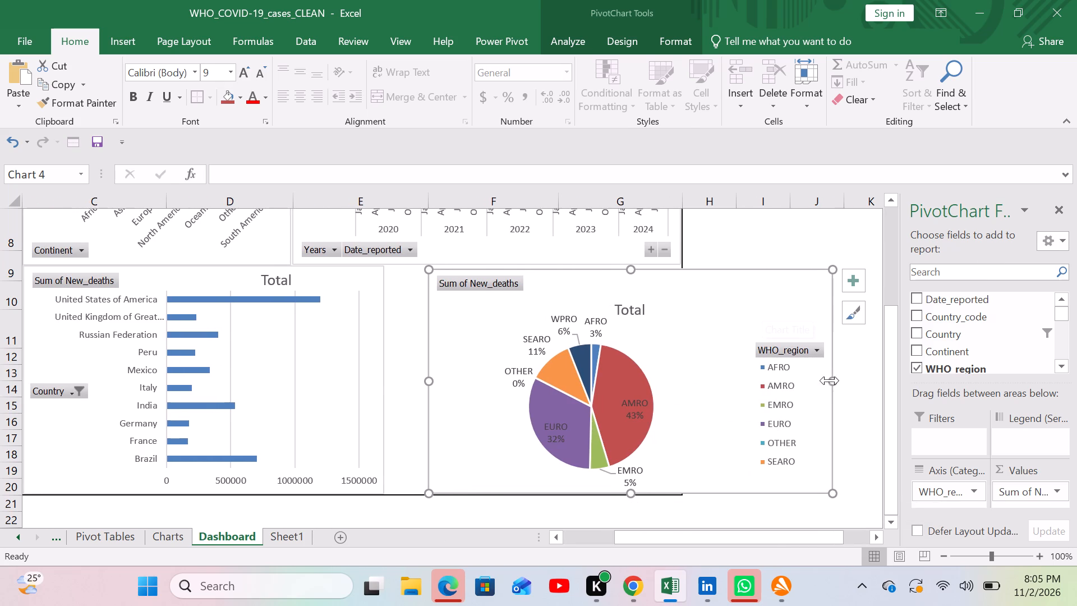
click(789, 377)
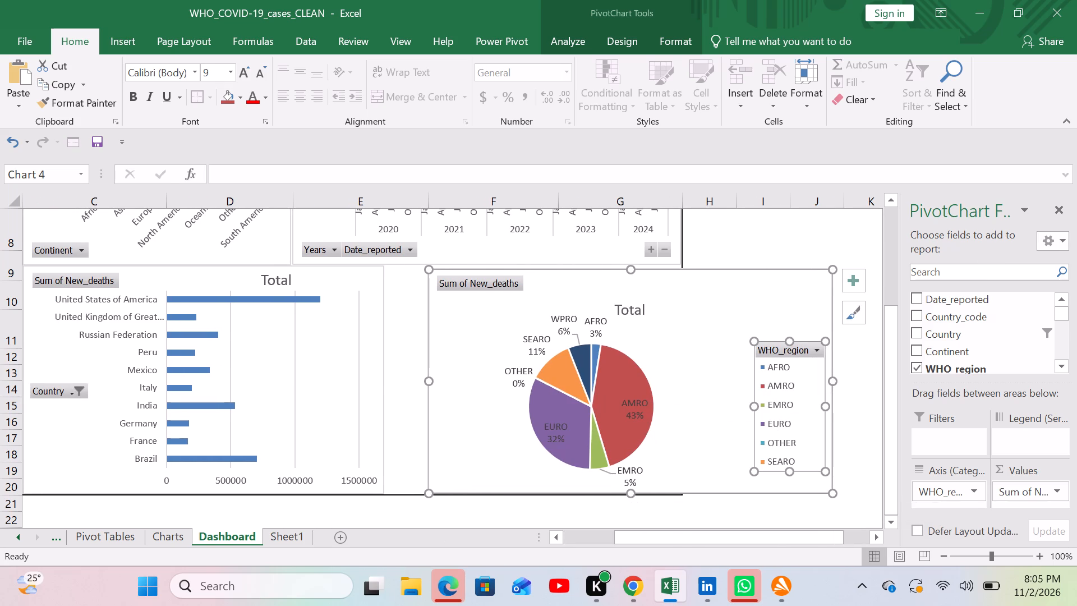
key(BackSpace)
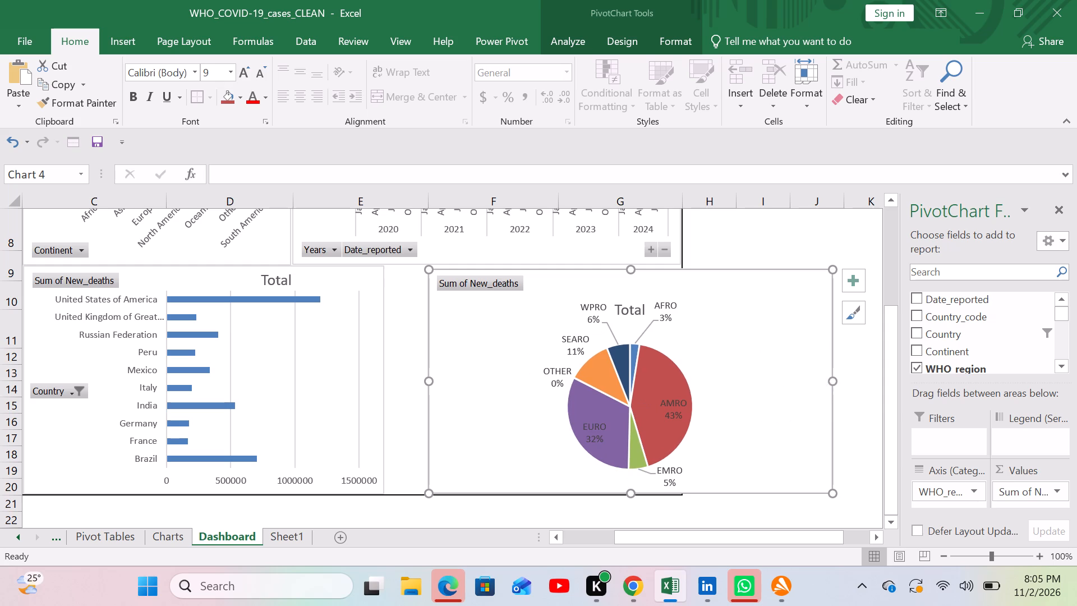
Narrow the pie chart from its right side so it ends near column G's right border.
drag(835, 384, 830, 384)
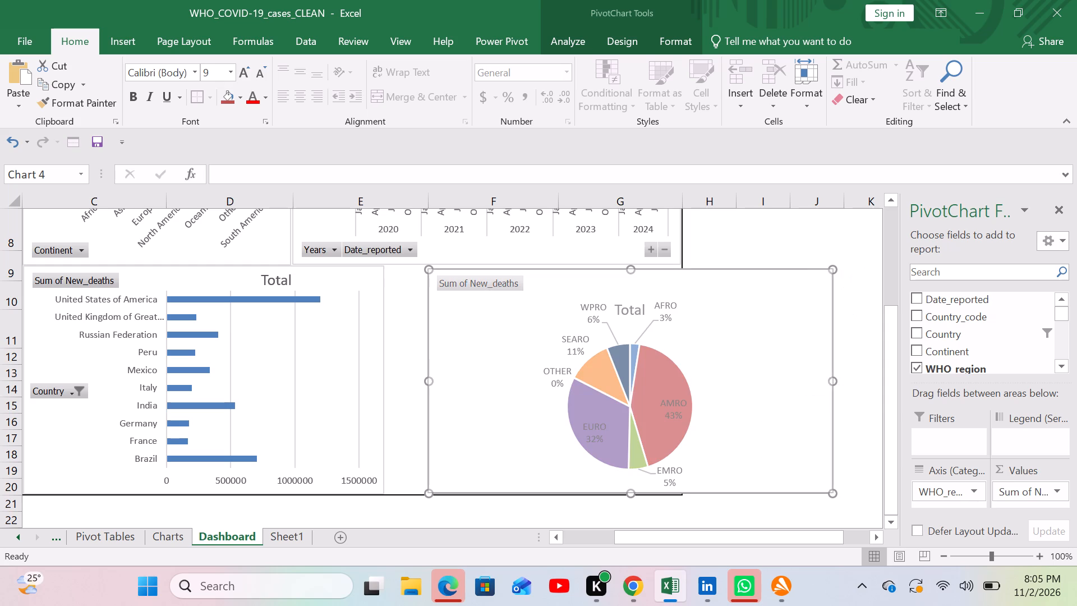
drag(830, 384, 678, 371)
Move the pie chart directly beside the bar chart, with its upper edge just beneath the line chart.
drag(452, 347, 415, 347)
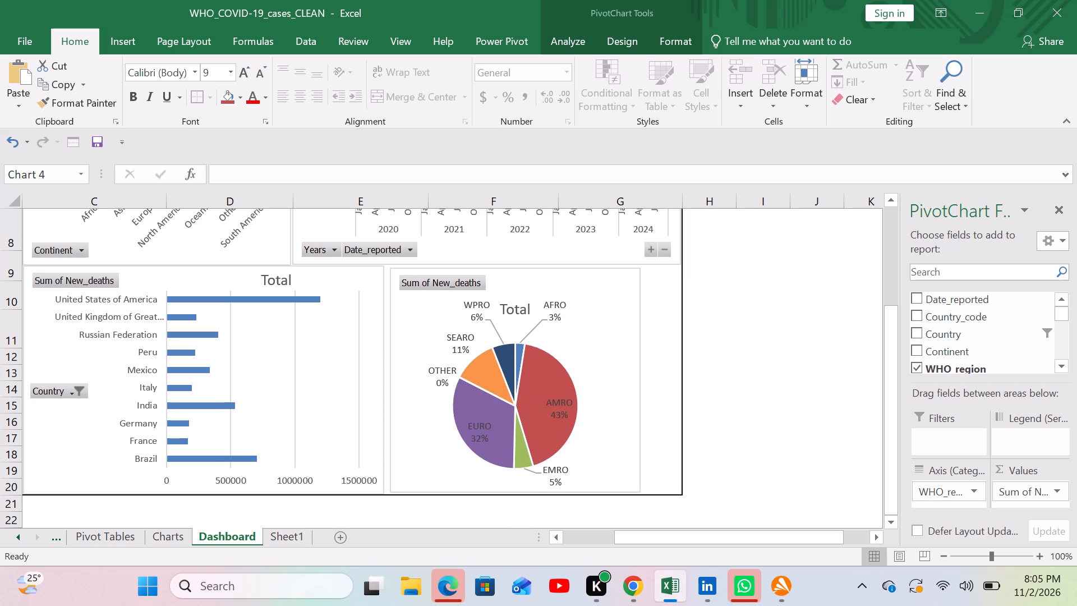
drag(415, 347, 412, 345)
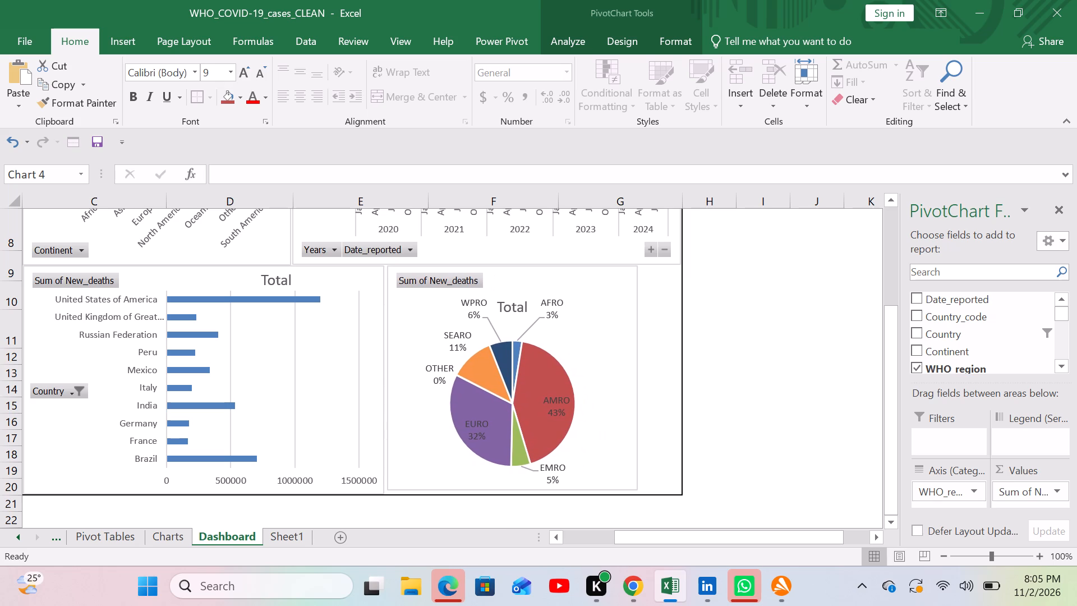
drag(412, 345, 411, 345)
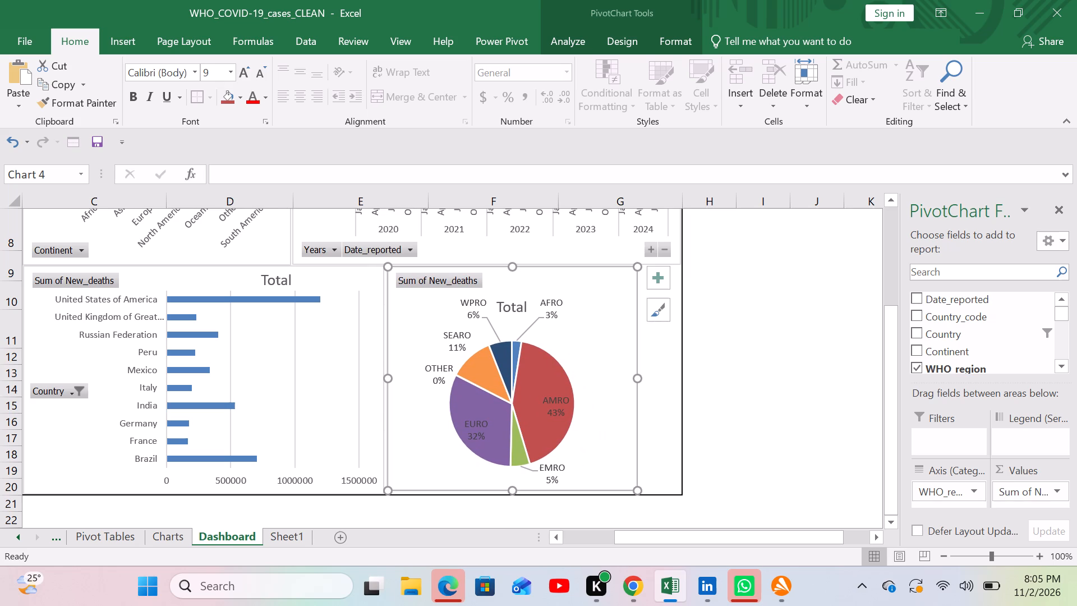
Extend the pie chart down to the bottom of row 20 and across to the right border of column G.
drag(512, 489, 513, 495)
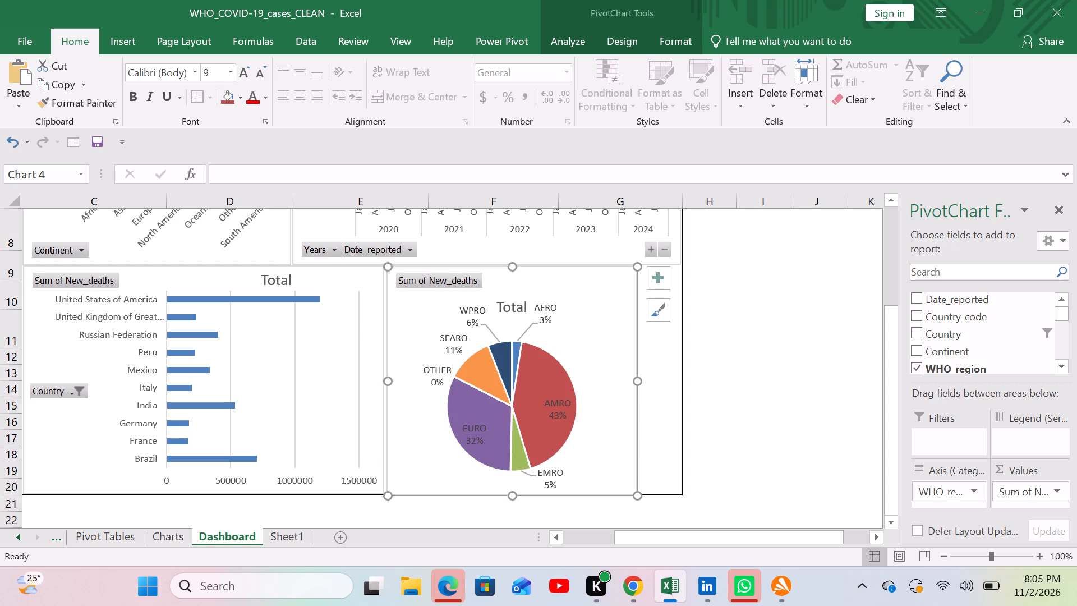
drag(637, 383, 671, 387)
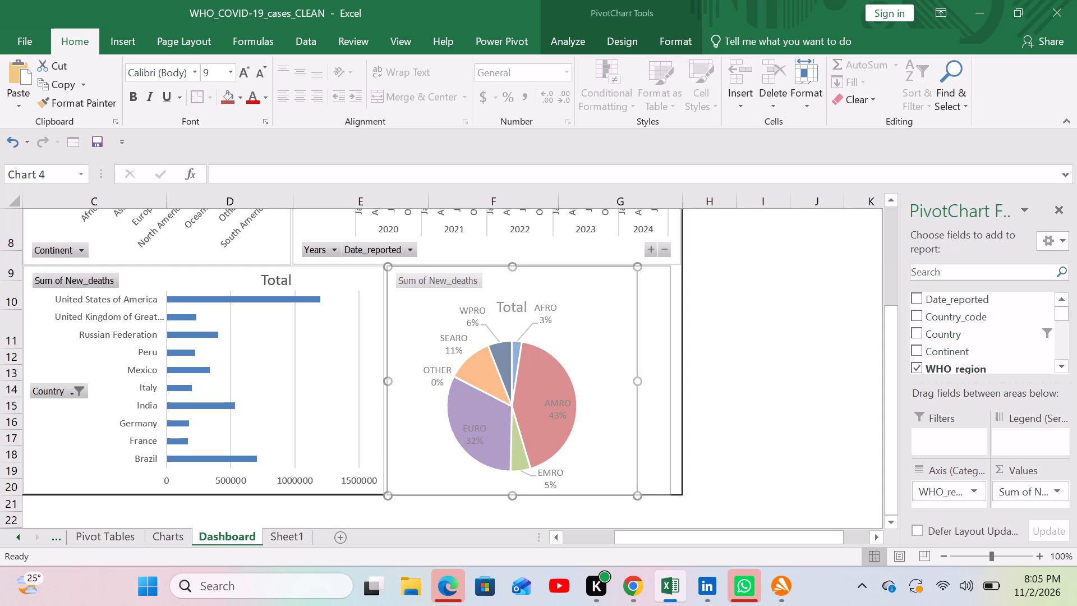
drag(671, 387, 676, 388)
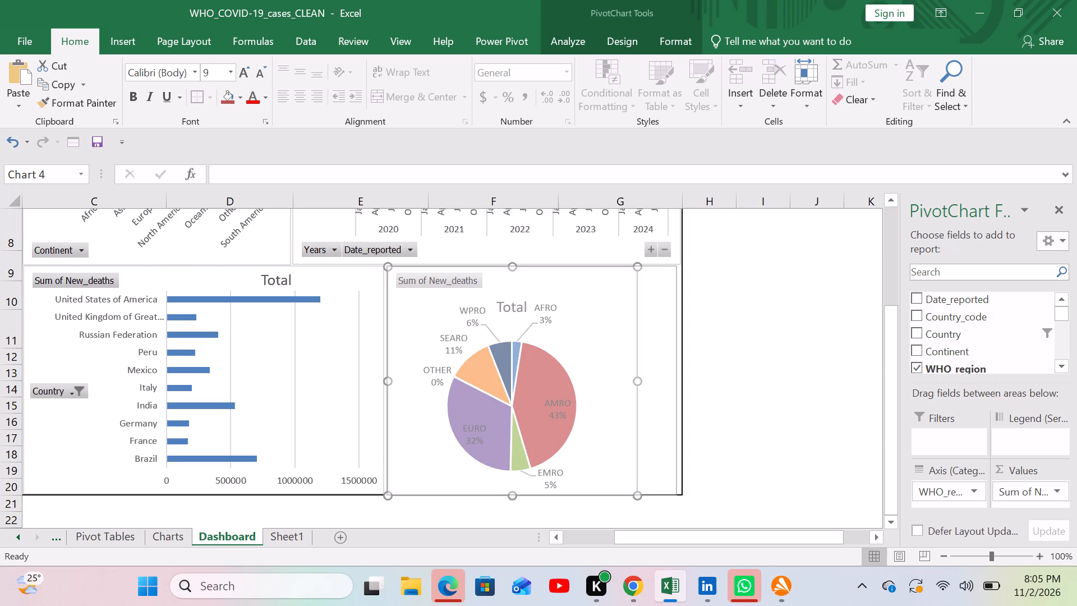
drag(676, 388, 680, 394)
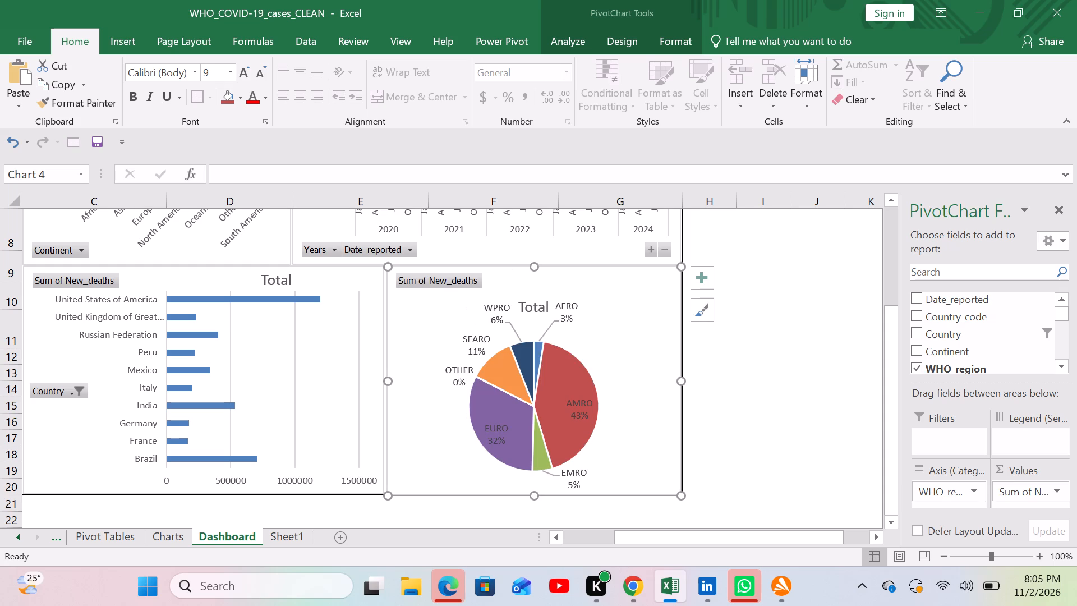
click(710, 397)
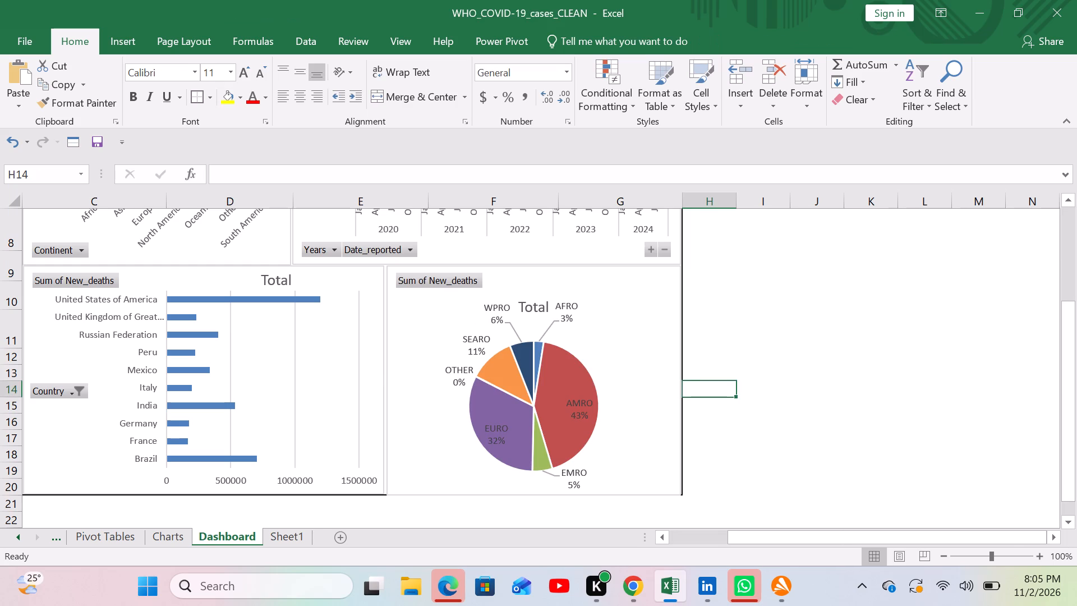
Select the empty cell B4 beneath the dashboard's Filters heading.
scroll(560, 388, up, 1)
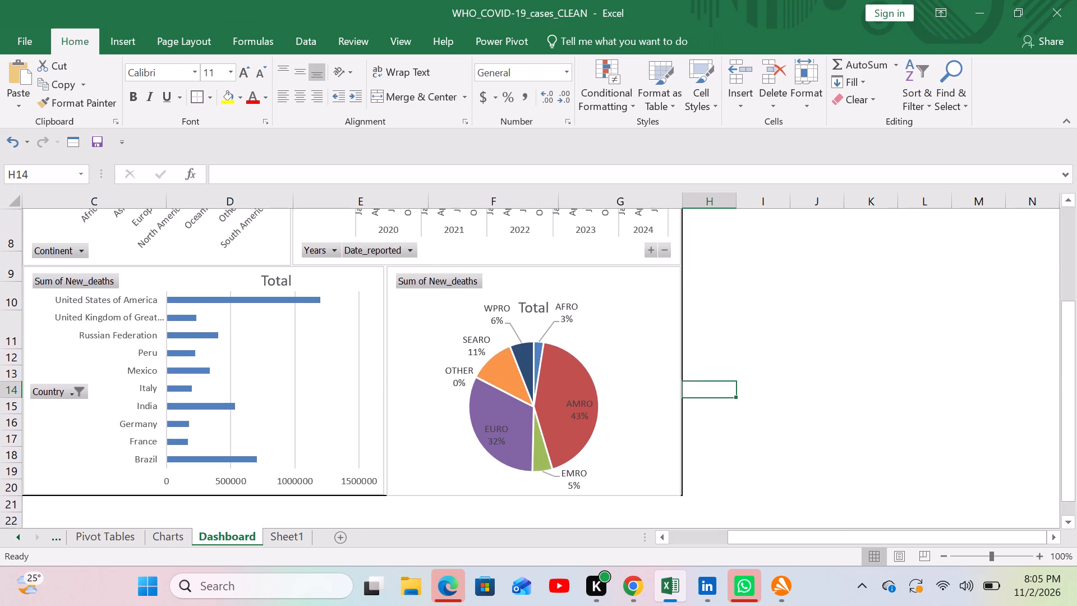
scroll(560, 388, up, 3)
scroll(560, 388, down, 1)
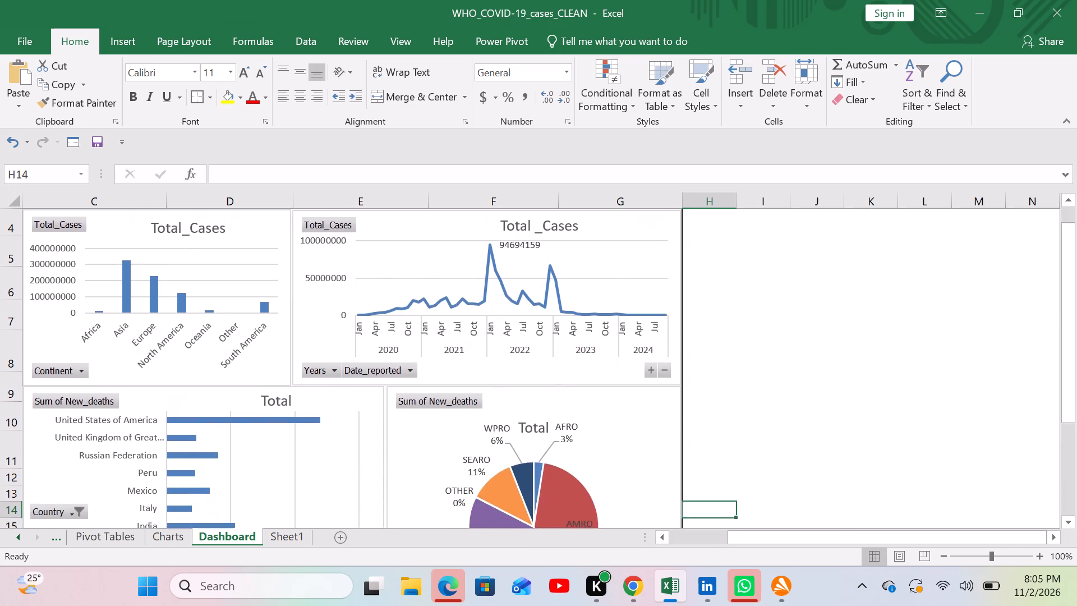
scroll(560, 388, right, 4)
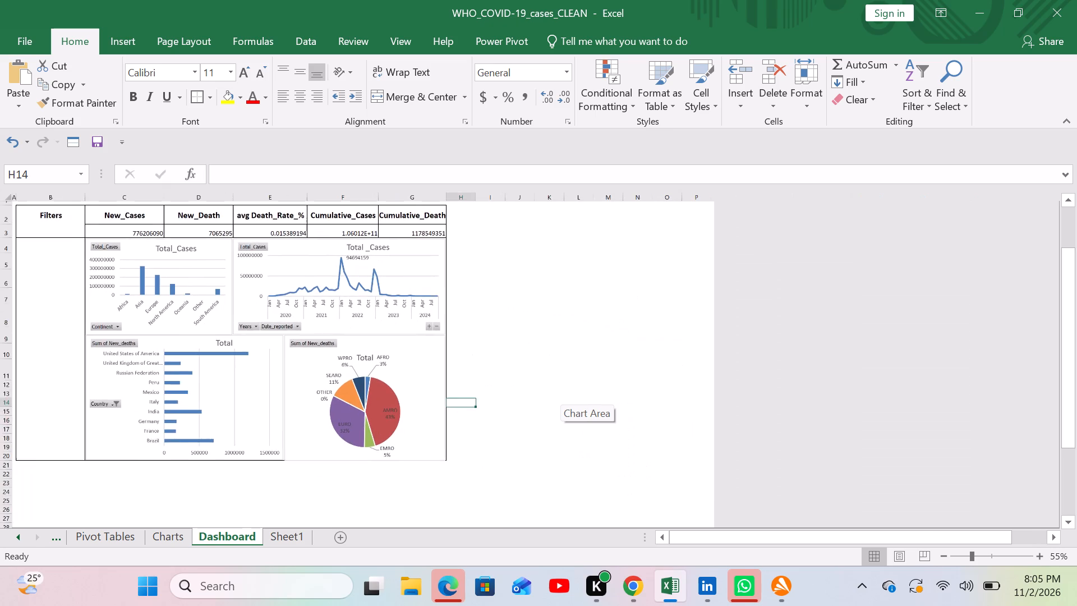
click(47, 257)
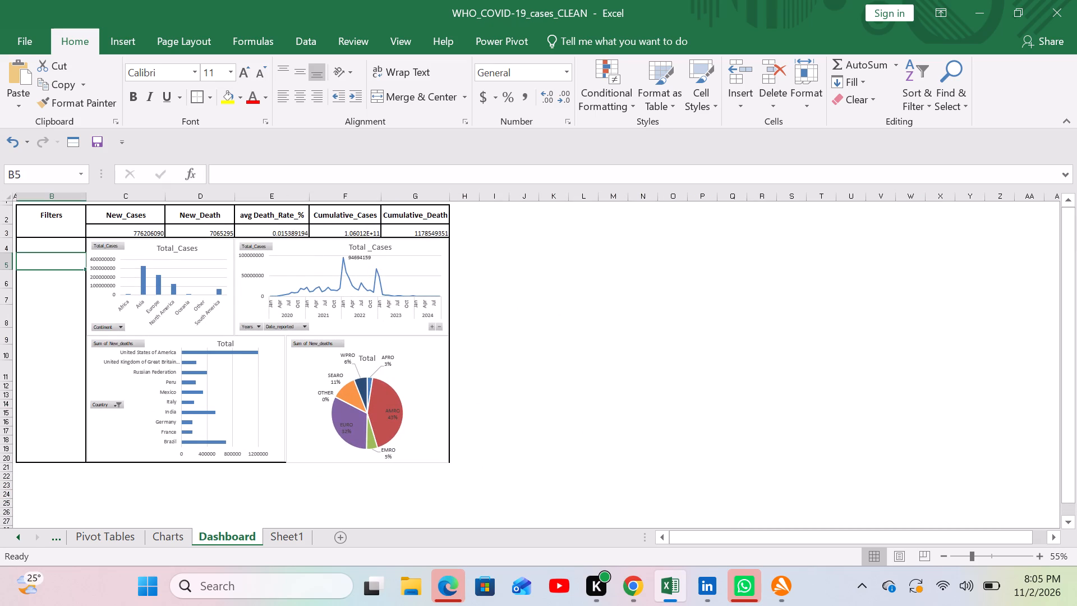
click(50, 246)
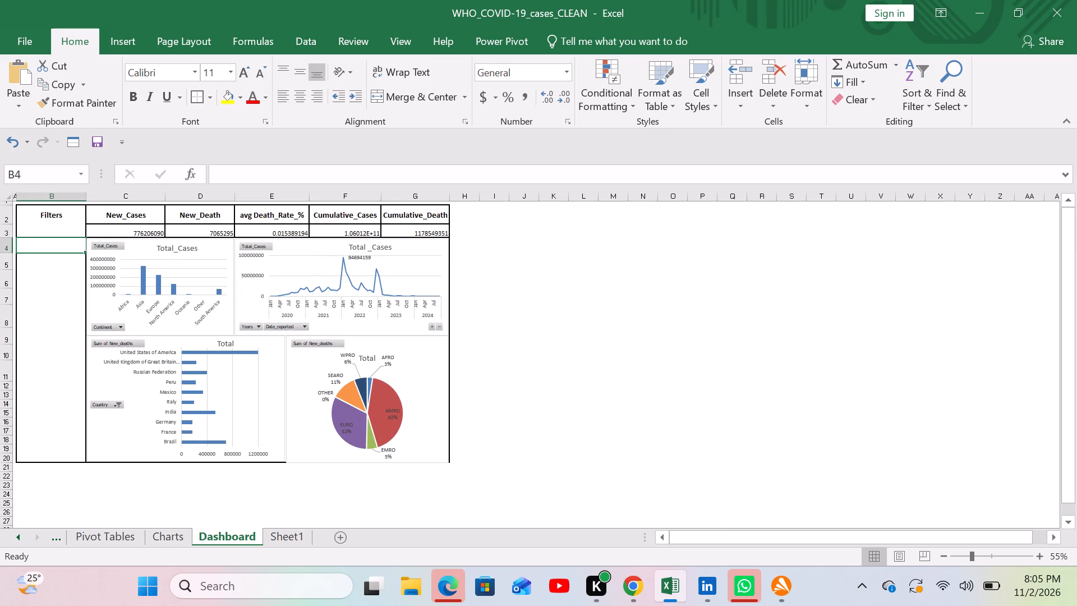
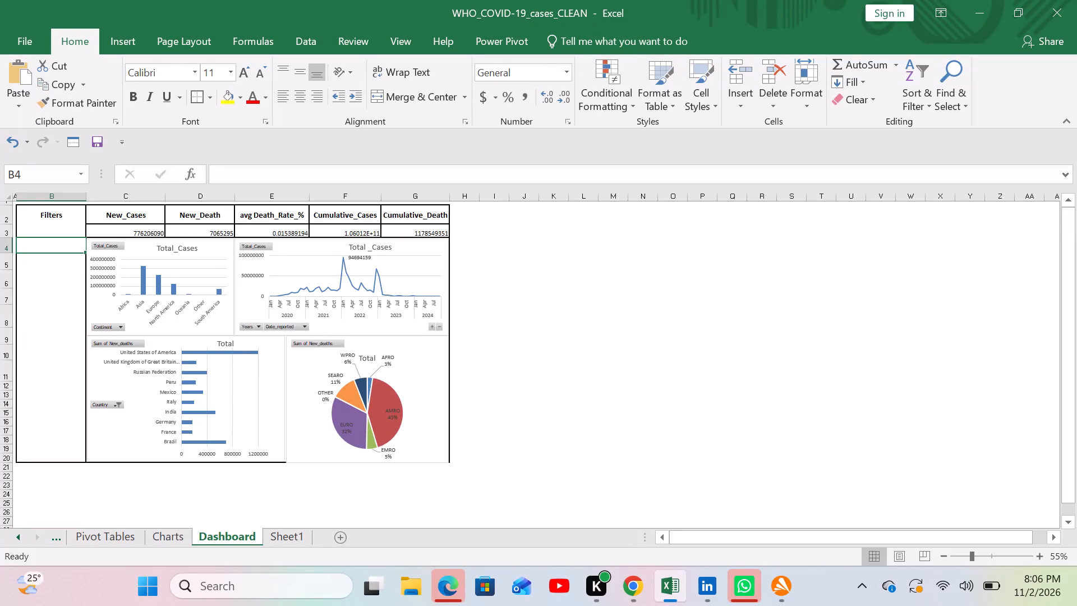
Insert a Continent slicer on Sheet1 from the Average of Death_Rate_% PivotTable.
click(288, 532)
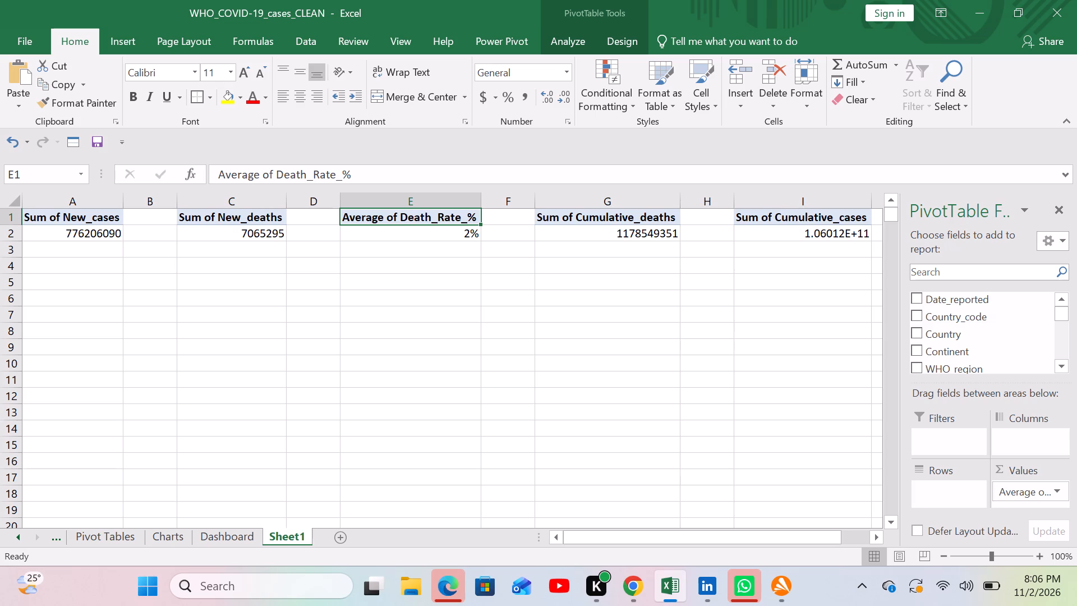
click(564, 44)
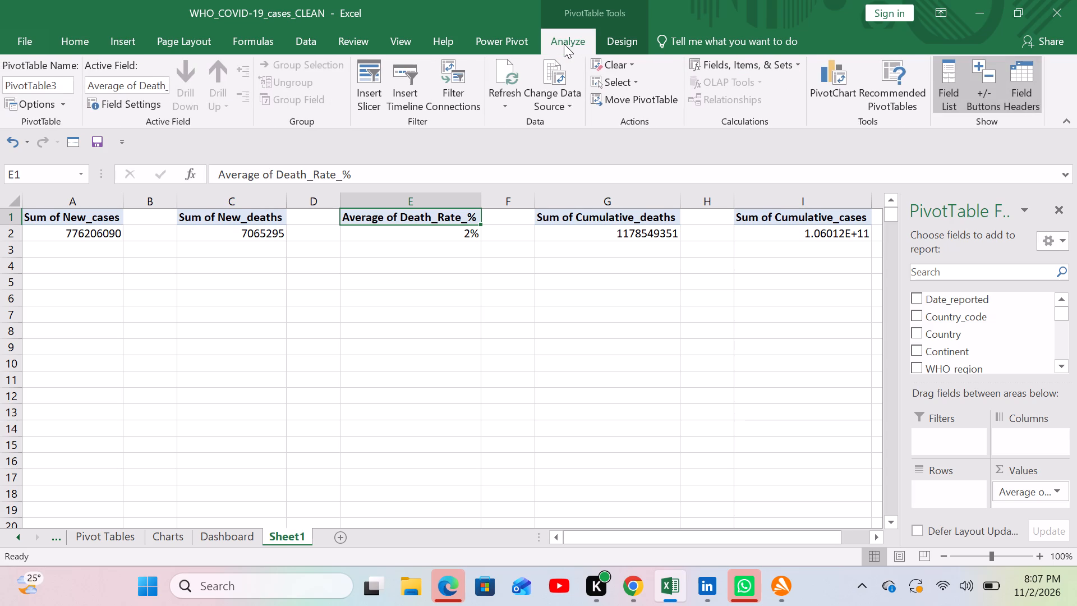
click(376, 94)
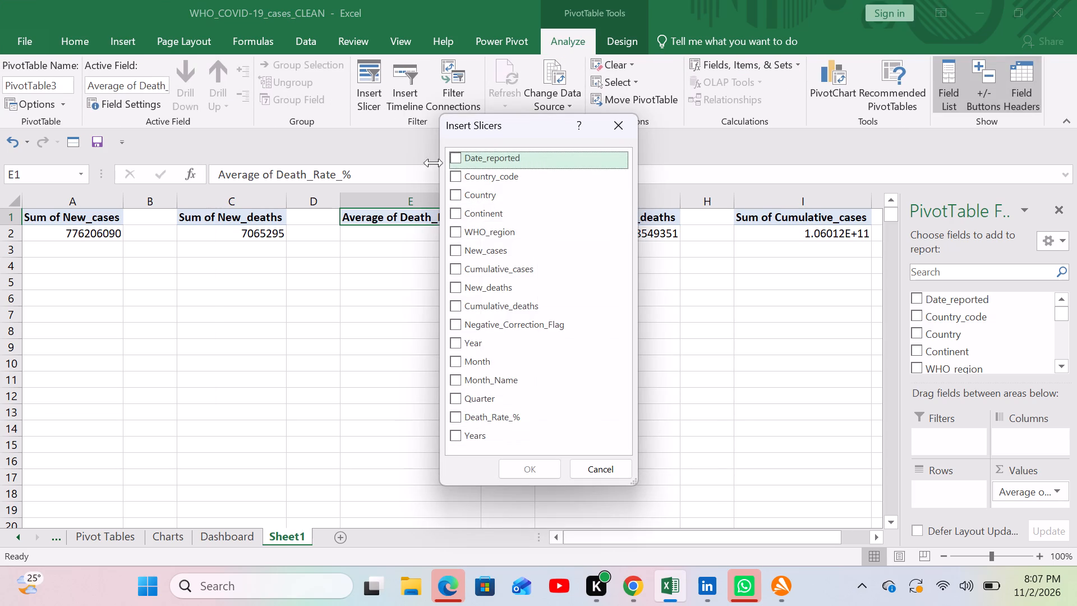
click(453, 209)
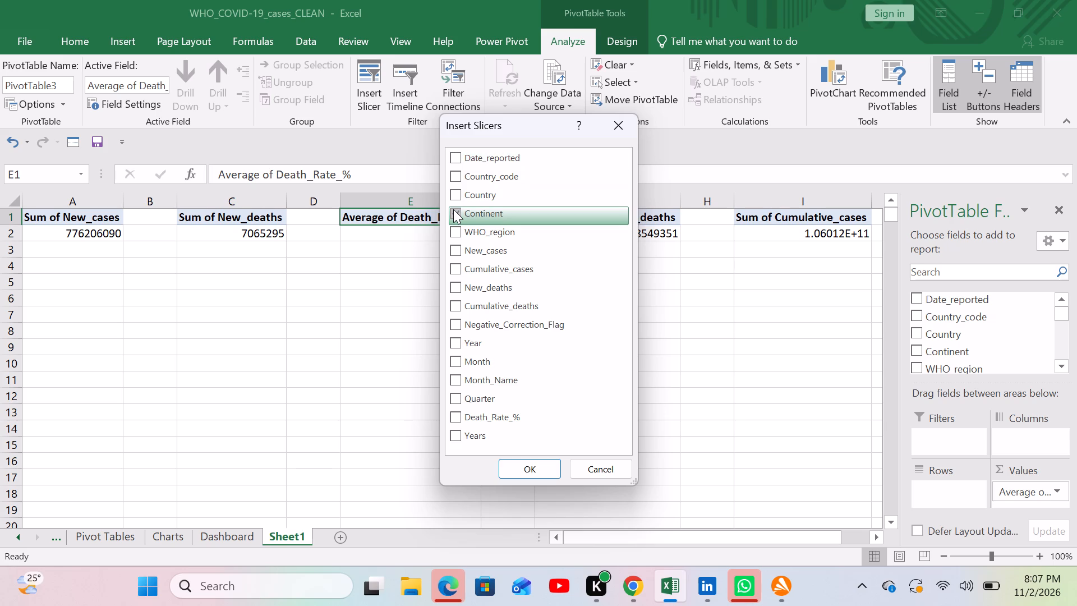
click(527, 462)
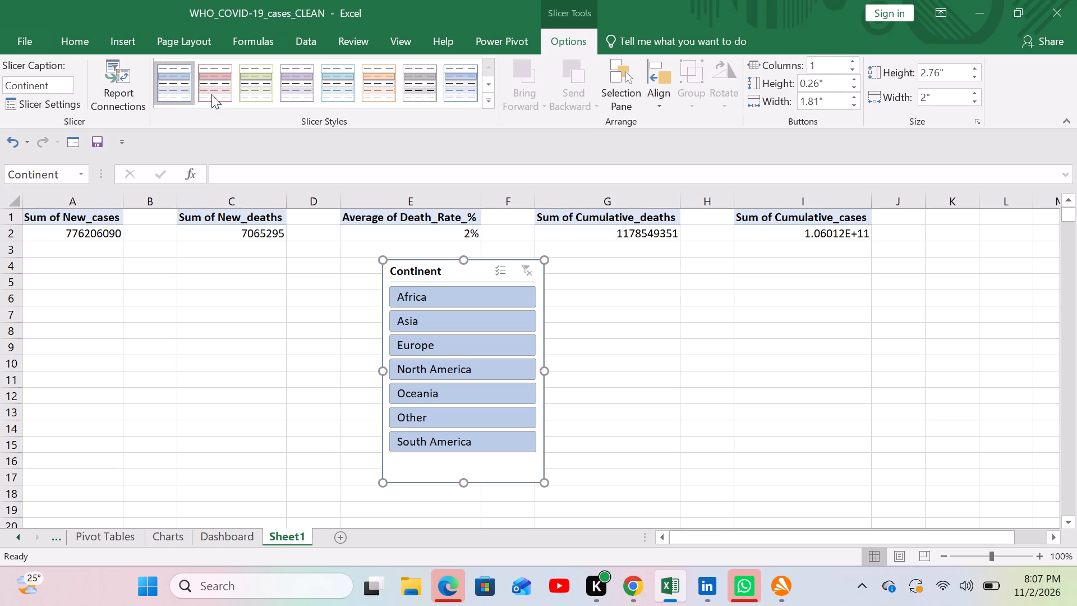
In the Continent slicer's report connections, tick PivotTable10, PivotTable6, PivotTable7, PivotTable8 and PivotTable9 on the Charts sheet.
click(125, 96)
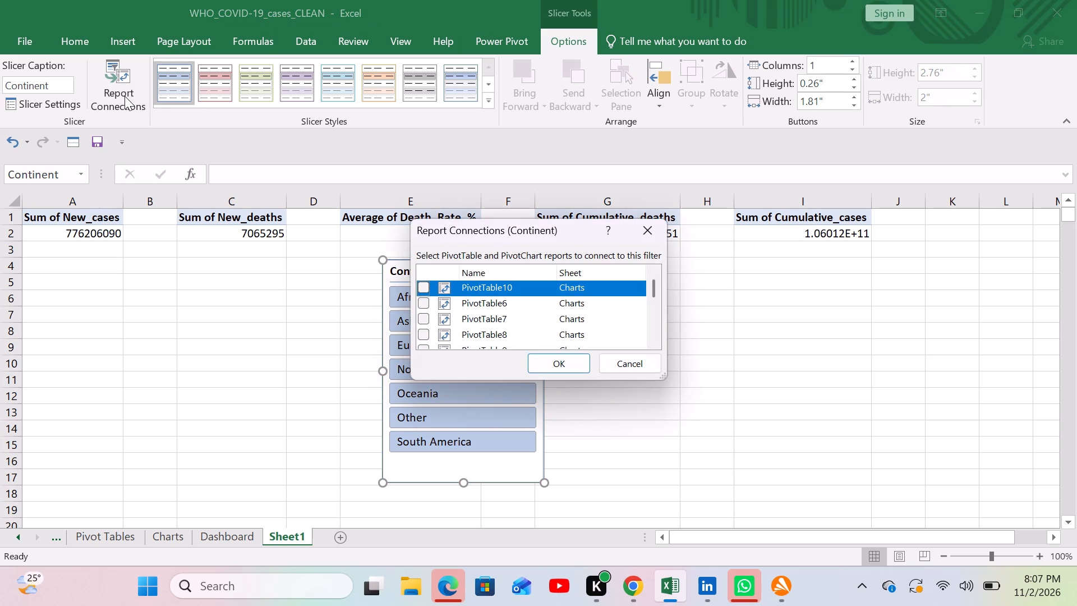
click(420, 287)
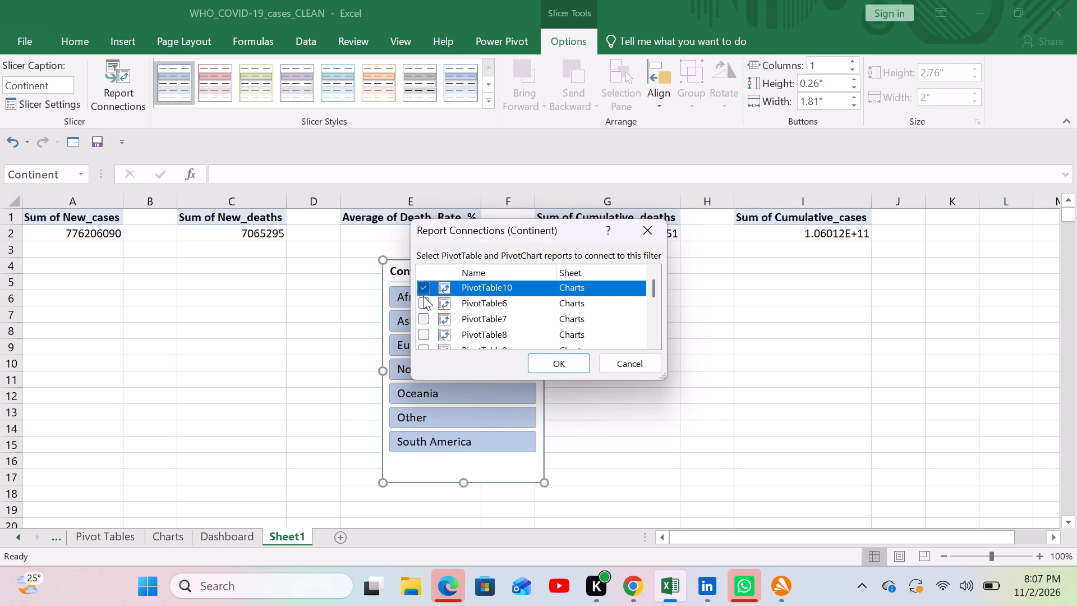
click(423, 296)
click(422, 288)
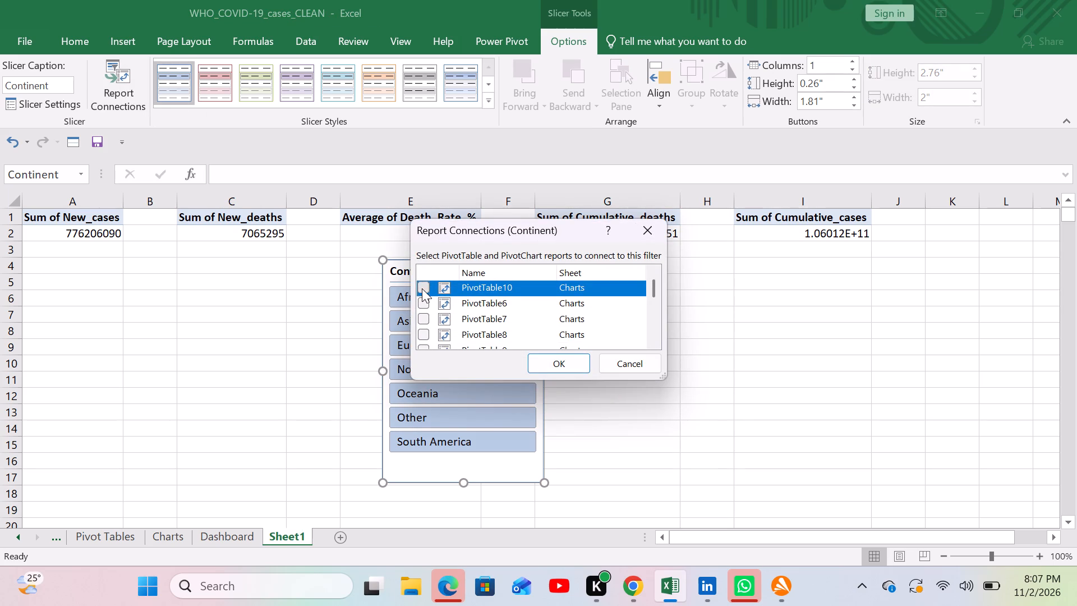
click(422, 301)
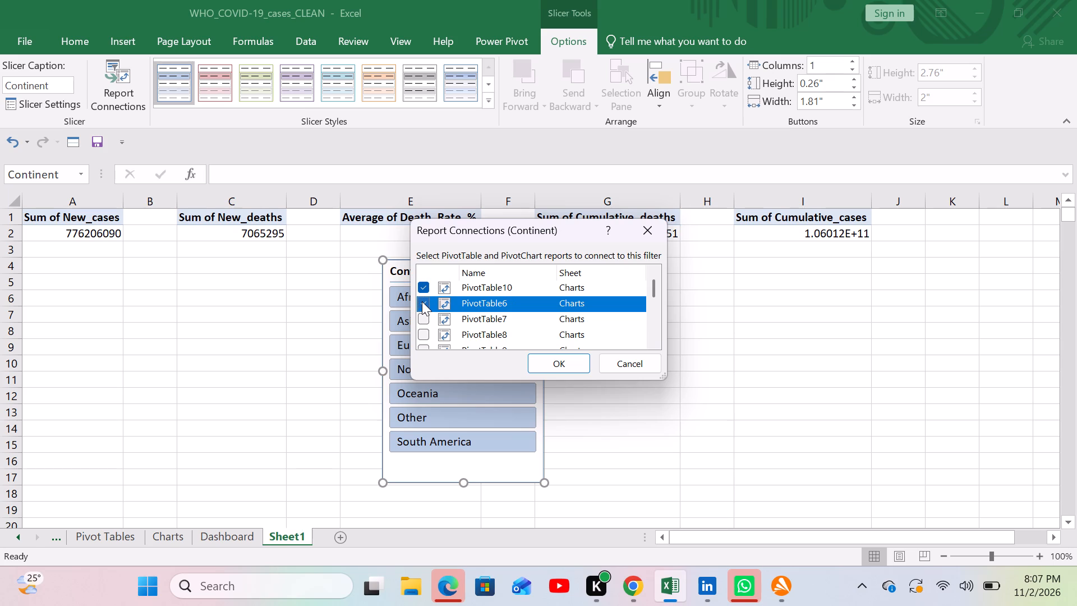
click(422, 317)
scroll(422, 317, down, 1)
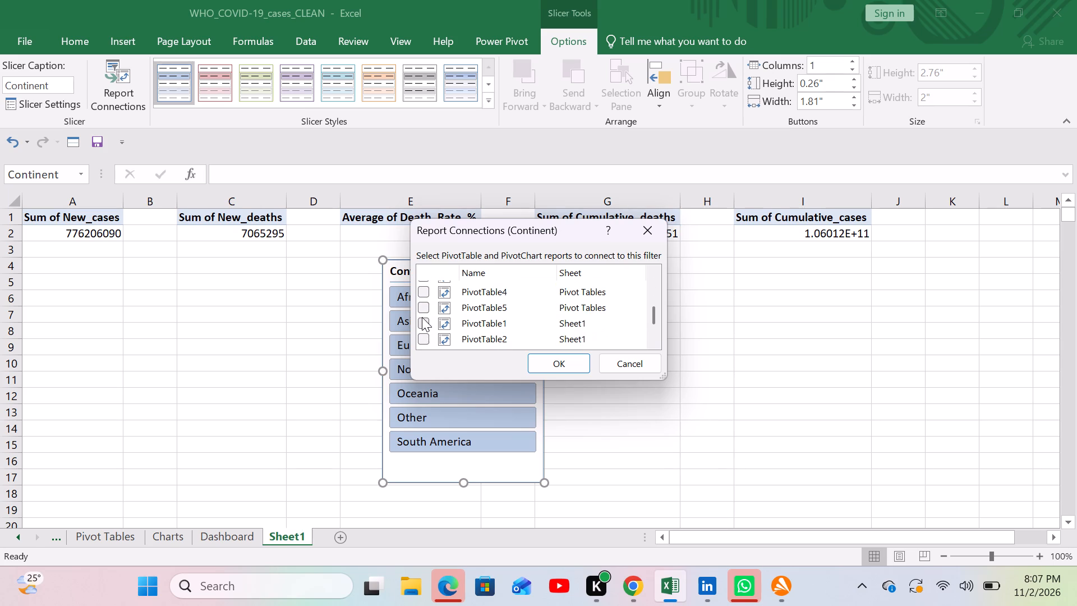
scroll(422, 317, down, 2)
scroll(422, 317, up, 1)
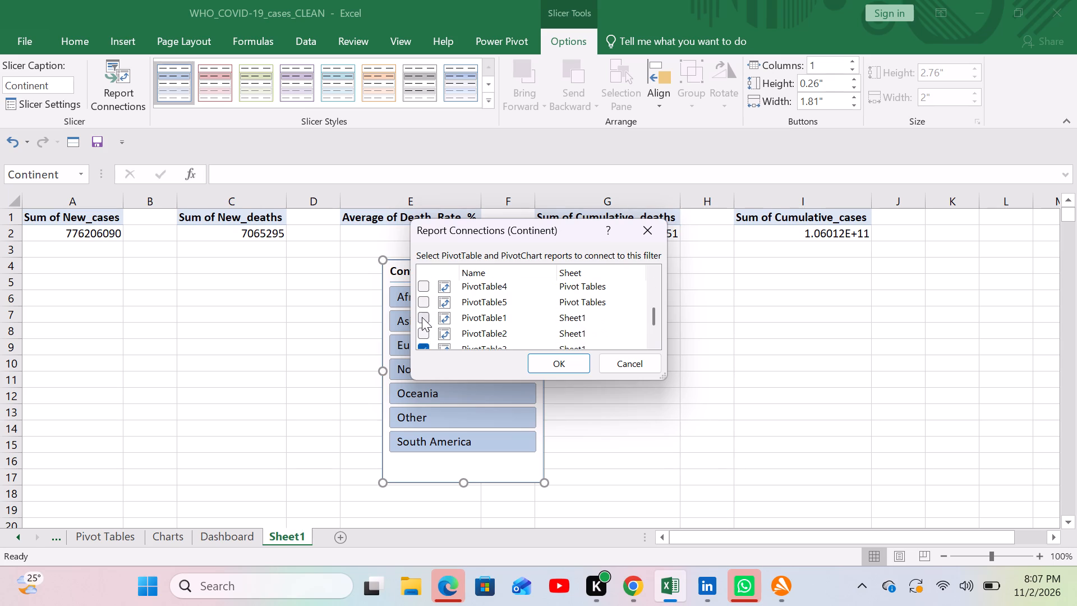
scroll(422, 317, up, 1)
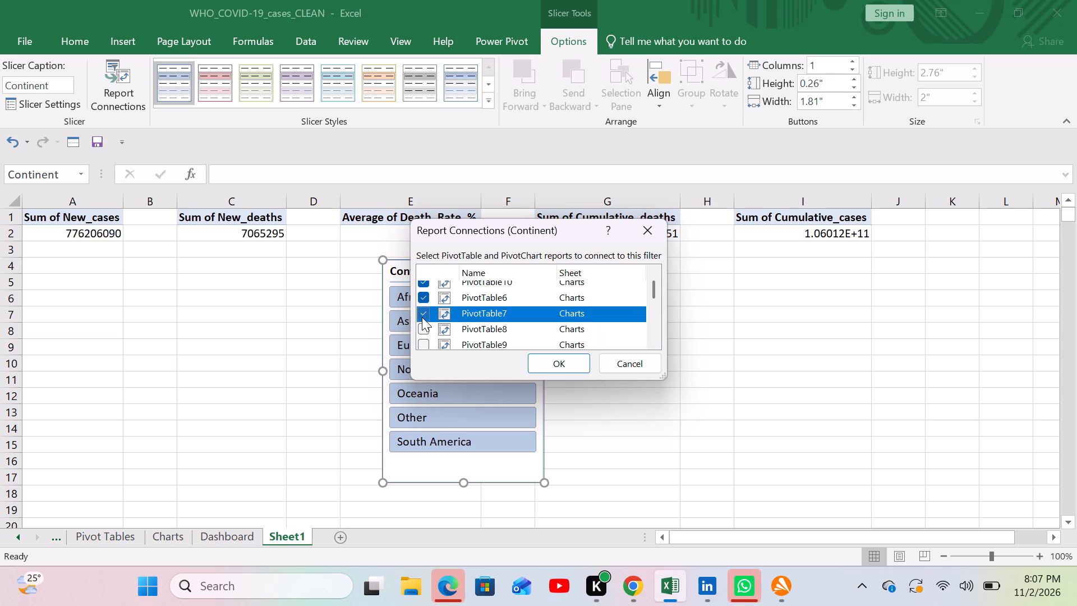
click(422, 331)
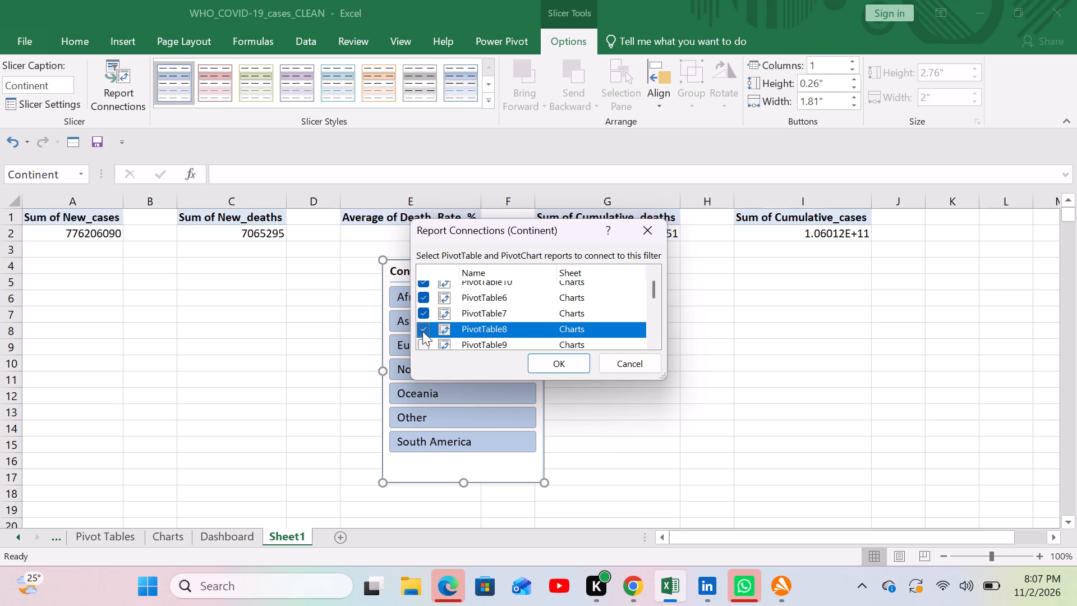
scroll(422, 331, down, 1)
click(423, 339)
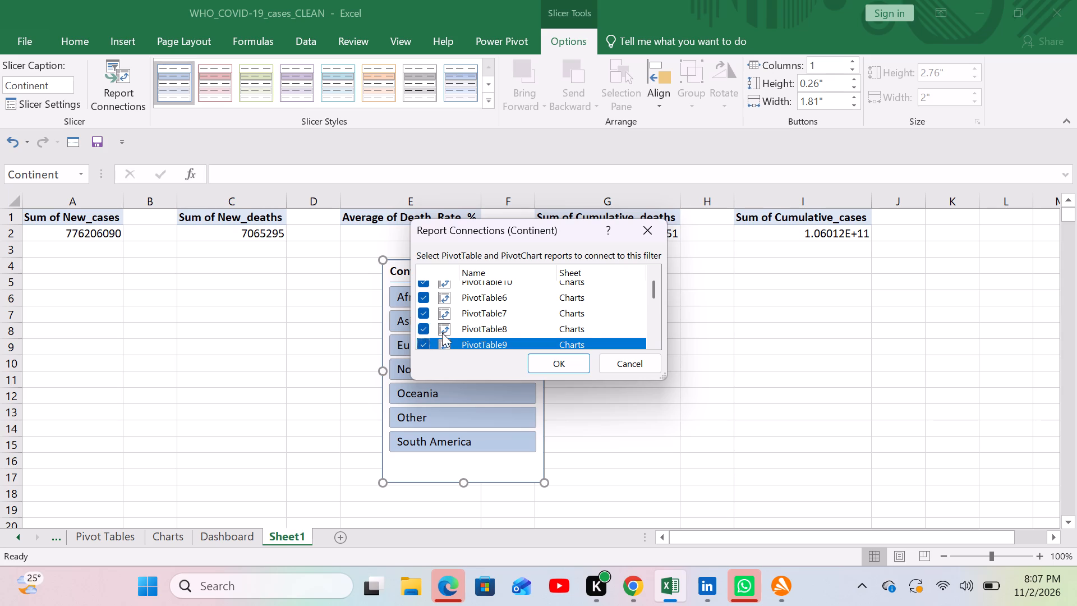
Review which PivotTables on the Charts, Pivot Tables and Sheet1 sheets are ticked in the Continent slicer's connections.
scroll(459, 323, down, 1)
scroll(459, 323, up, 1)
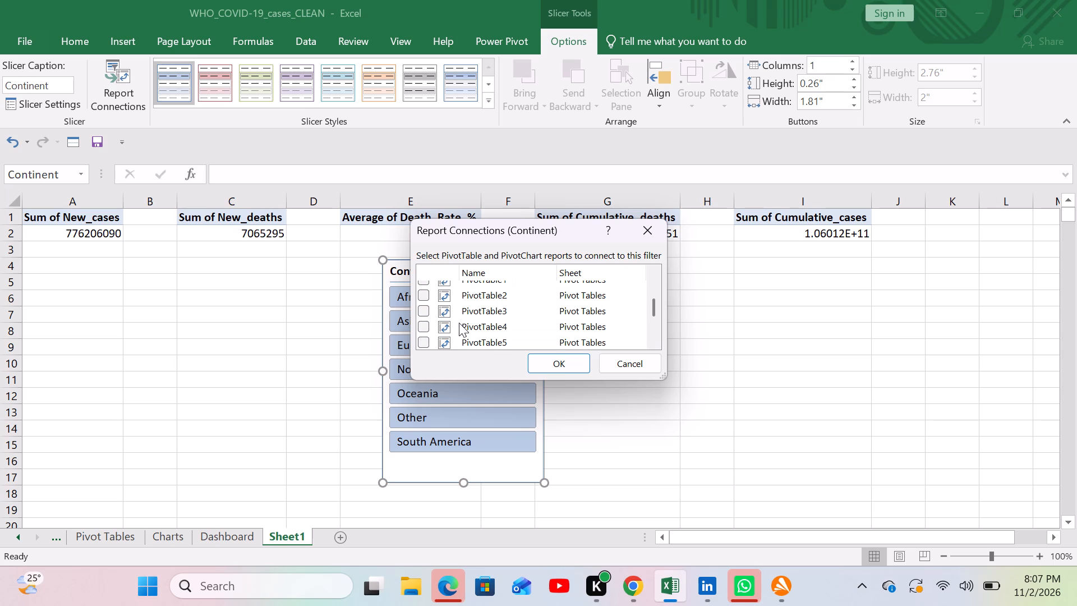
scroll(459, 323, up, 1)
scroll(459, 323, down, 1)
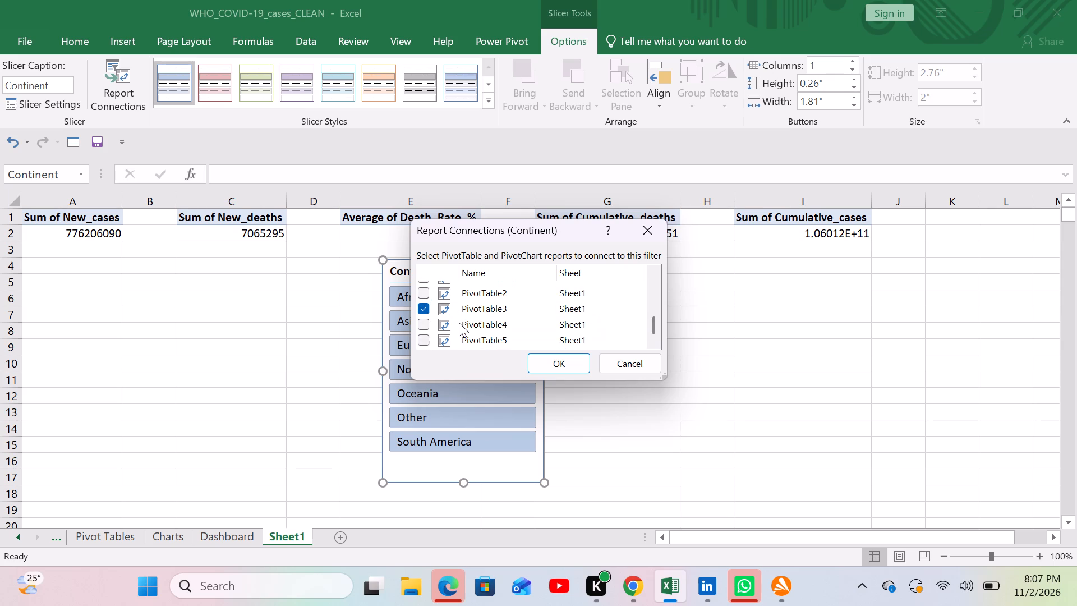
scroll(459, 323, down, 1)
scroll(459, 323, up, 2)
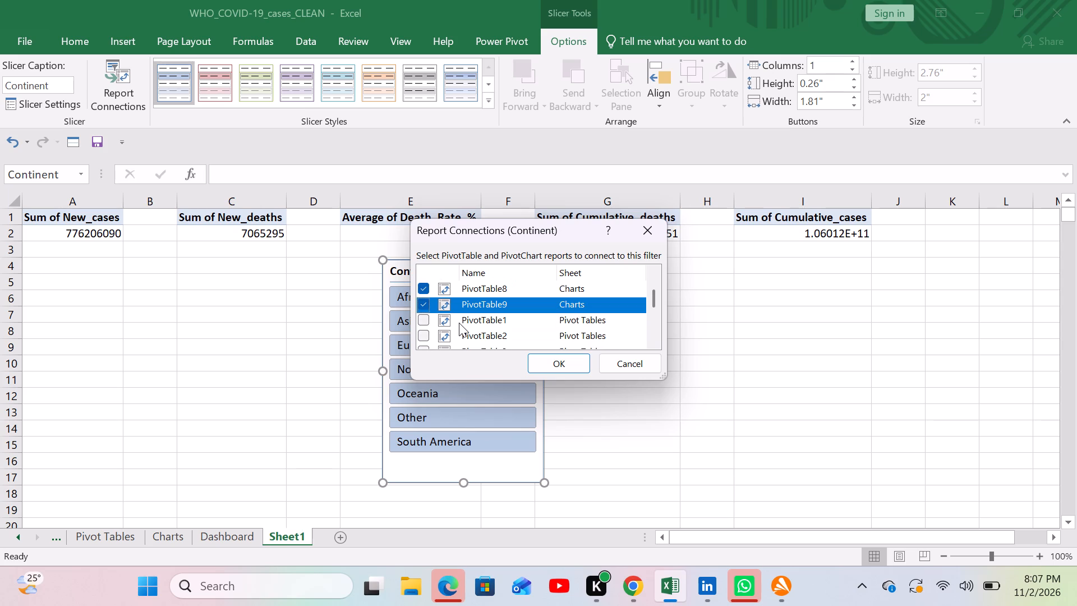
scroll(459, 323, up, 3)
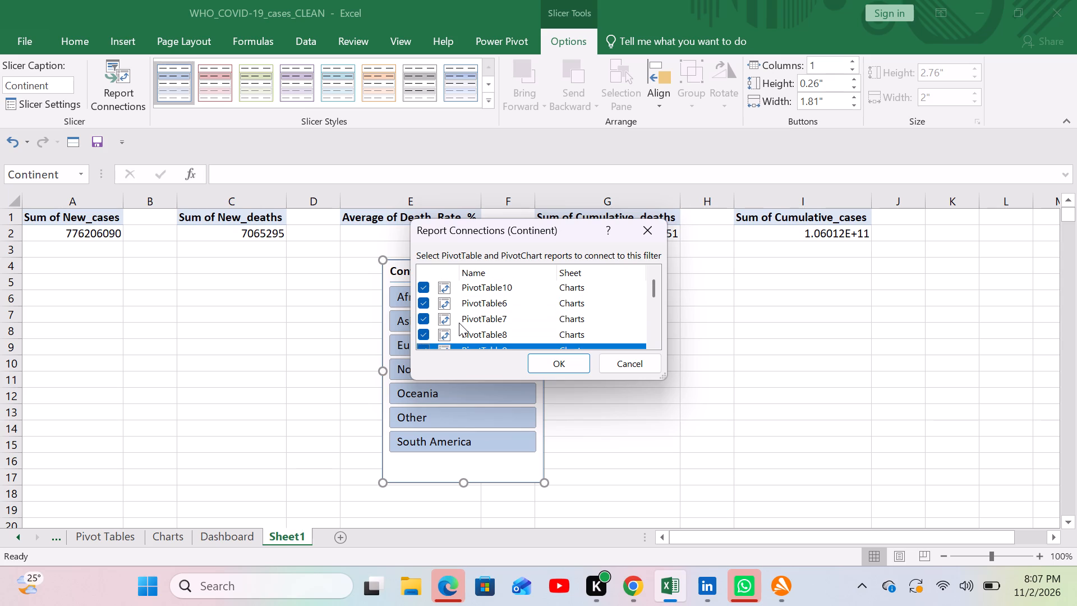
scroll(459, 323, down, 3)
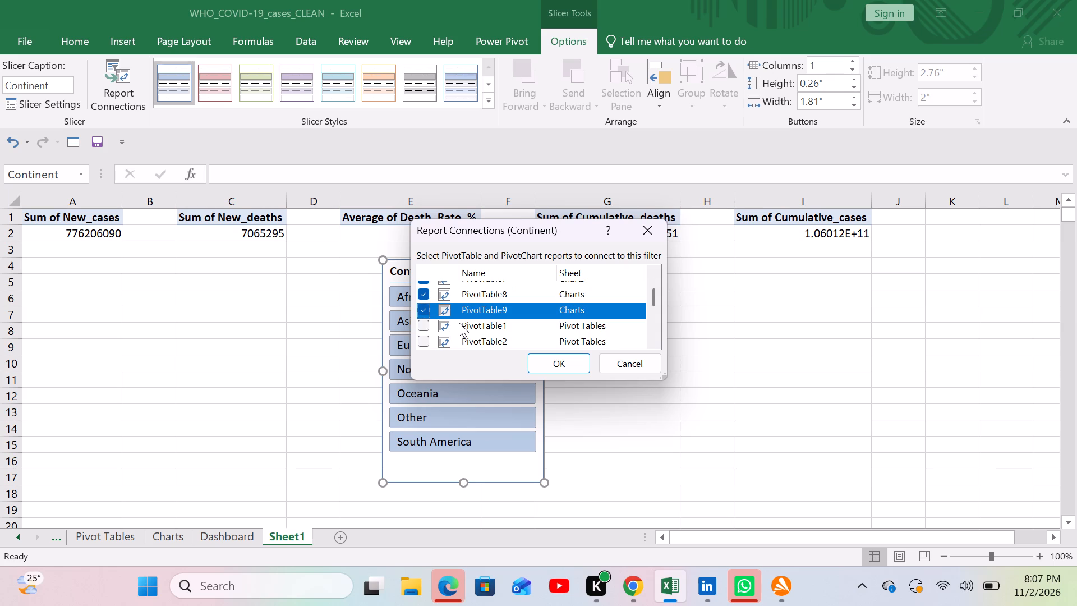
scroll(459, 323, up, 2)
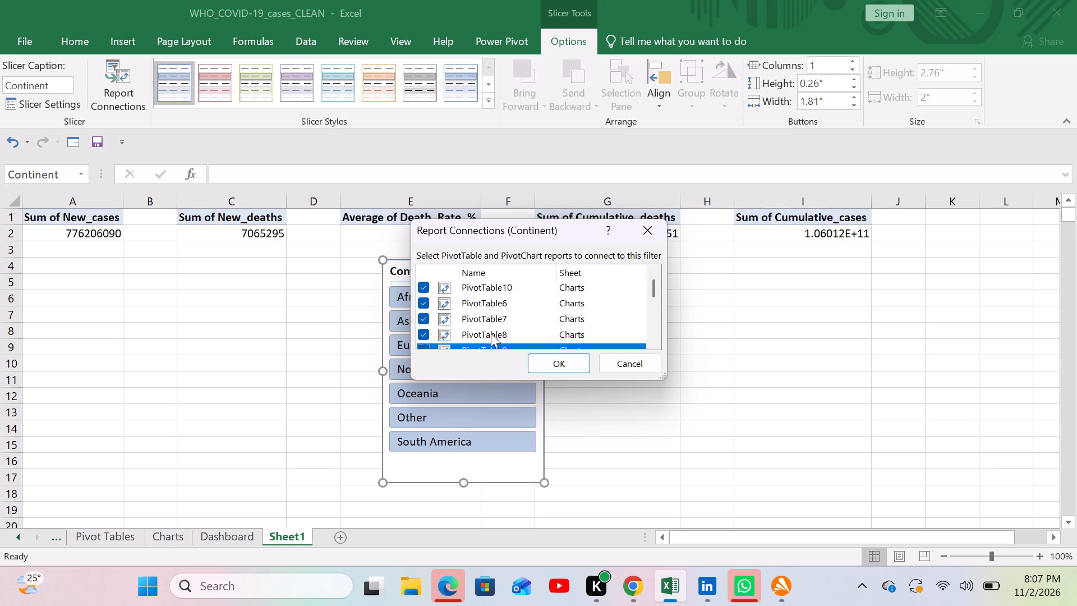
scroll(491, 333, down, 1)
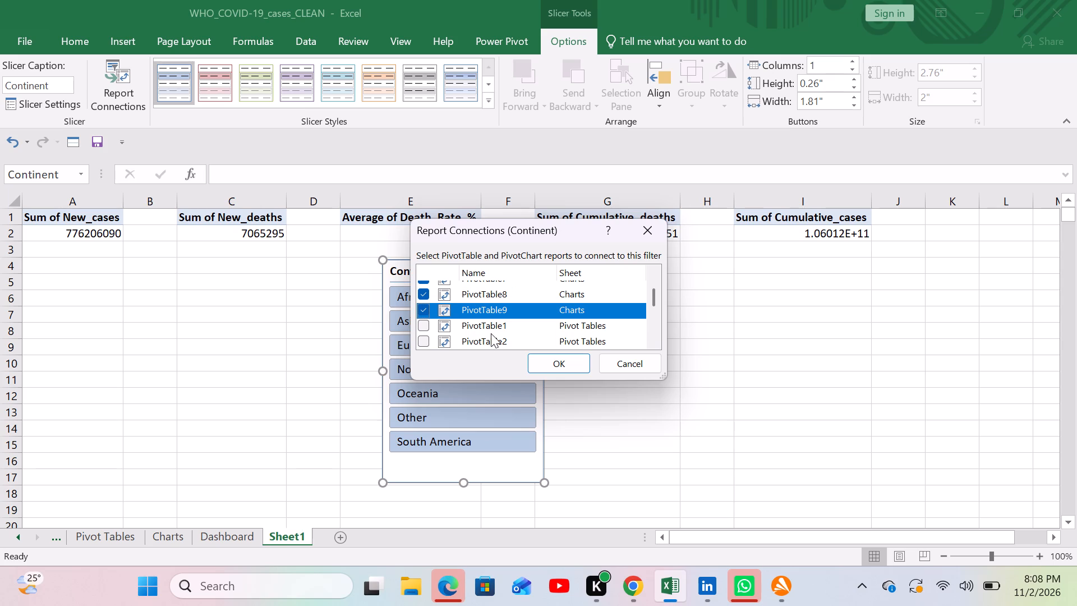
scroll(491, 333, down, 2)
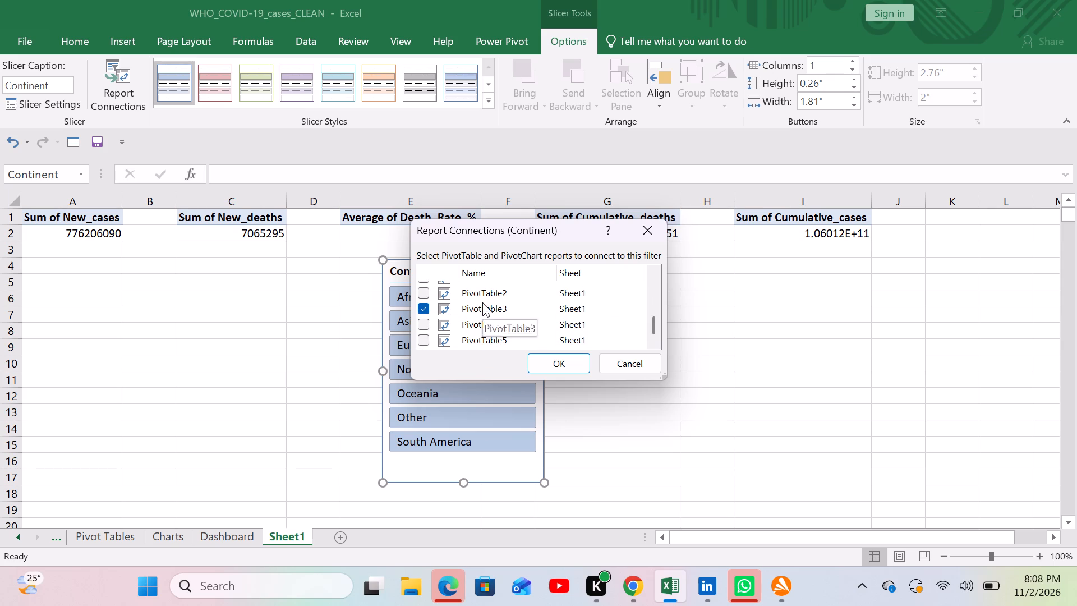
scroll(490, 283, up, 1)
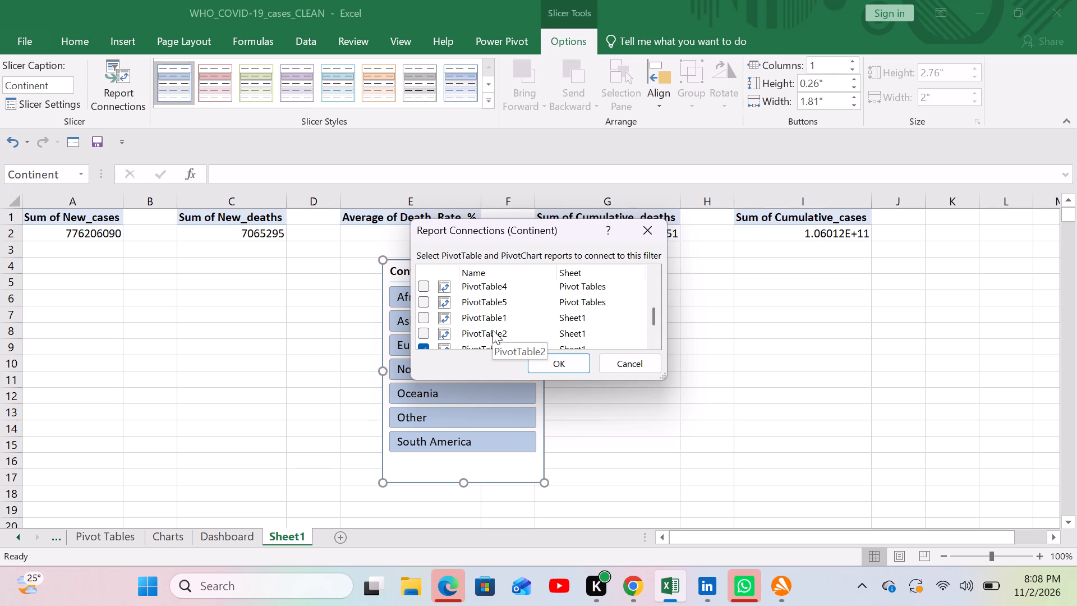
scroll(439, 322, down, 1)
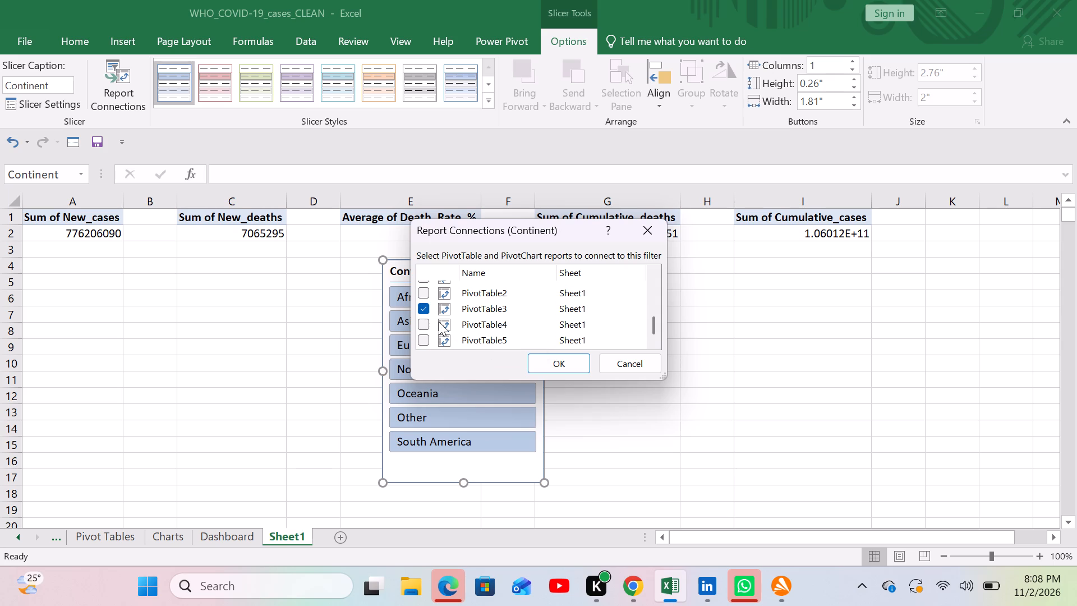
scroll(439, 322, down, 1)
scroll(439, 322, up, 2)
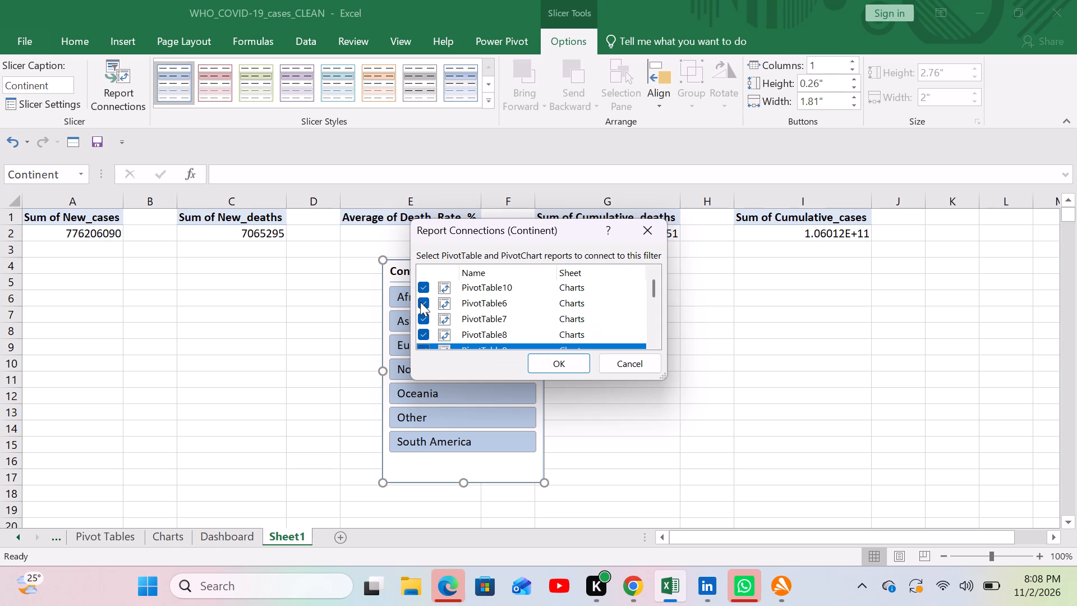
Disconnect the Continent slicer from PivotTable3 on Sheet1 and apply the report connections.
scroll(435, 342, down, 3)
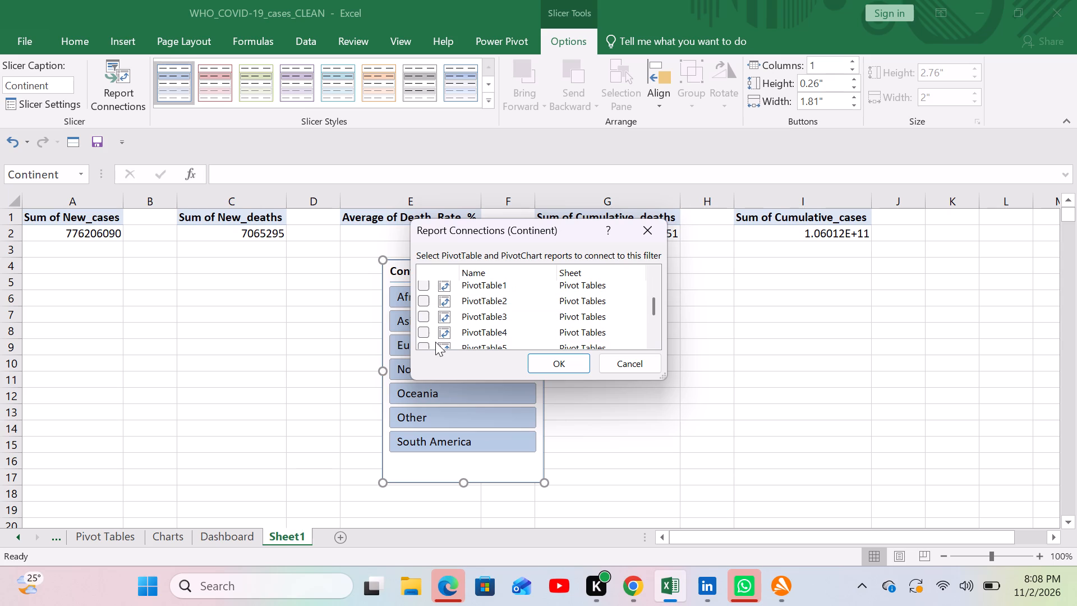
scroll(435, 342, down, 1)
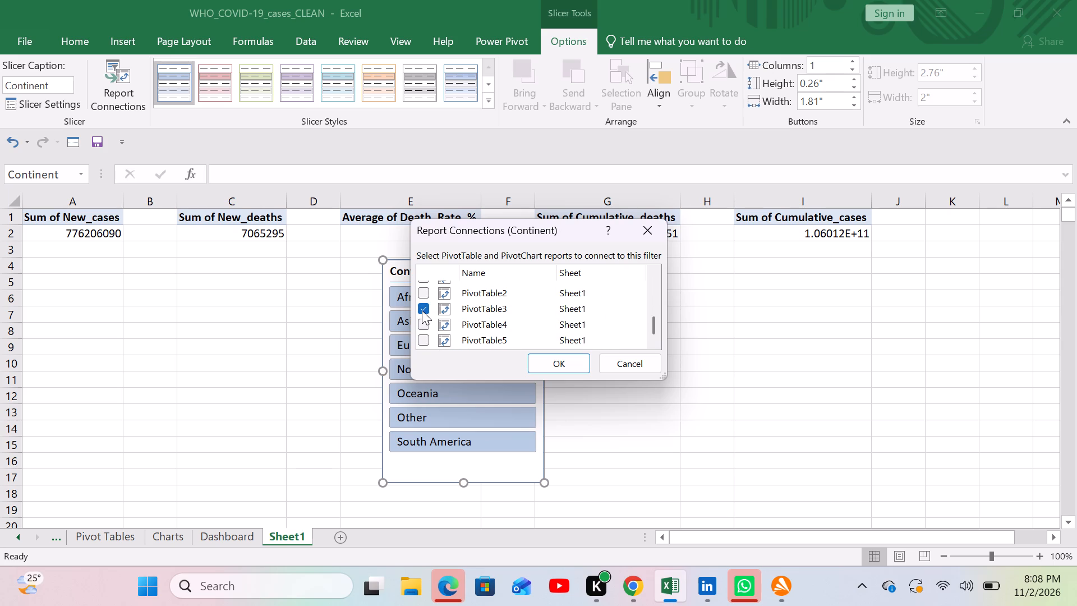
click(422, 305)
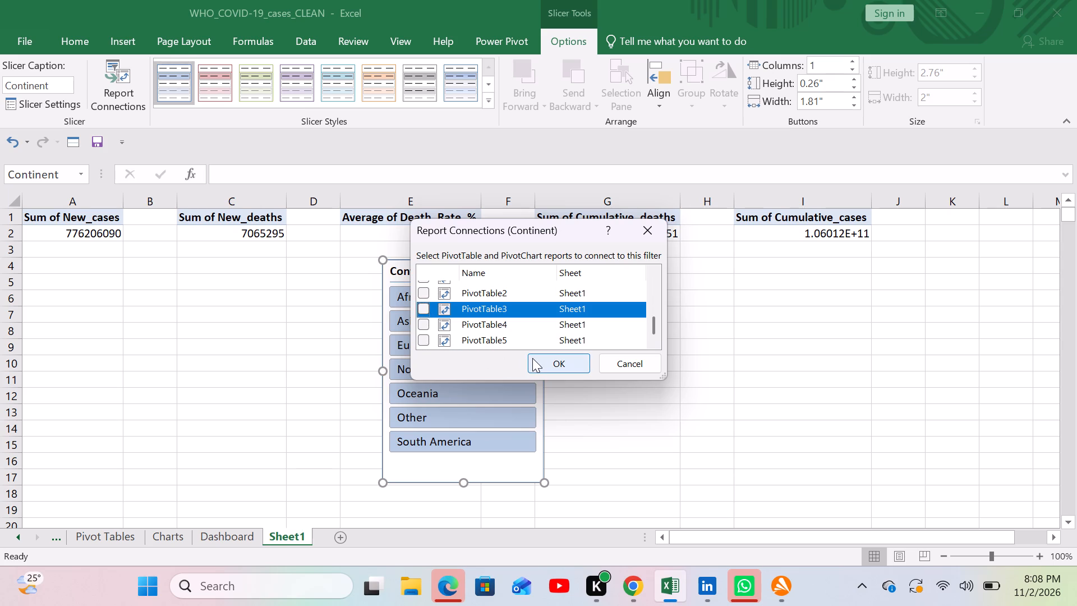
click(532, 358)
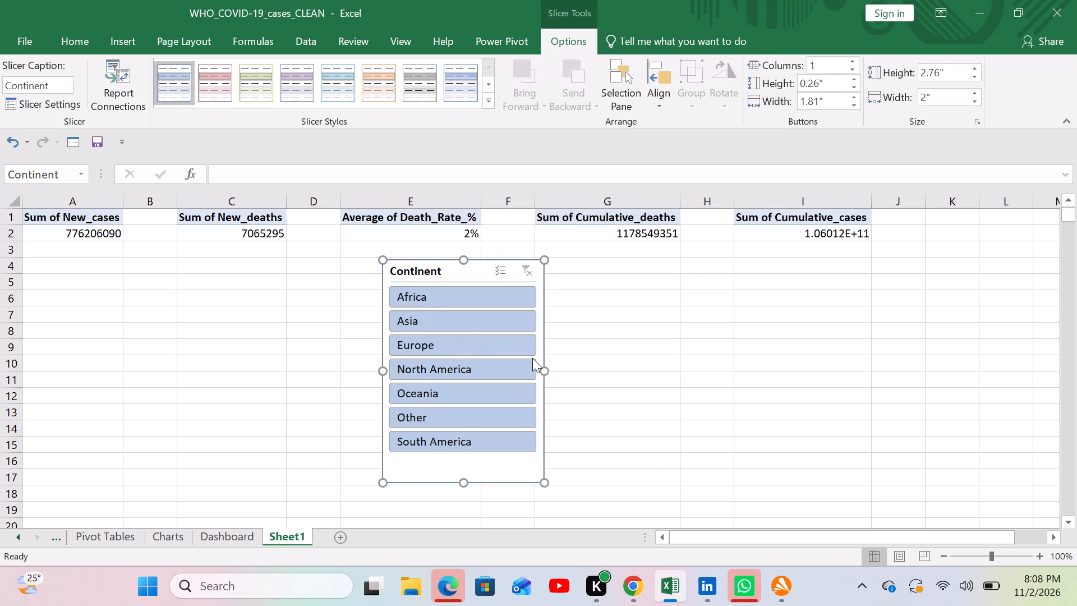
Copy the Continent slicer from Sheet1 and paste it into cell B4 under Filters on the Dashboard sheet.
right_click(474, 269)
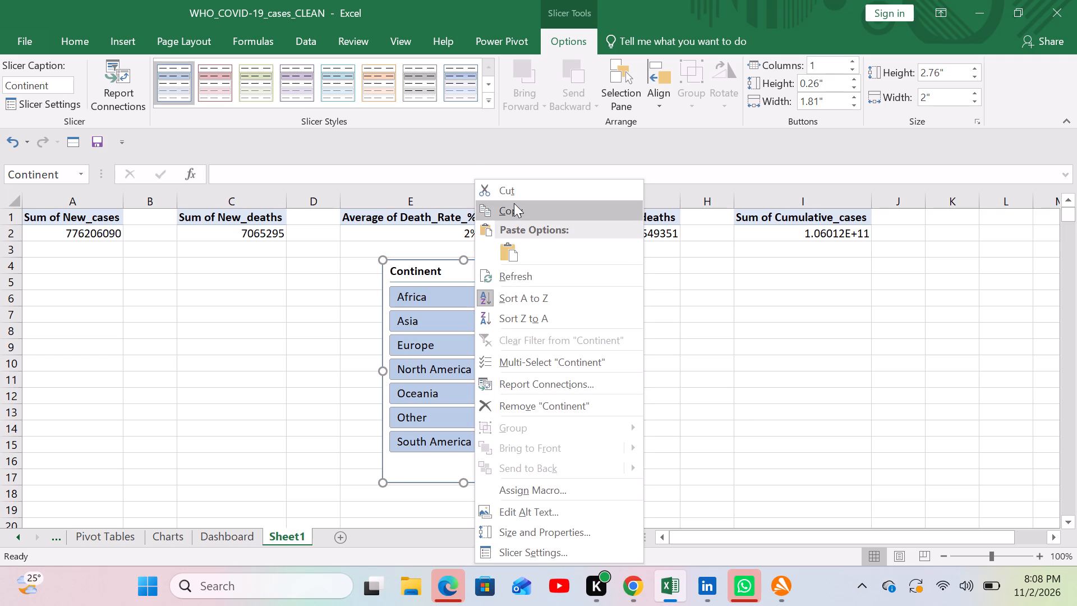
click(514, 203)
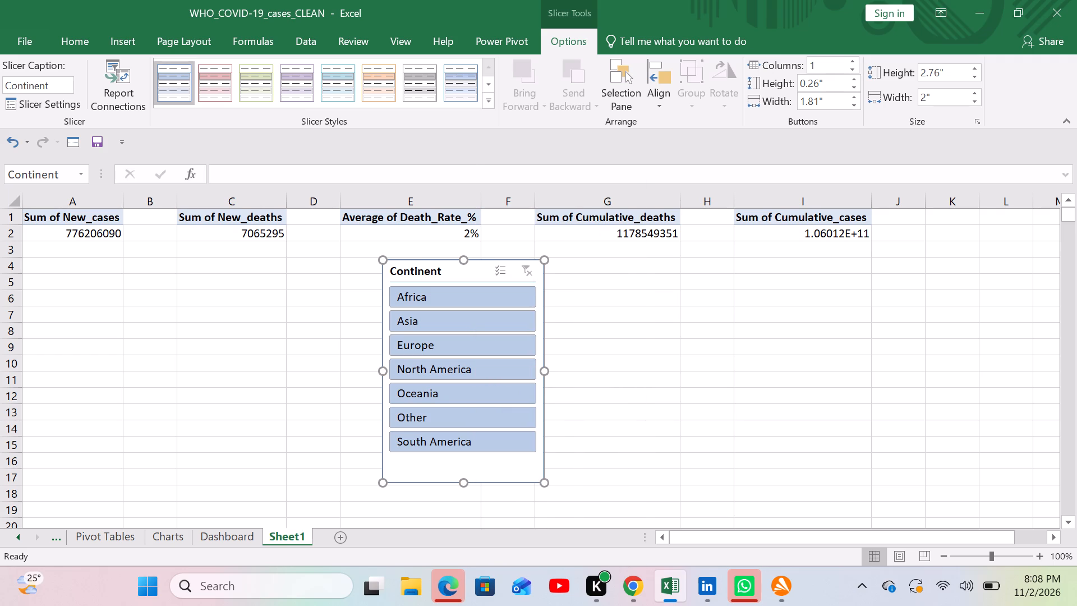
click(231, 530)
click(43, 288)
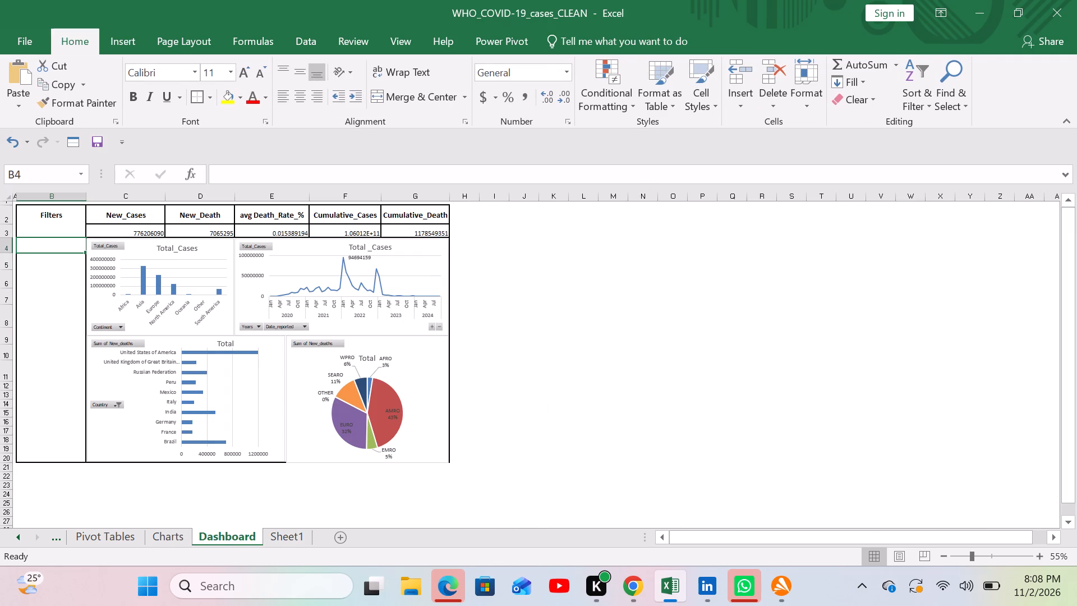
click(49, 242)
key(ctrl+v)
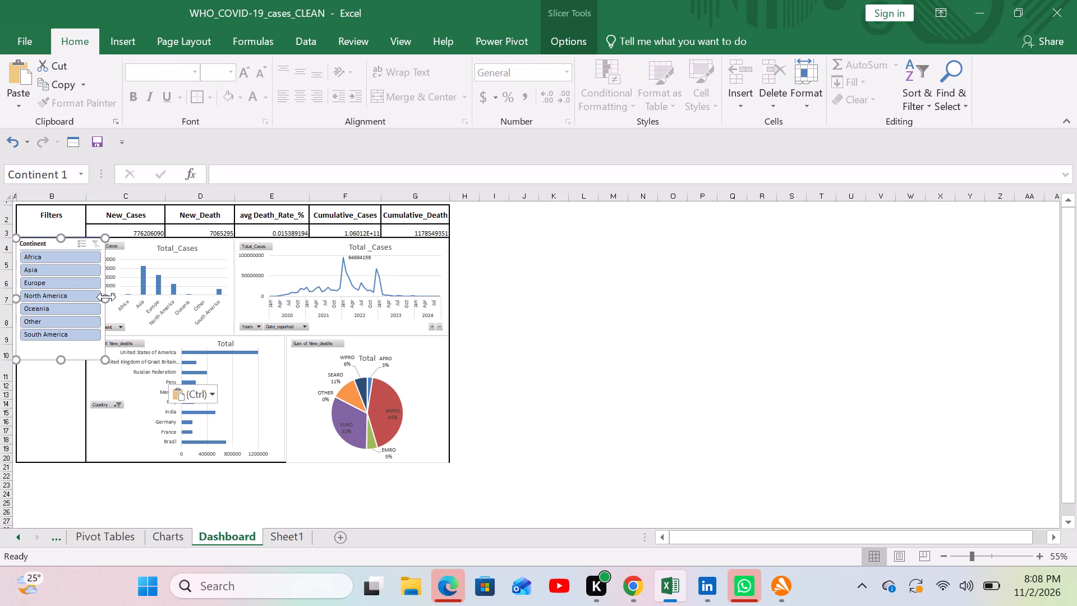
Shrink the pasted Continent slicer to the Filters column's width and shorten it to end just below South America.
drag(107, 297, 84, 303)
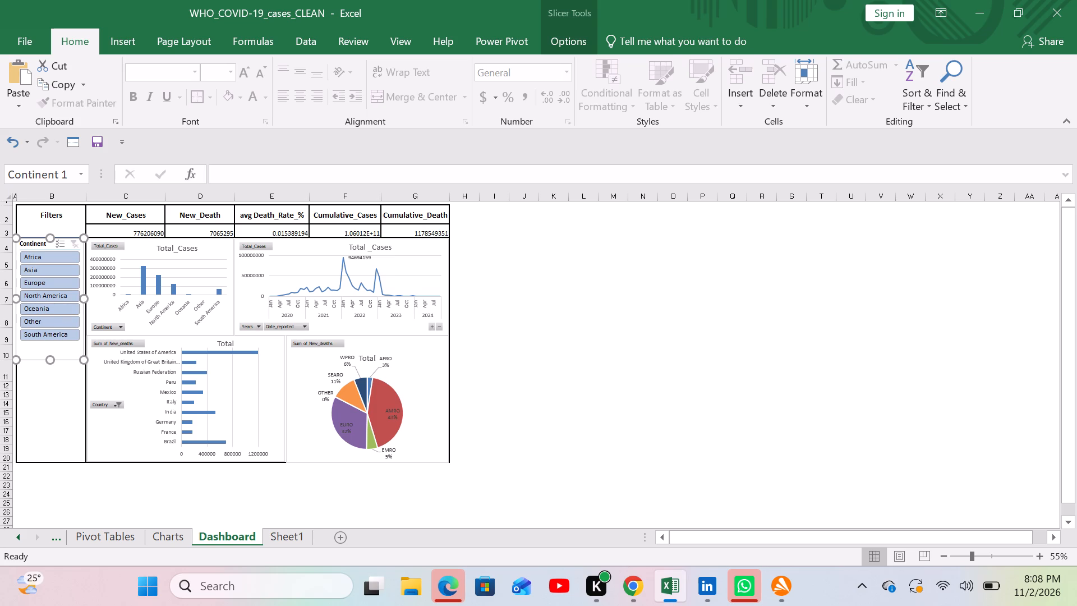
drag(48, 362, 50, 347)
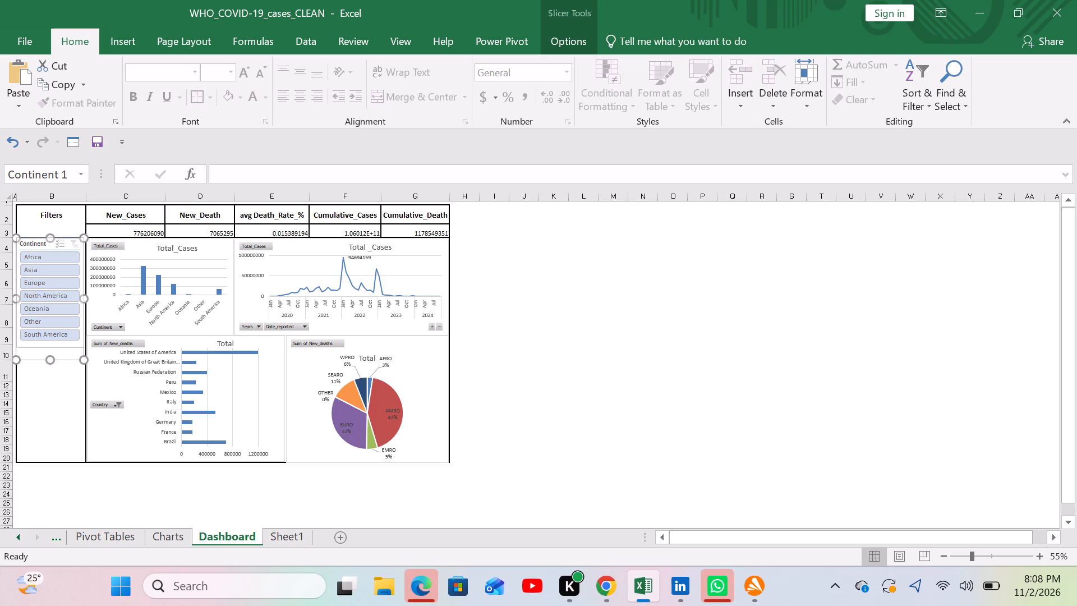
drag(50, 347, 50, 347)
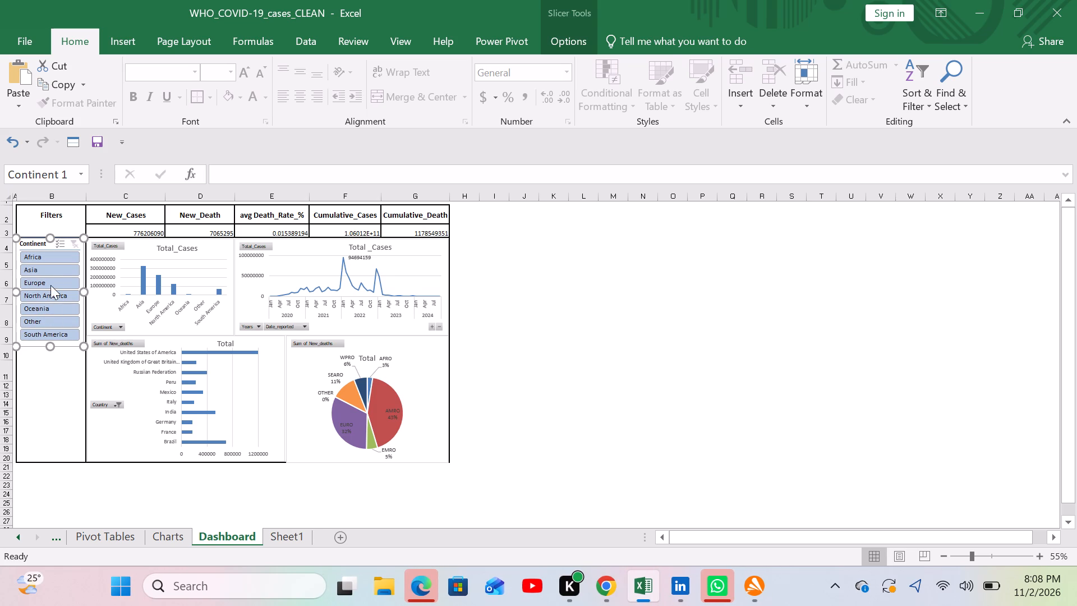
Test the Dashboard's Continent slicer by filtering to each continent in turn, from Africa to South America, ending on Asia.
click(47, 250)
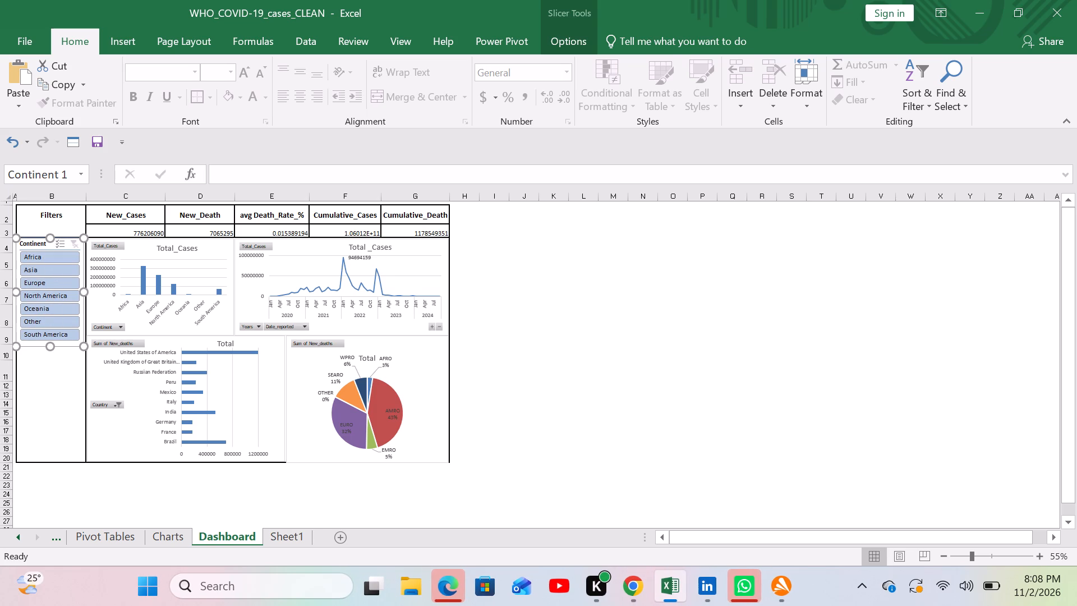
click(47, 256)
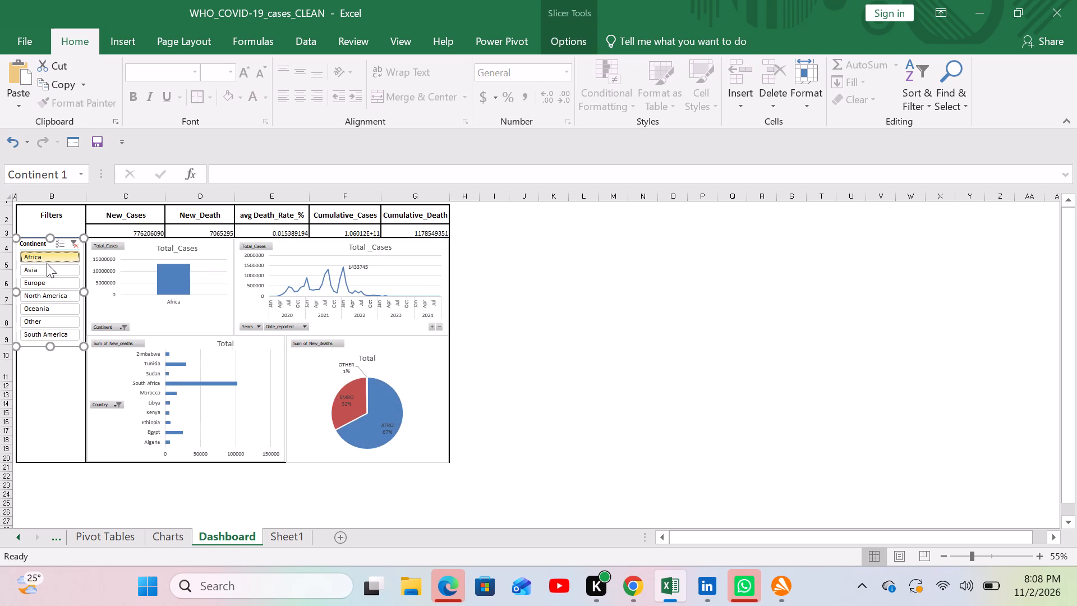
click(47, 266)
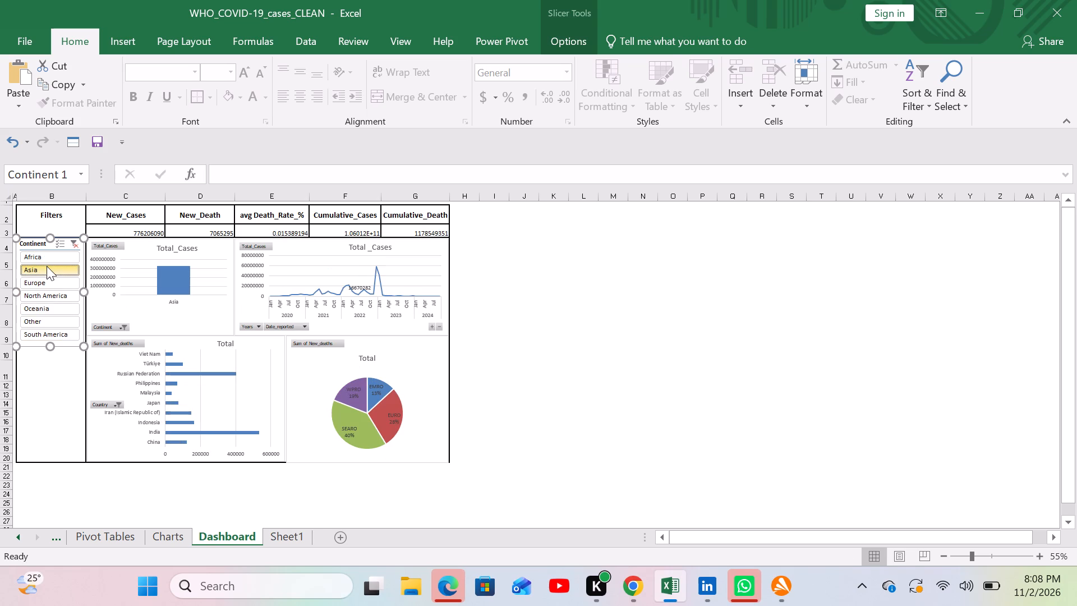
click(47, 278)
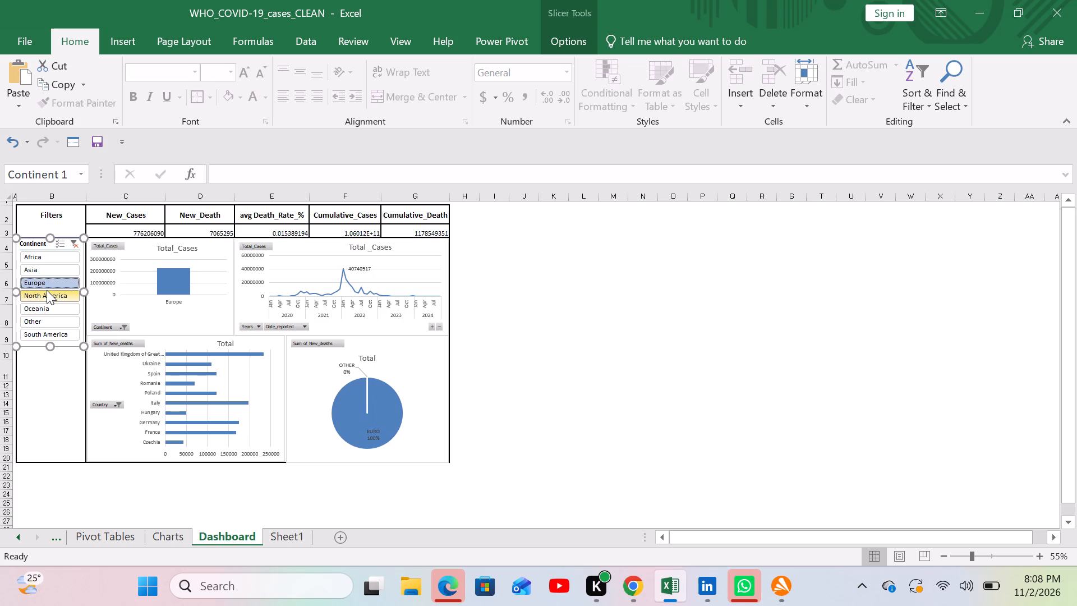
click(47, 290)
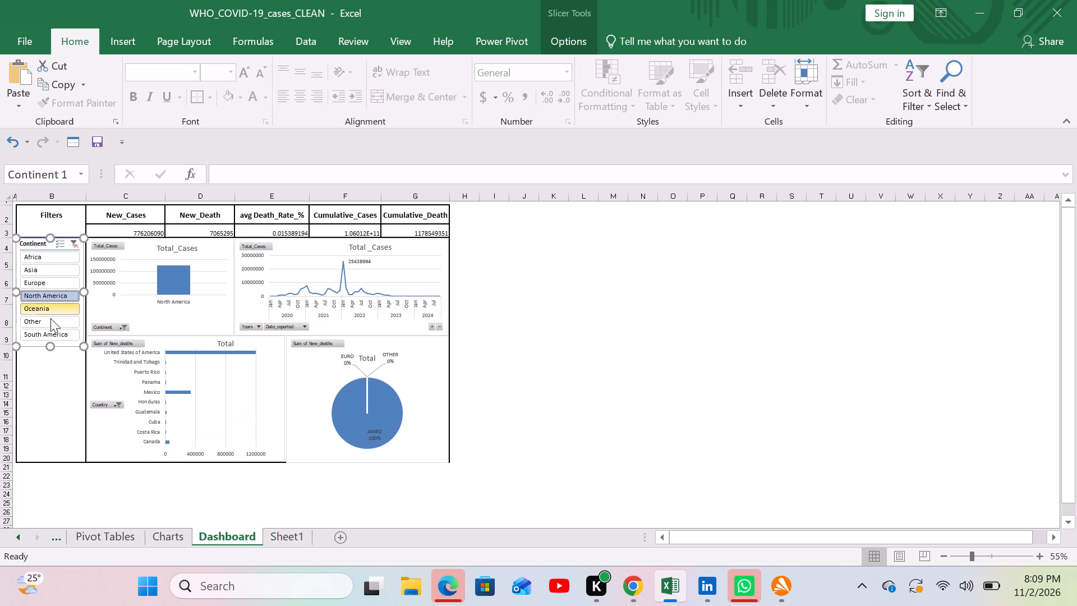
click(50, 311)
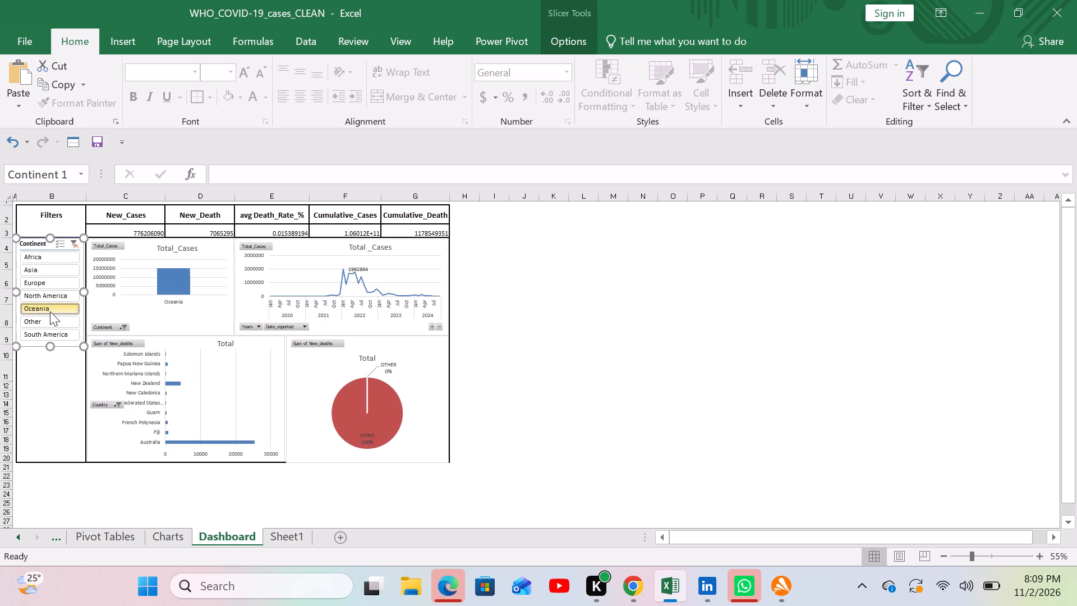
click(50, 323)
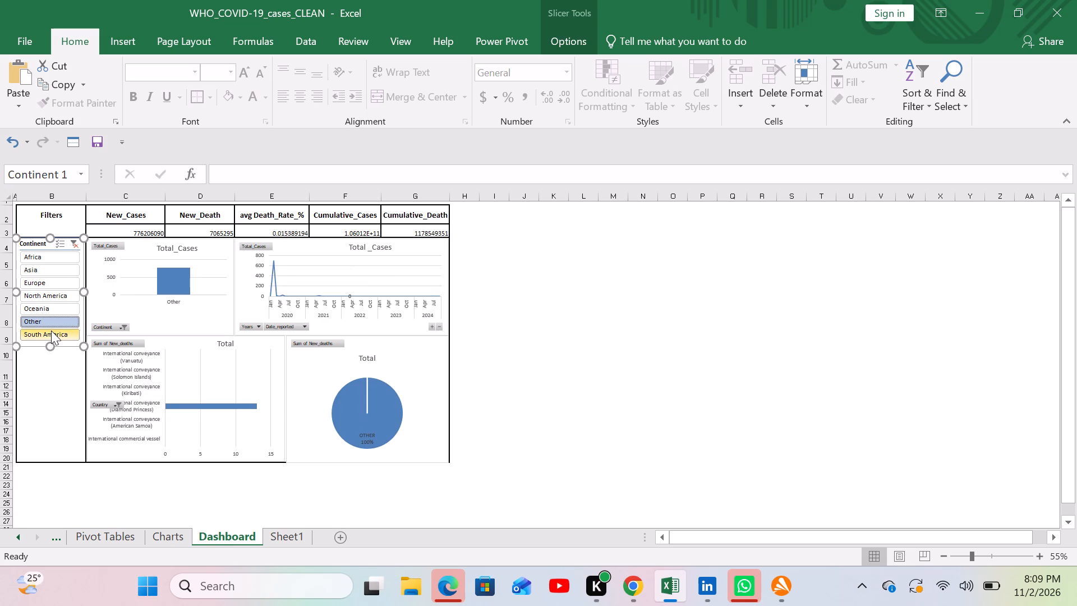
click(51, 330)
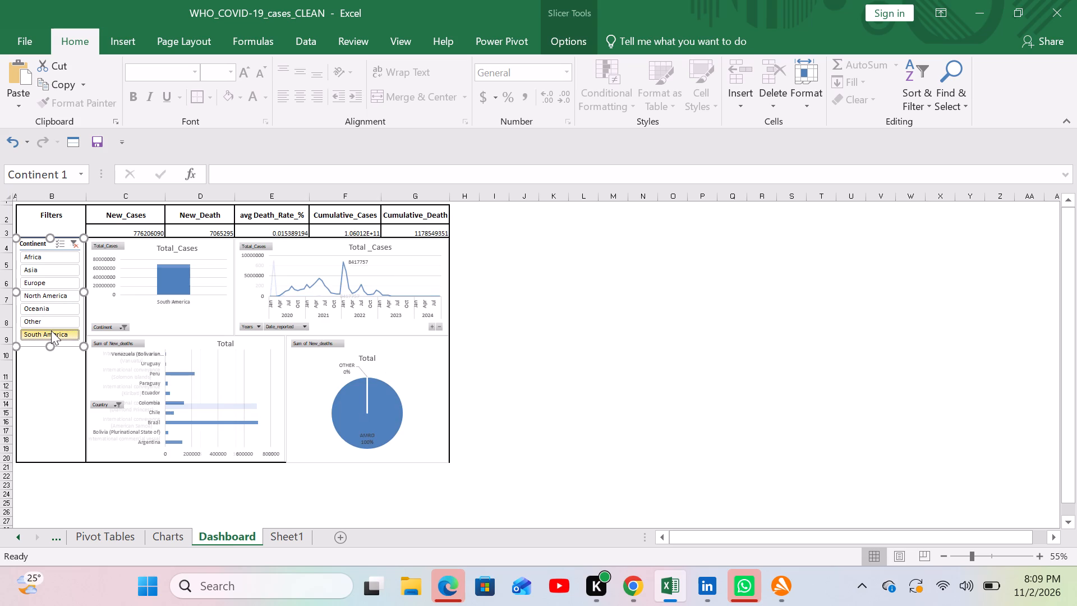
click(43, 255)
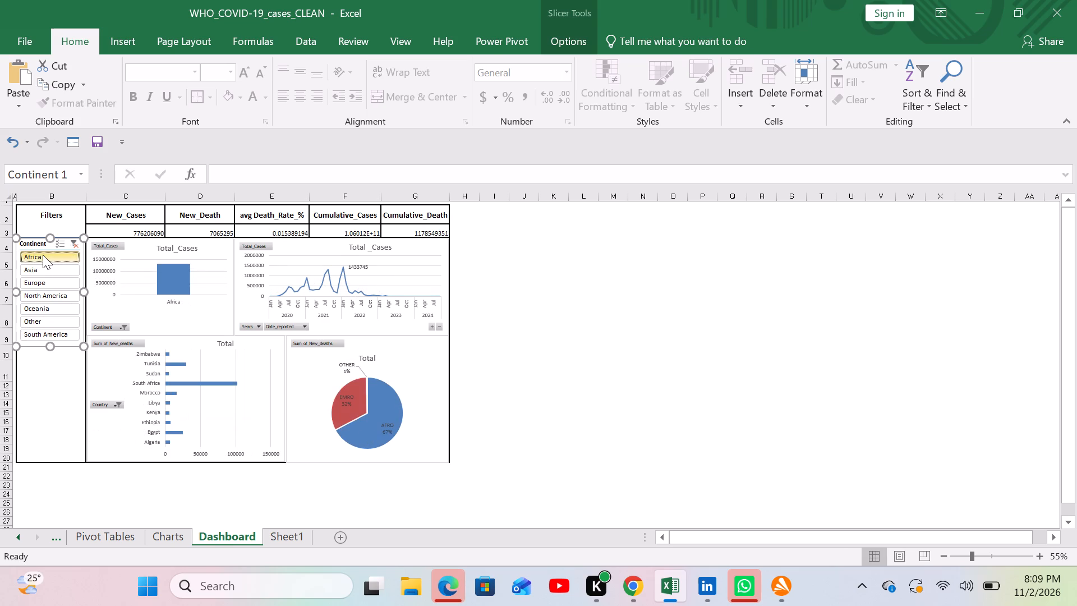
click(43, 266)
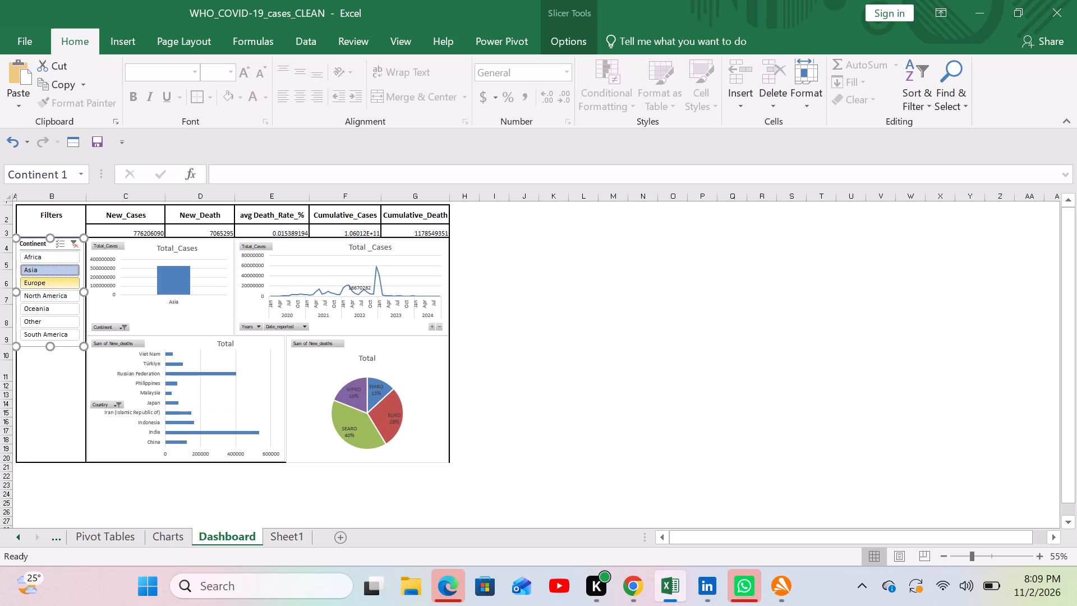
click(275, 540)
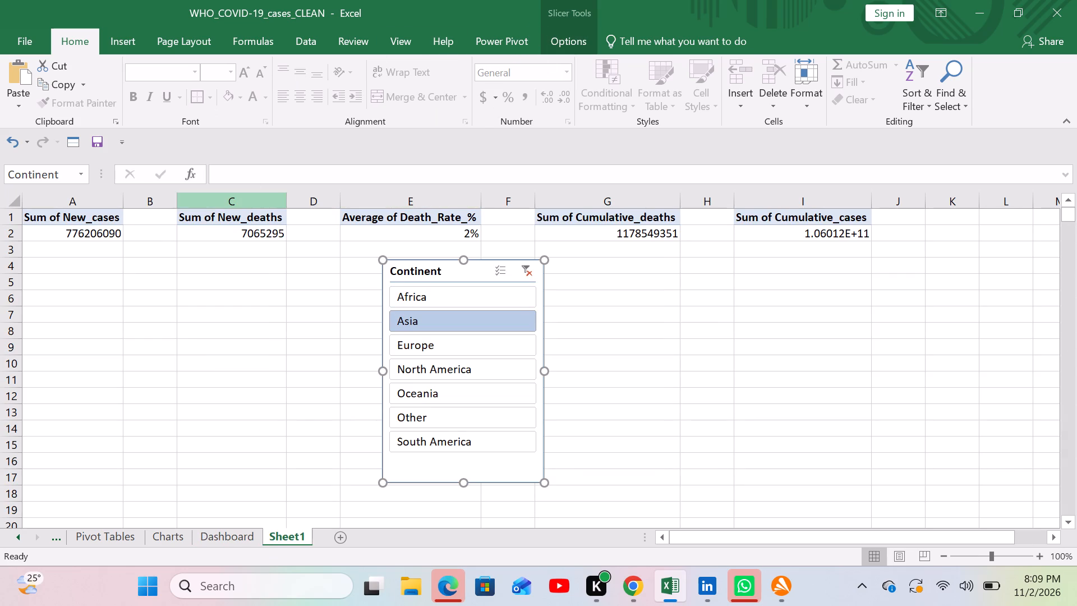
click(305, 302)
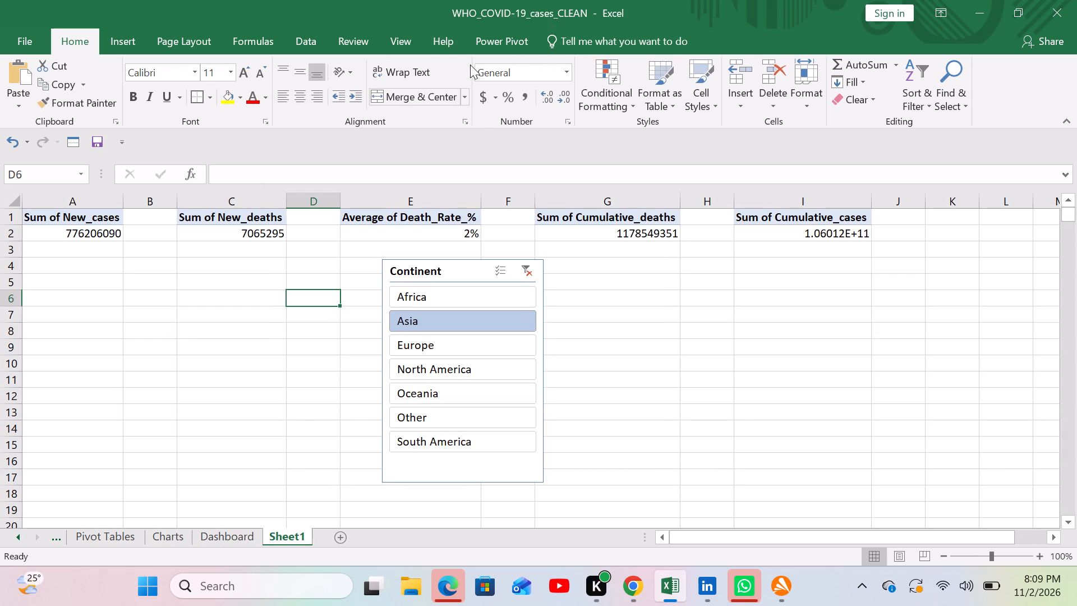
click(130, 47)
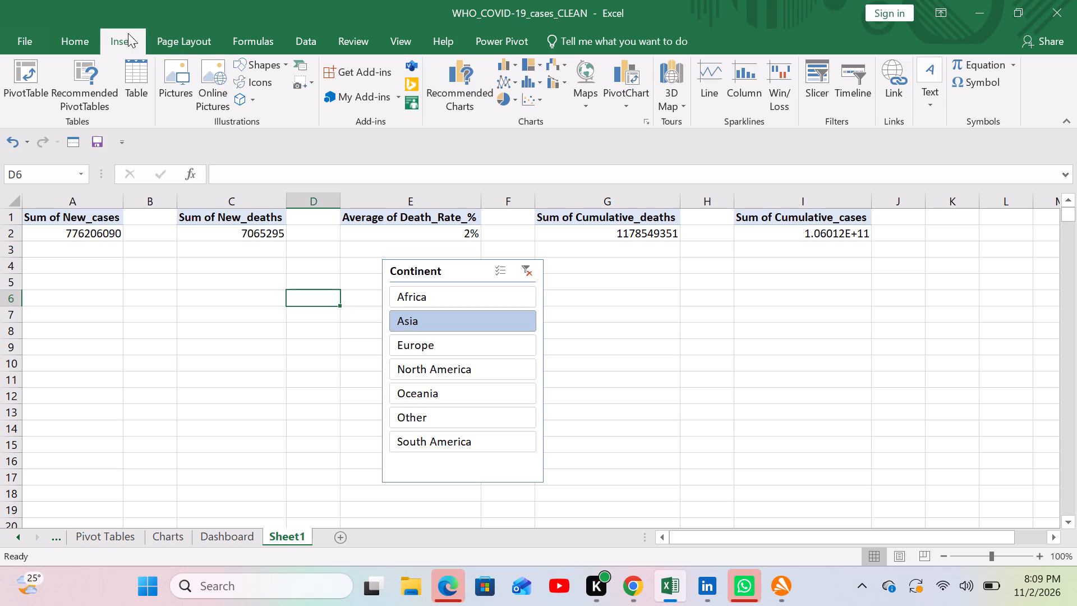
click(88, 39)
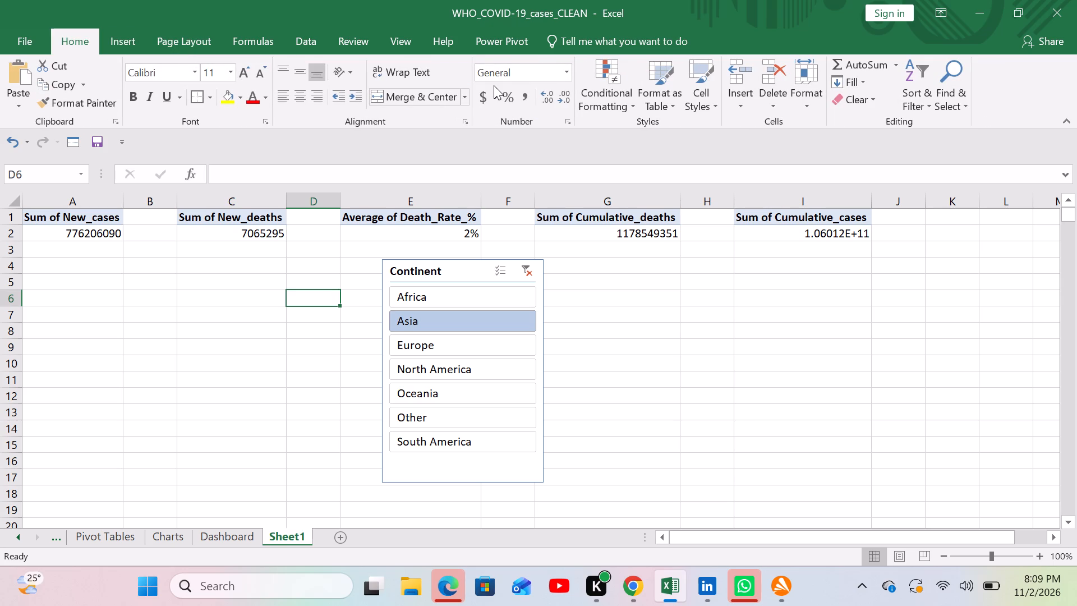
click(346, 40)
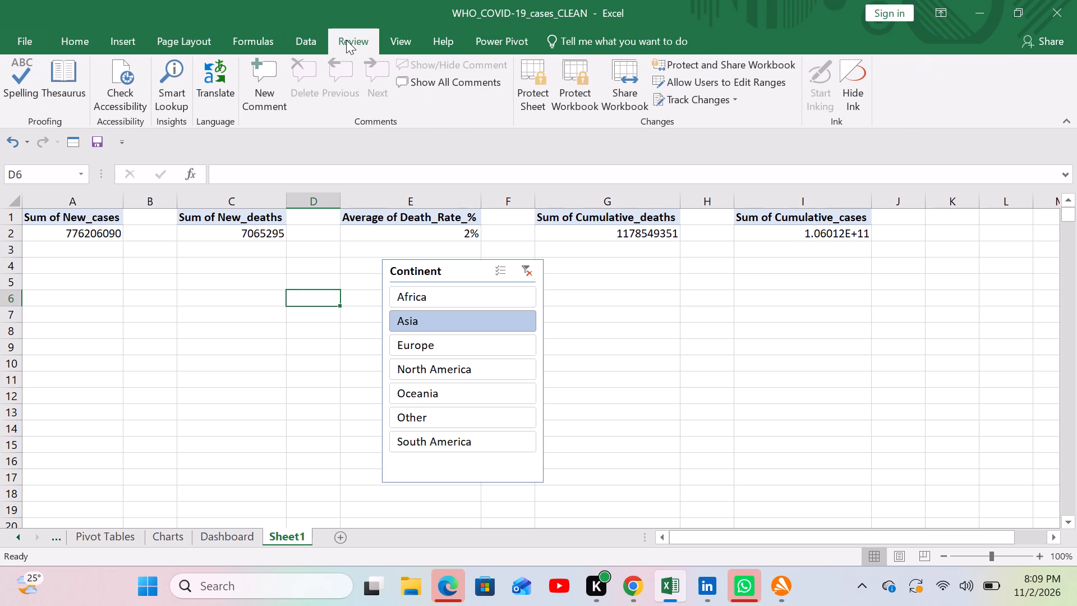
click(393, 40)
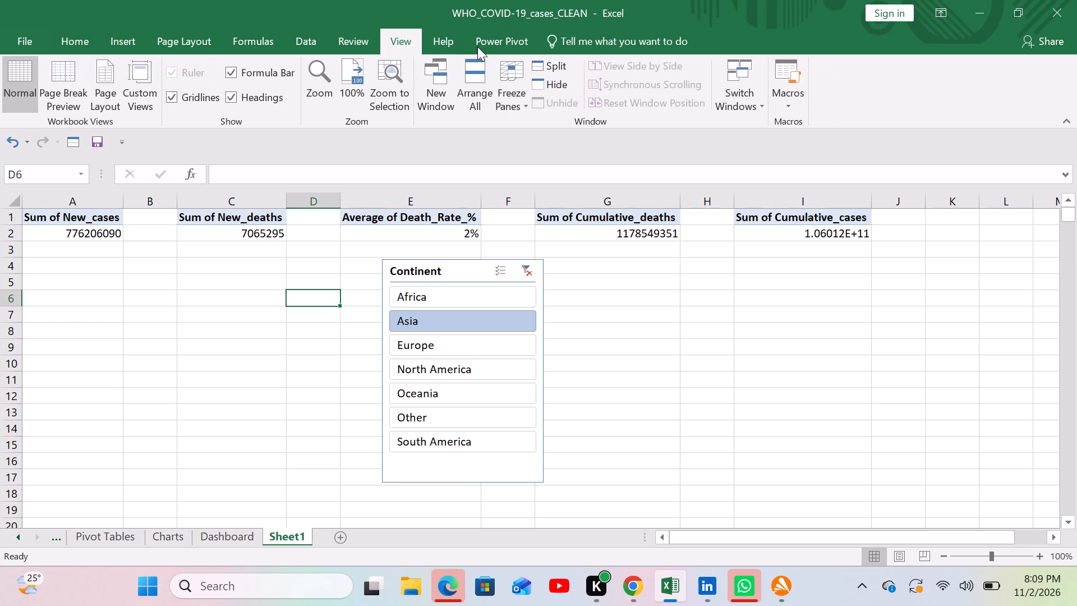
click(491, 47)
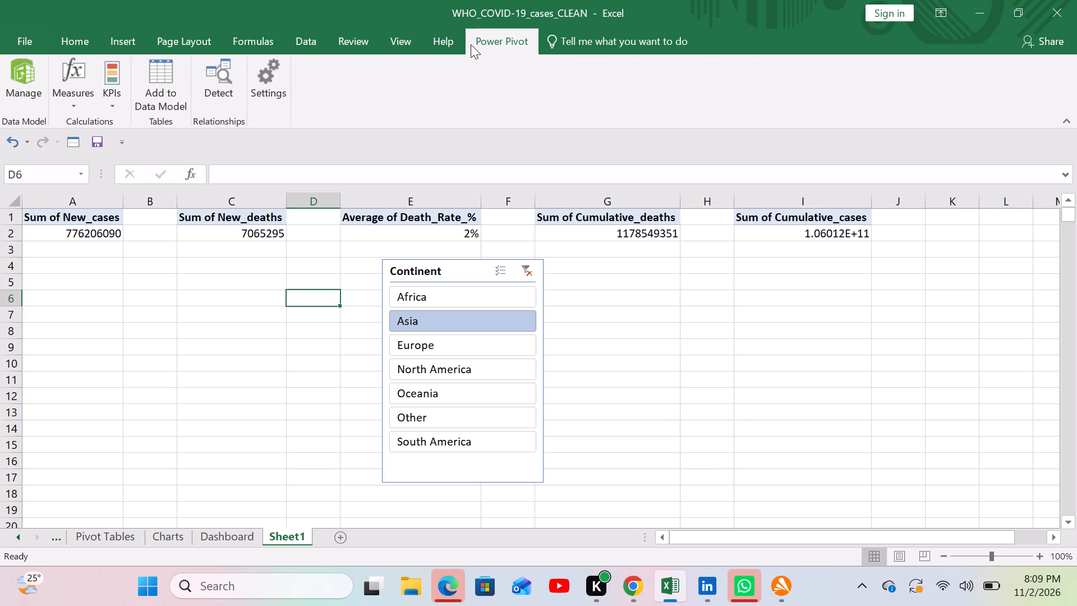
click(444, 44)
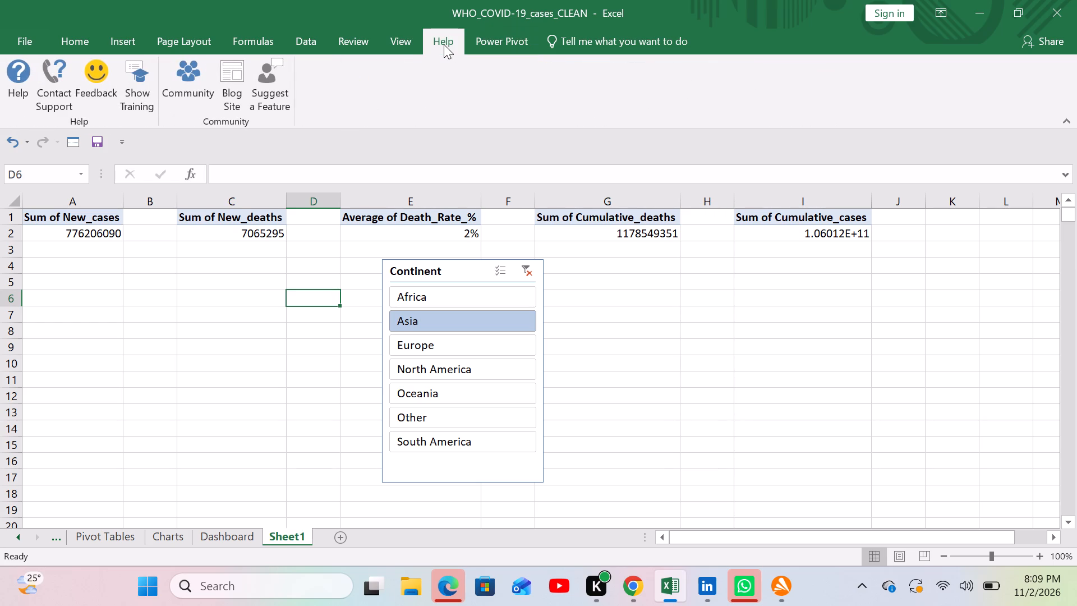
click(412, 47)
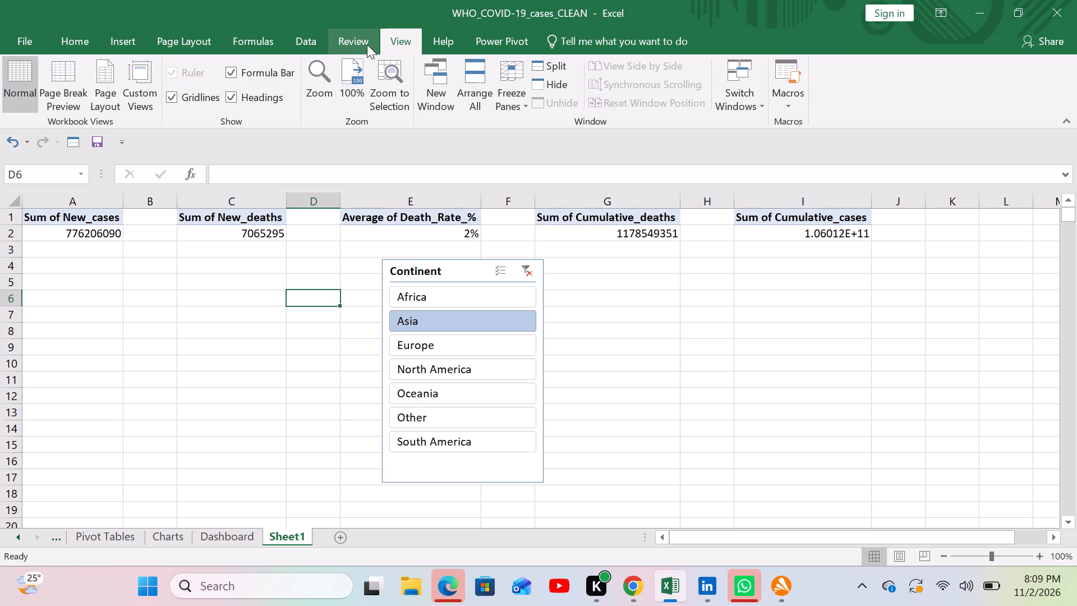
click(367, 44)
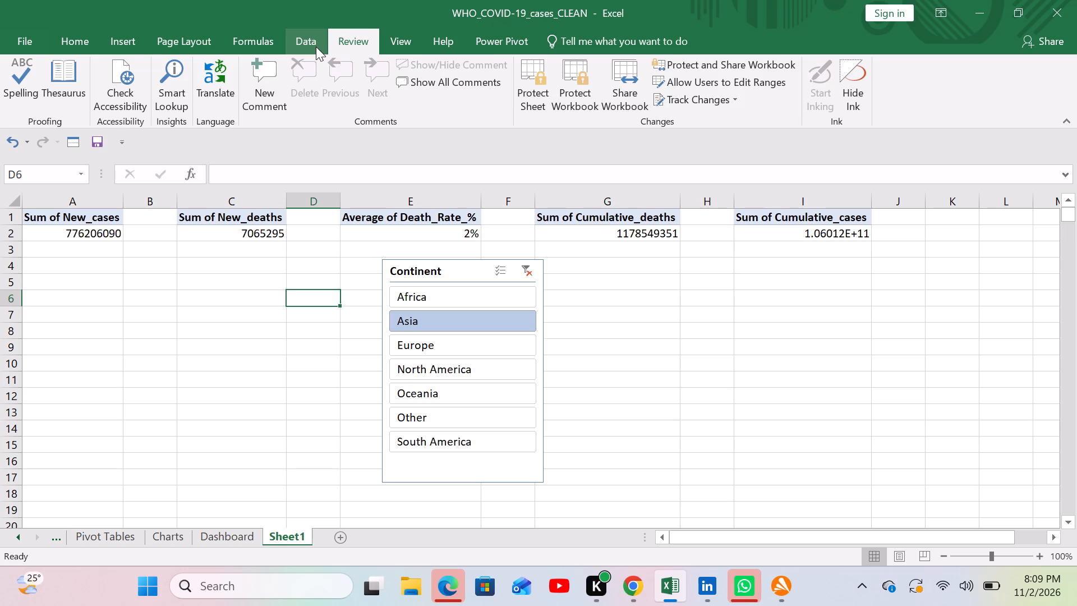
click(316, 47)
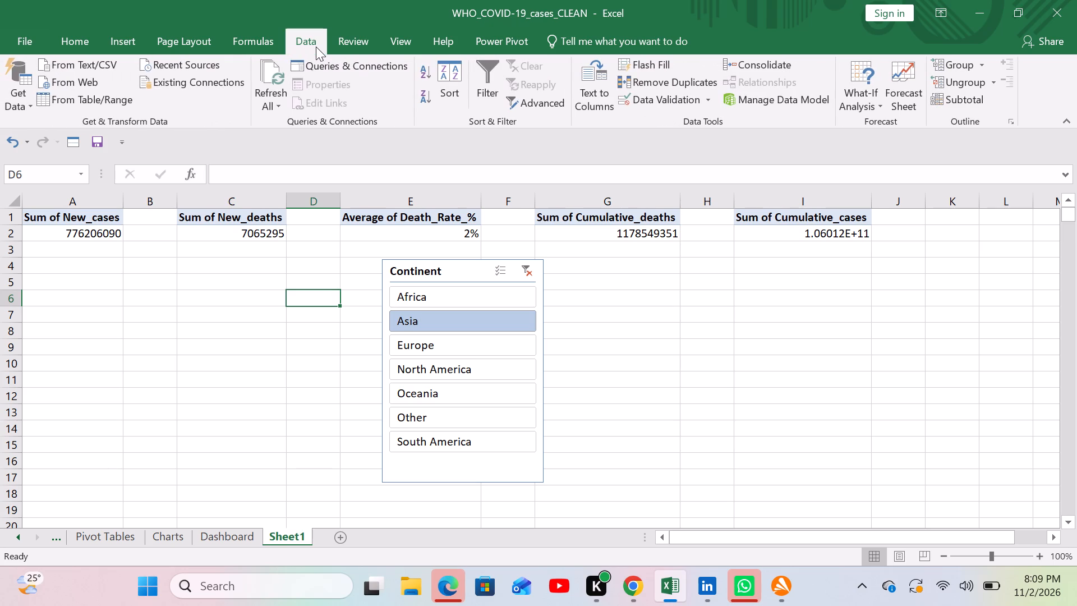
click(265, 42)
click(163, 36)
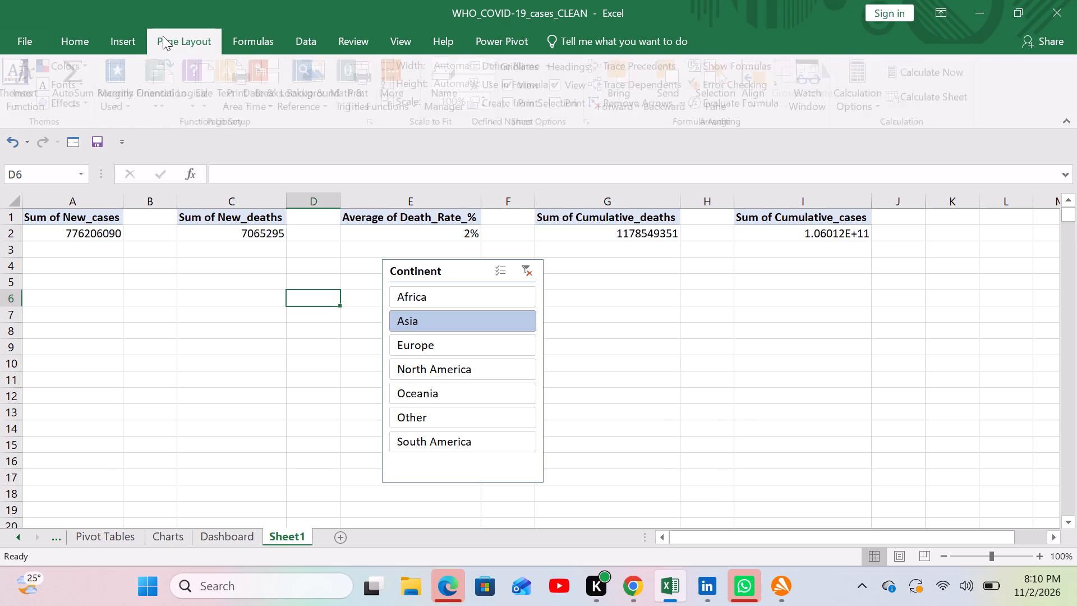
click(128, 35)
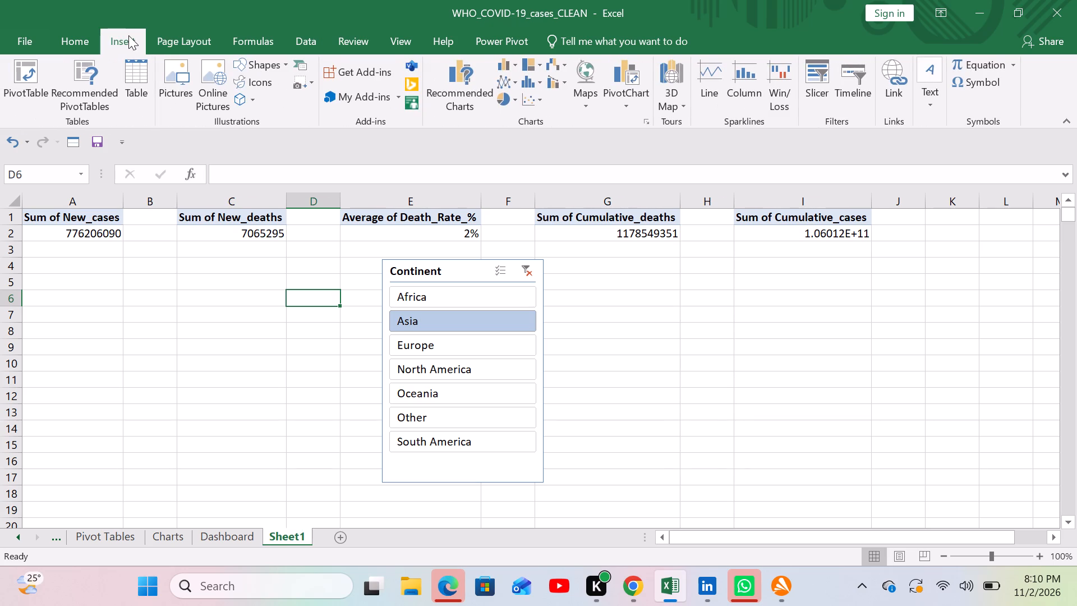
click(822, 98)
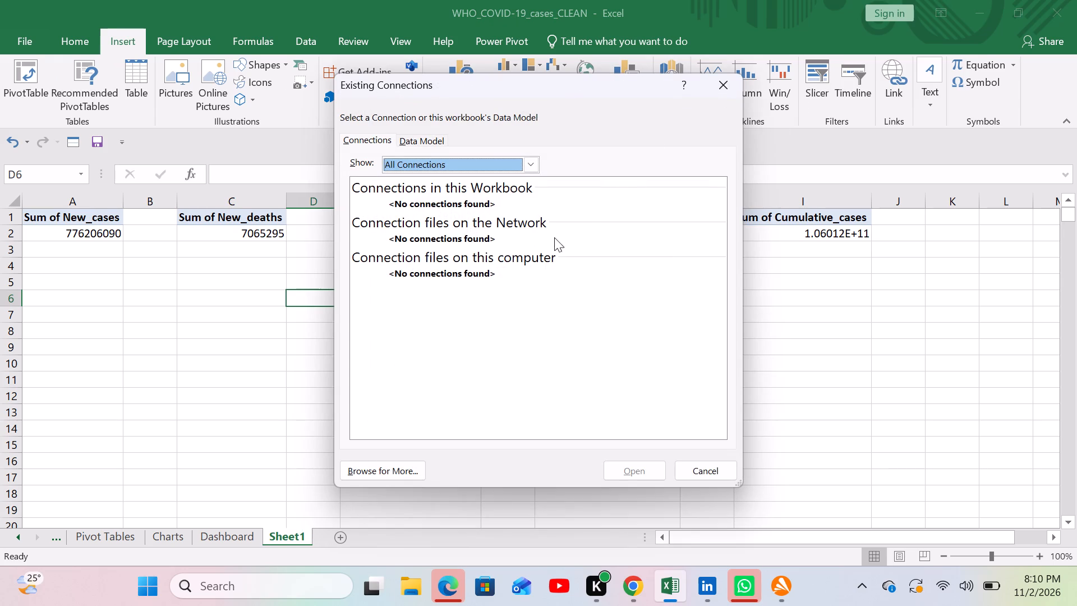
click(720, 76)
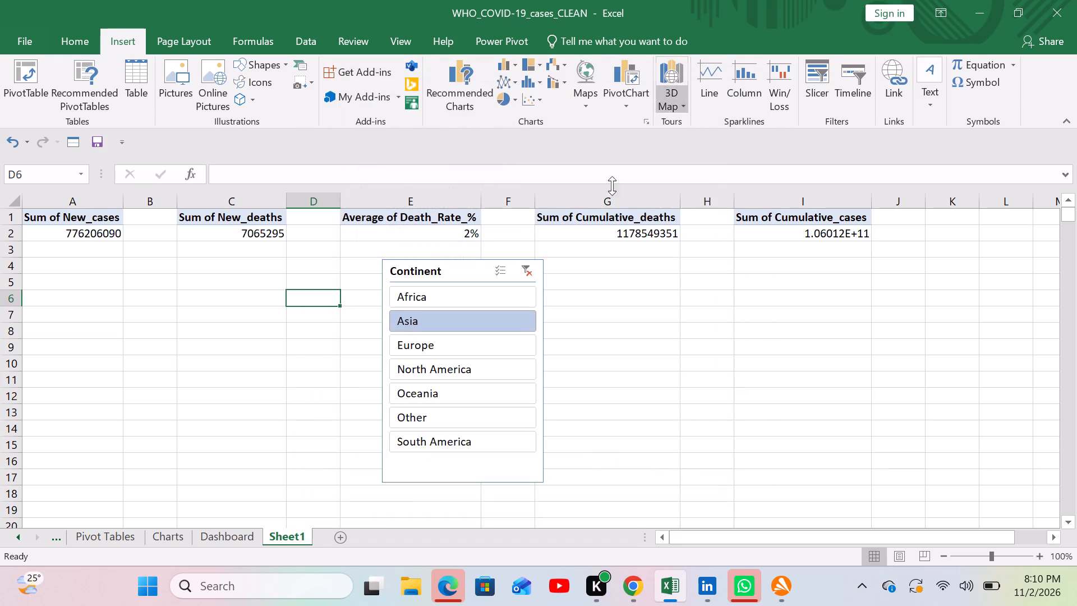
Move the Continent slicer on Sheet1 so it sits beneath the Average of Death_Rate_% PivotTable.
drag(473, 270, 434, 277)
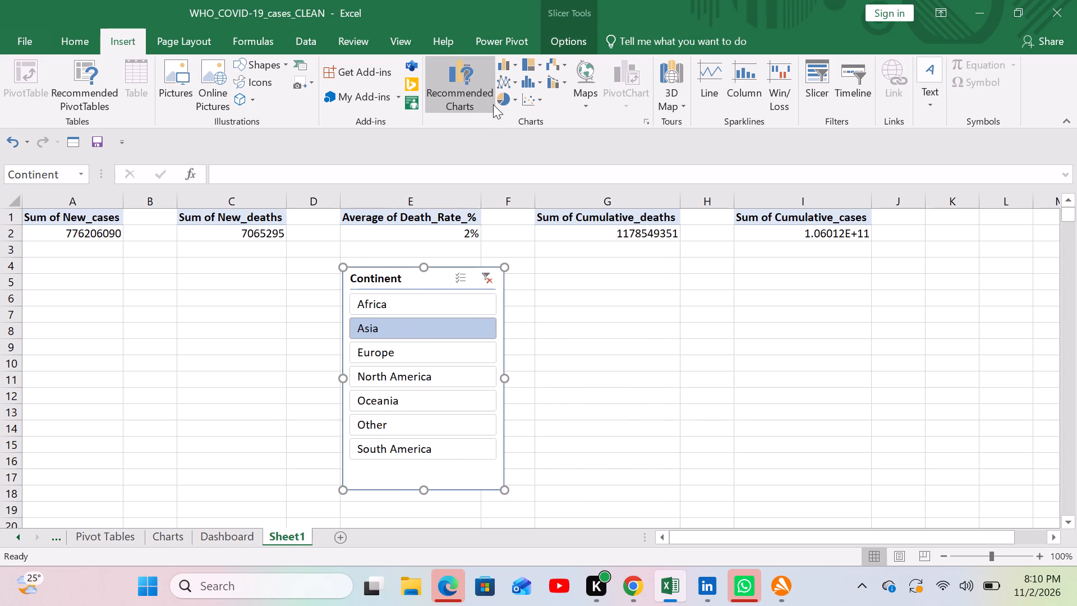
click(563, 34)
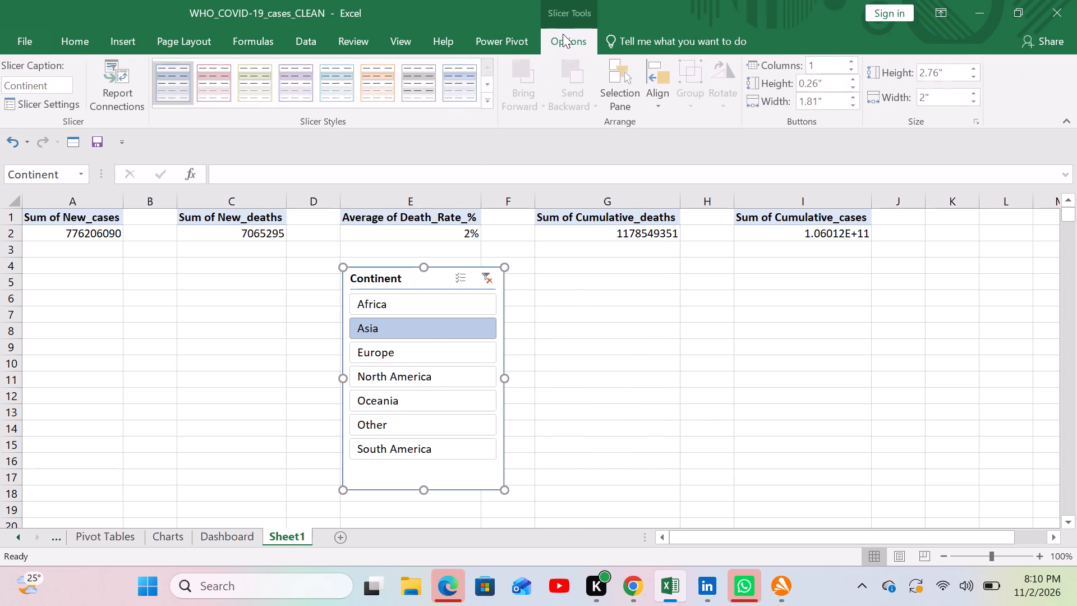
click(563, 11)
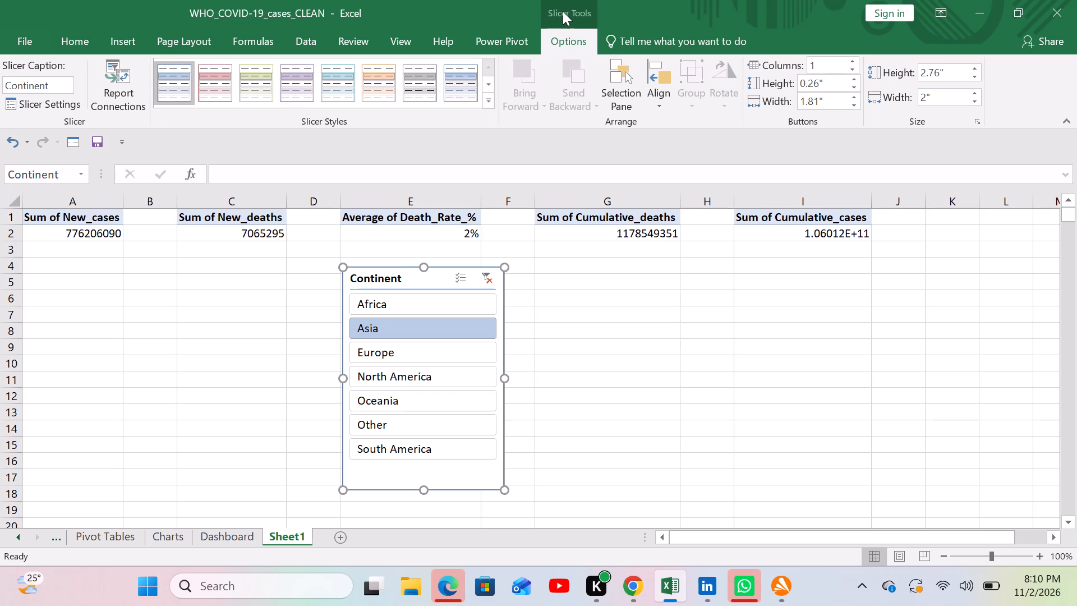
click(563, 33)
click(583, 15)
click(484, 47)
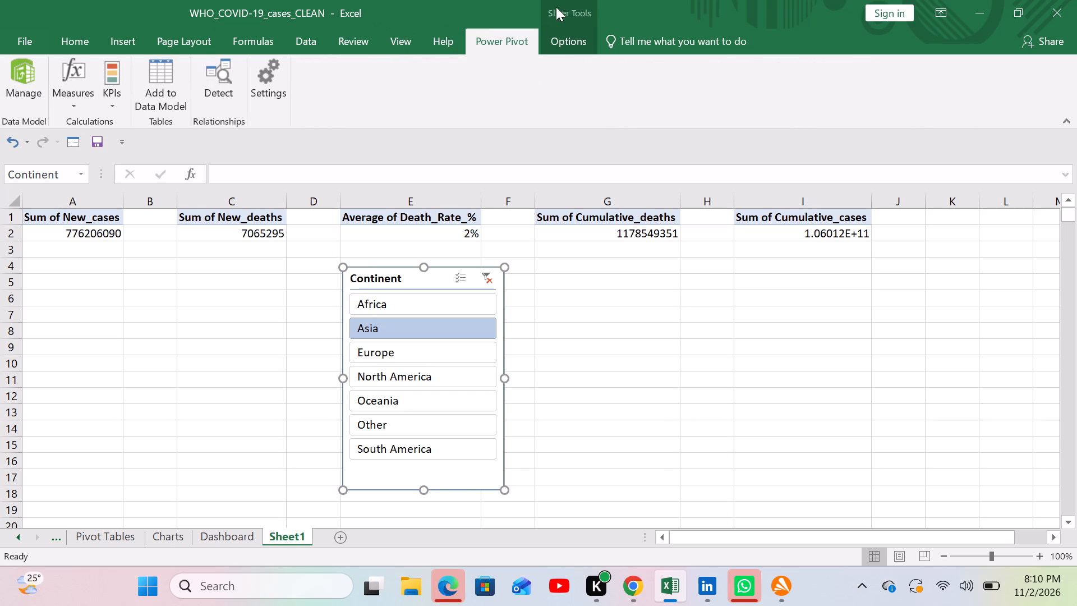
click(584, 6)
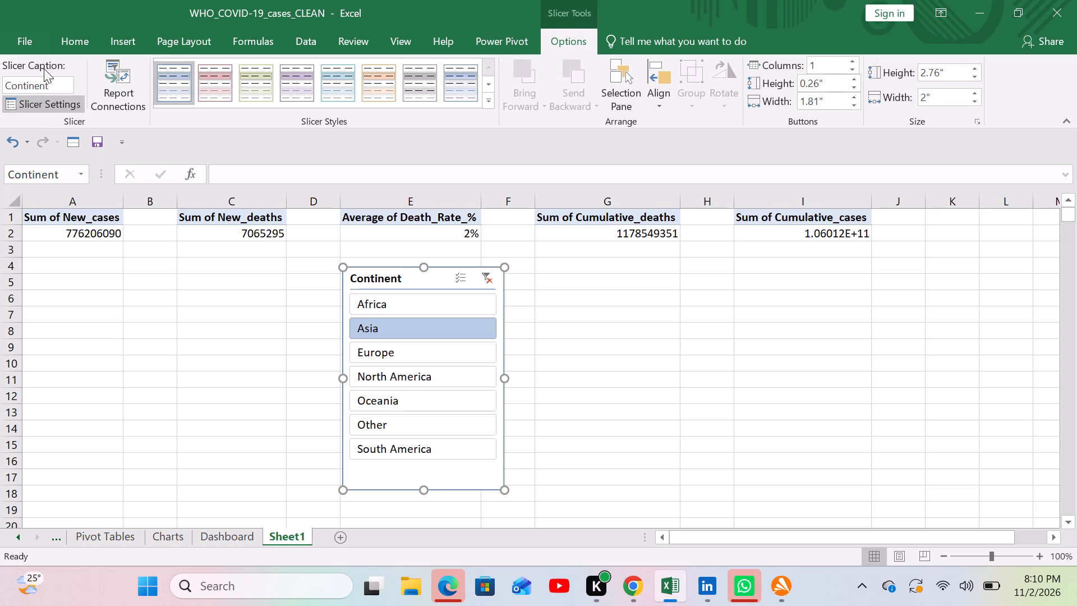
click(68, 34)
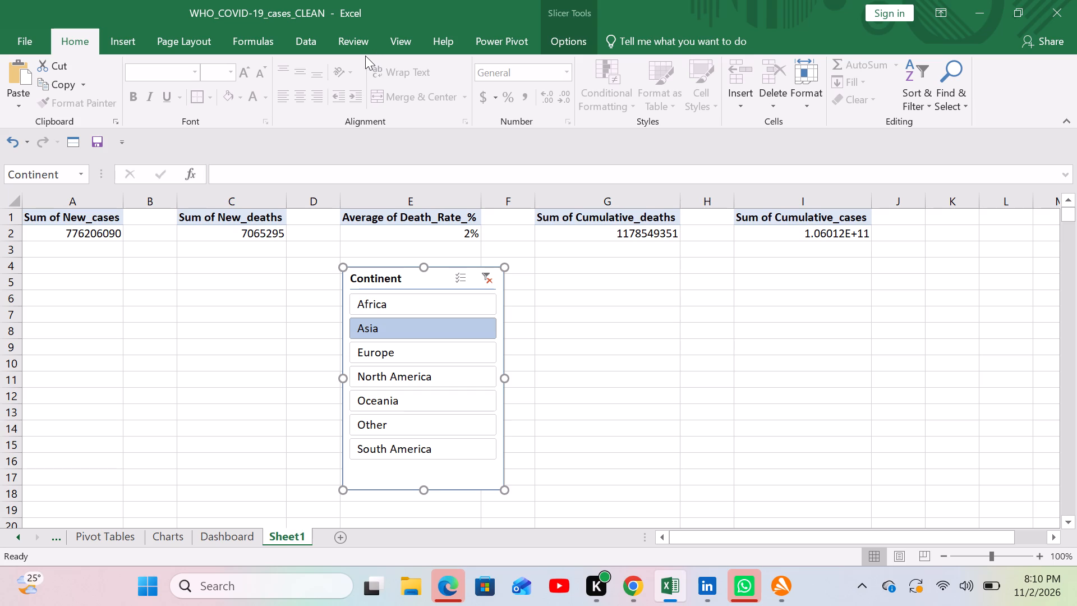
Insert a Year slicer from the Sum of New_deaths PivotTable on Sheet1 and place it beside the Continent slicer.
click(263, 222)
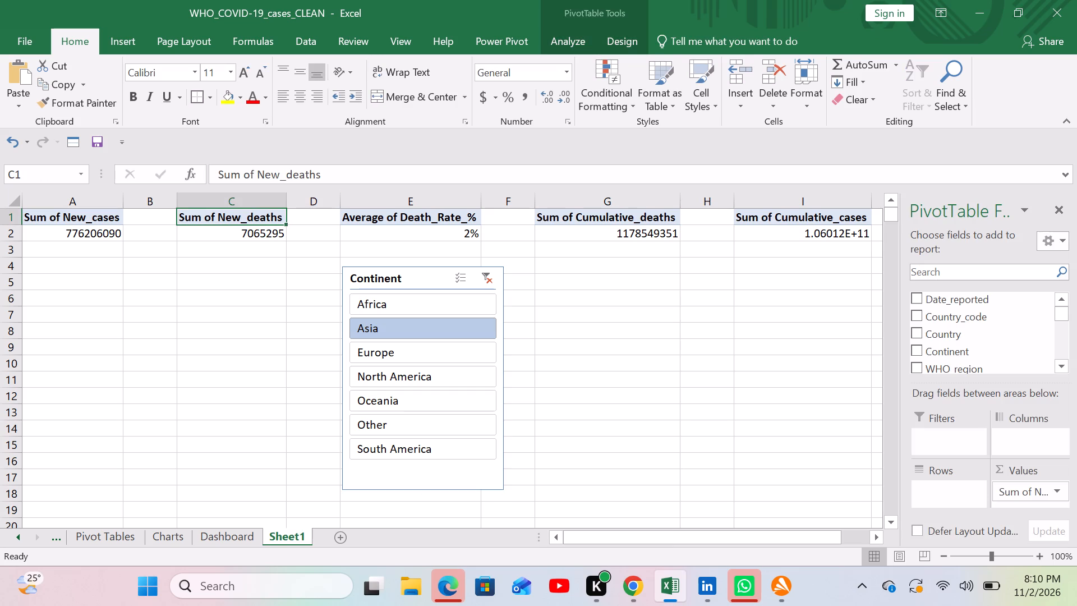
click(563, 34)
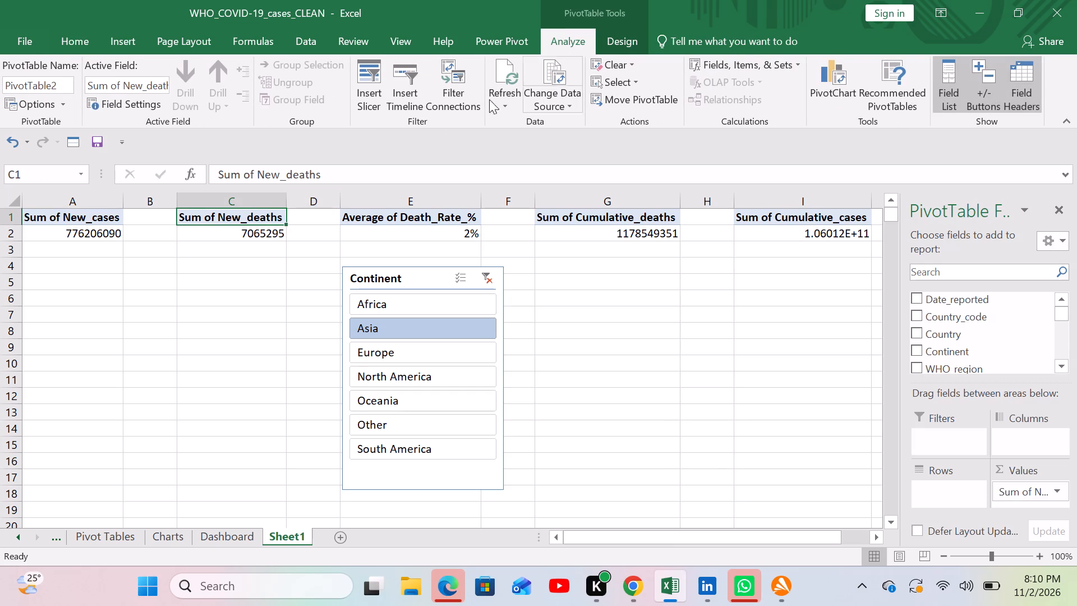
click(379, 110)
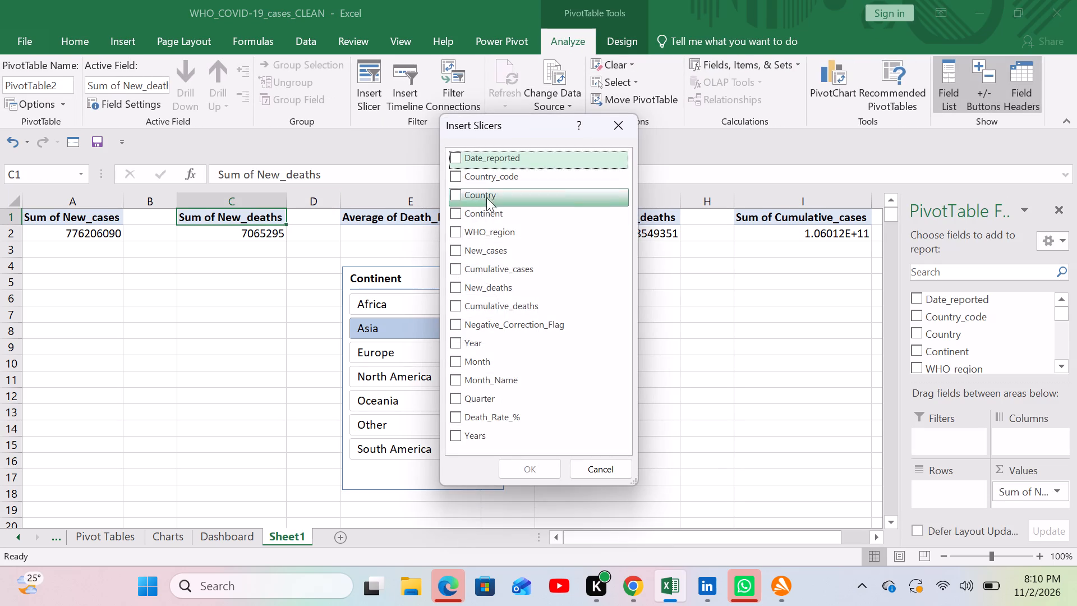
click(487, 347)
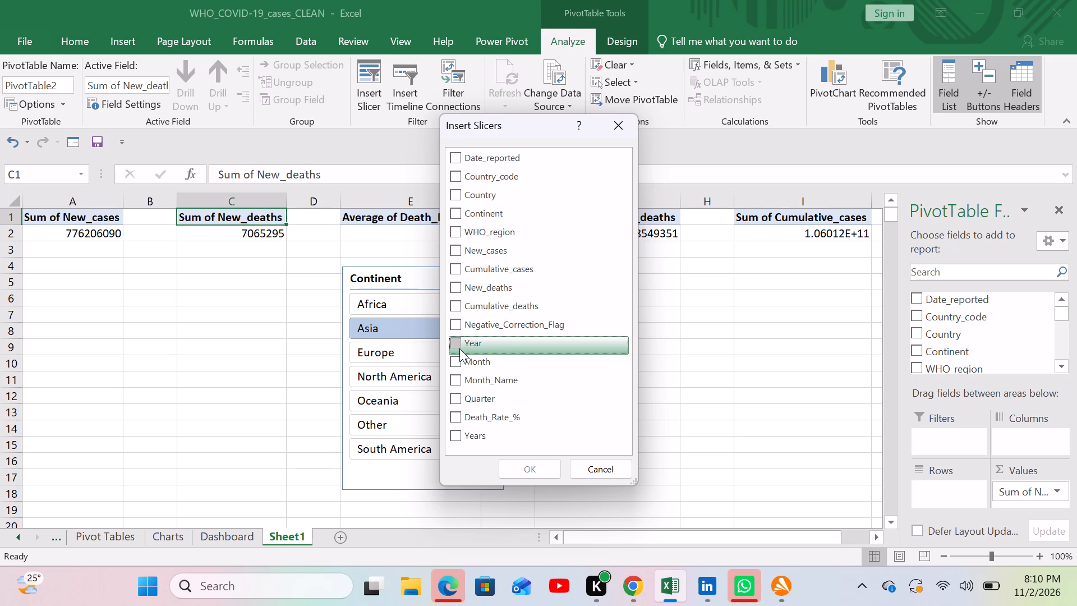
click(453, 342)
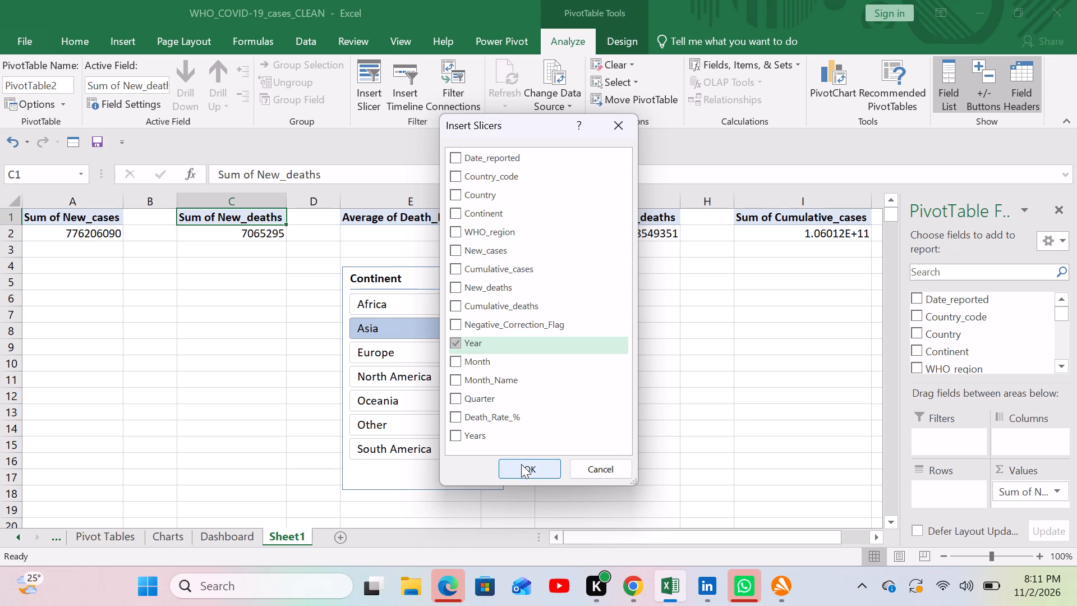
click(521, 464)
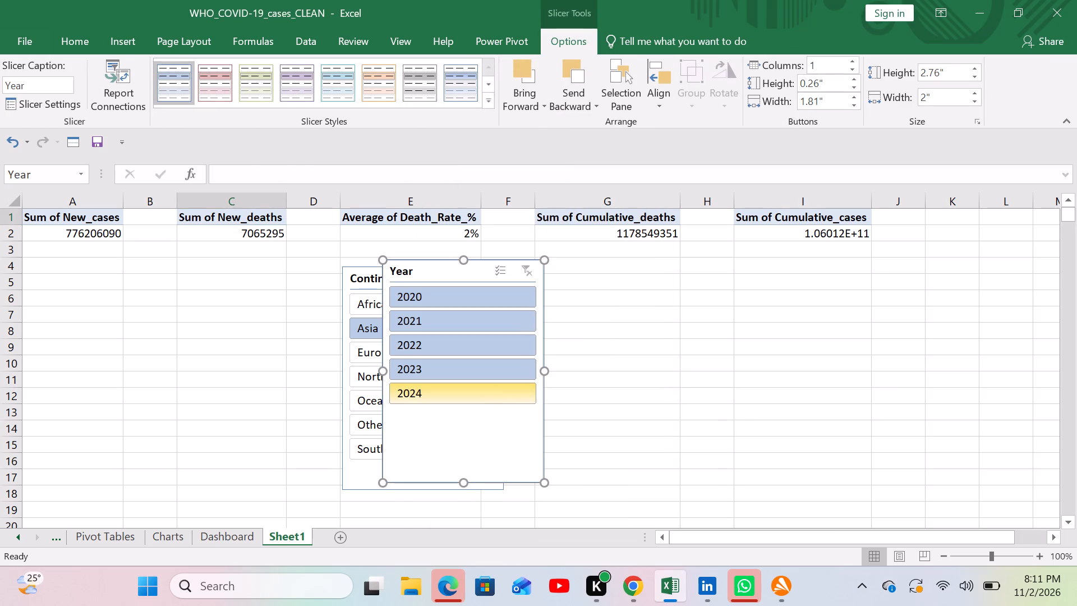
drag(489, 440, 652, 449)
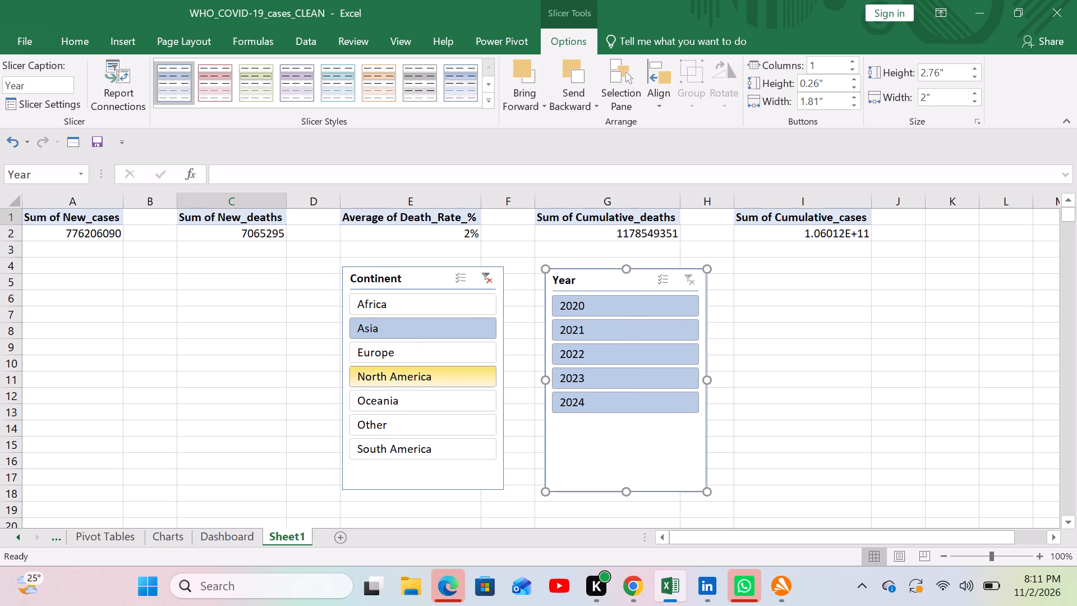
Connect the Year slicer to PivotTable6 through PivotTable10 on the Charts sheet, disconnect it from PivotTable2 on Sheet1, and apply.
click(109, 101)
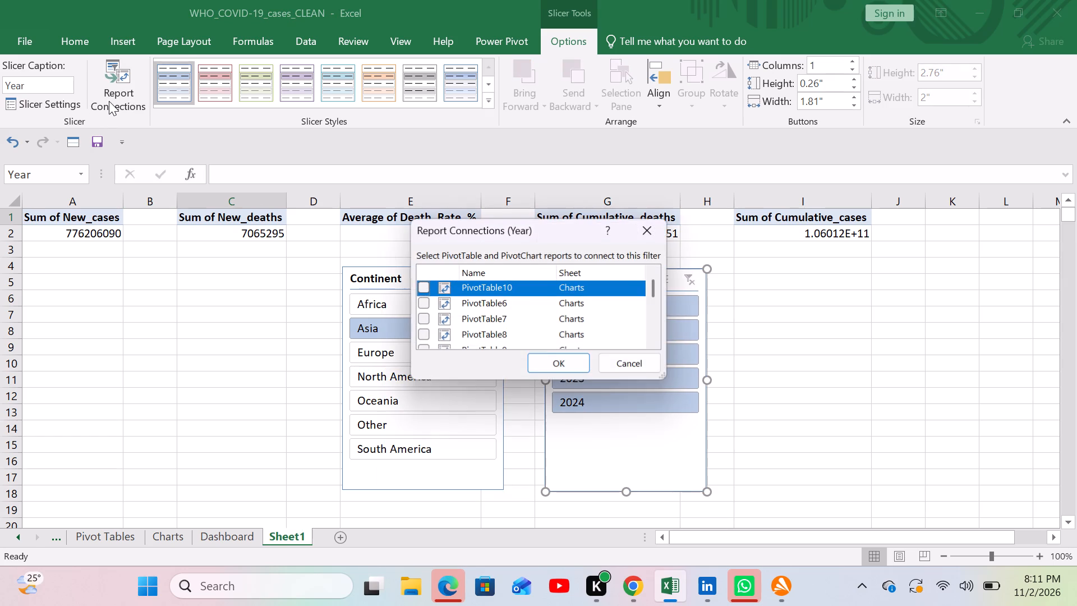
click(423, 287)
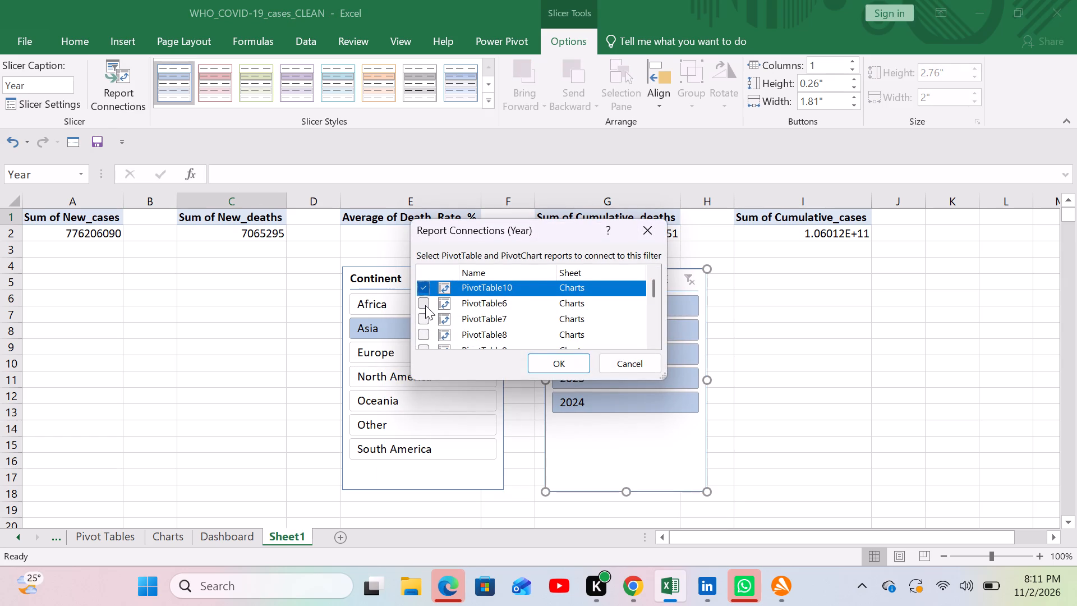
click(425, 305)
click(425, 315)
scroll(425, 315, down, 1)
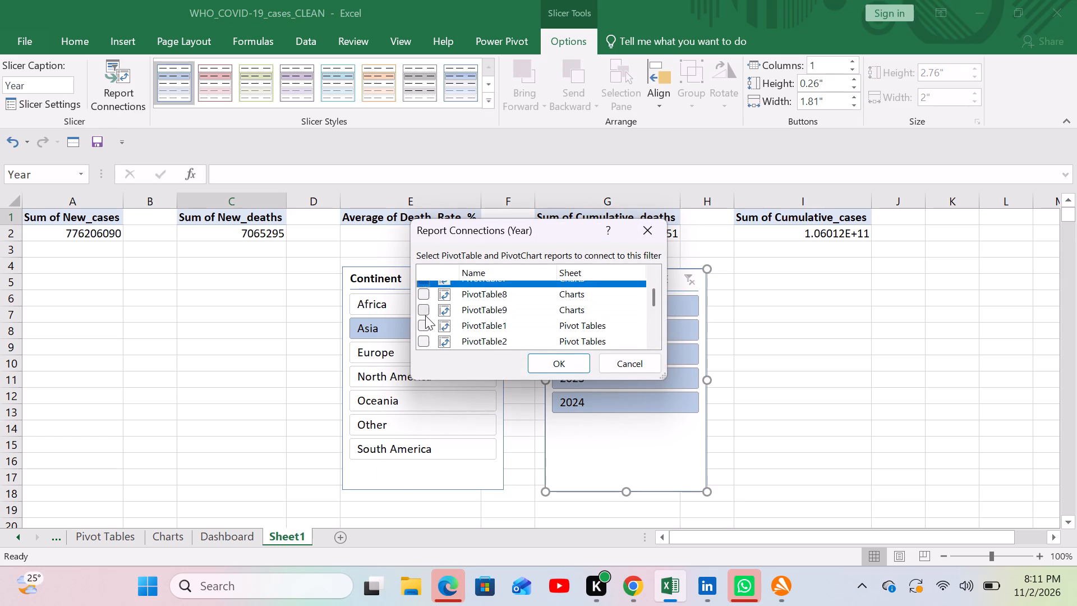
scroll(425, 315, down, 1)
scroll(425, 315, up, 1)
click(424, 292)
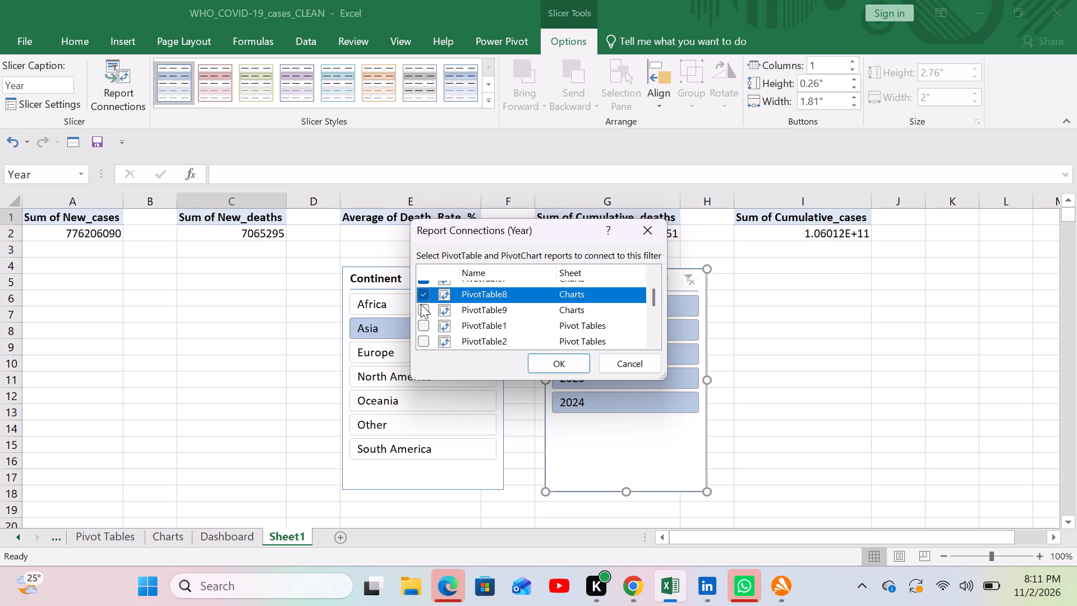
click(421, 304)
scroll(469, 306, down, 2)
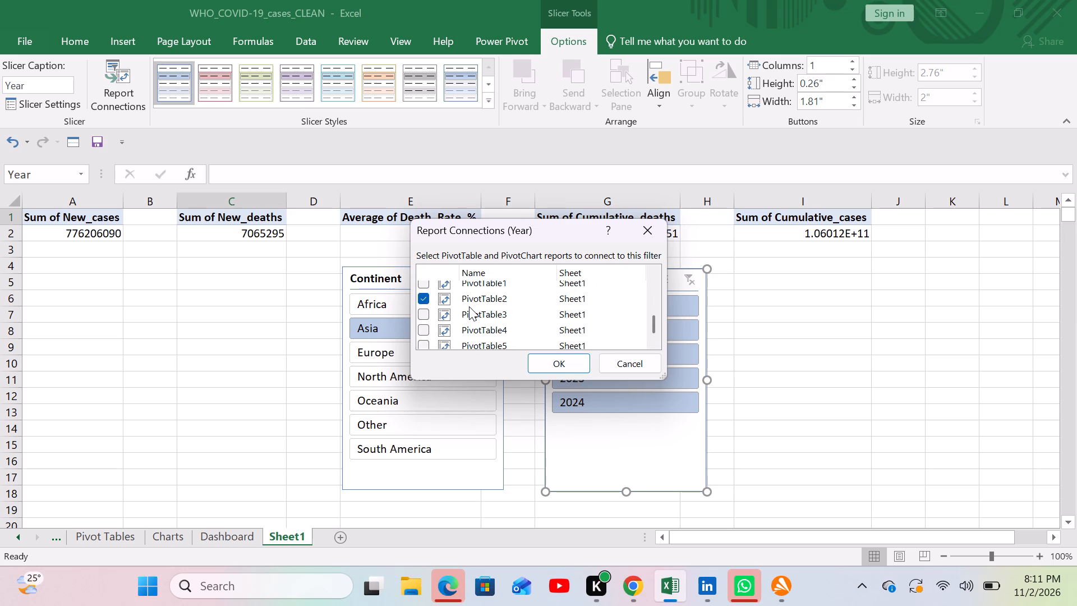
click(422, 293)
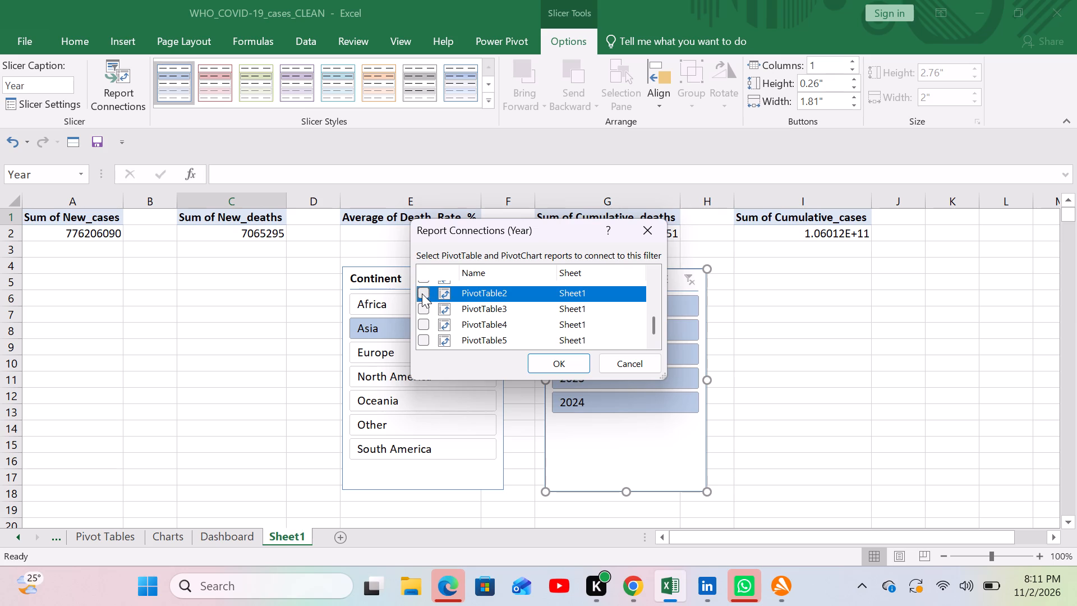
click(546, 356)
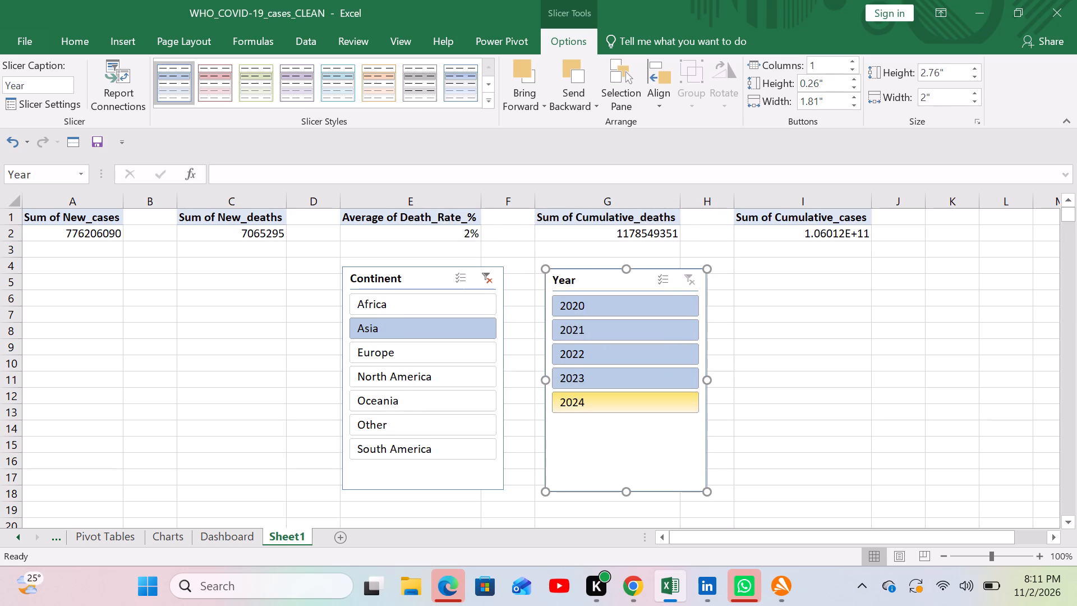
Copy the Year slicer from Sheet1 and paste it into cell B12 in the Dashboard's Filters column.
right_click(625, 446)
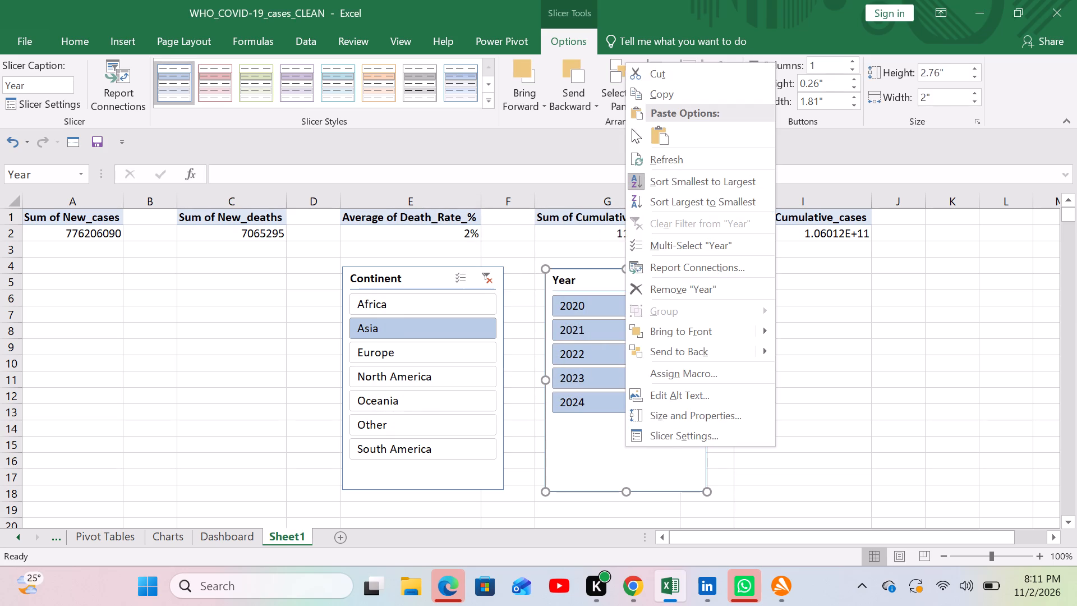
click(642, 95)
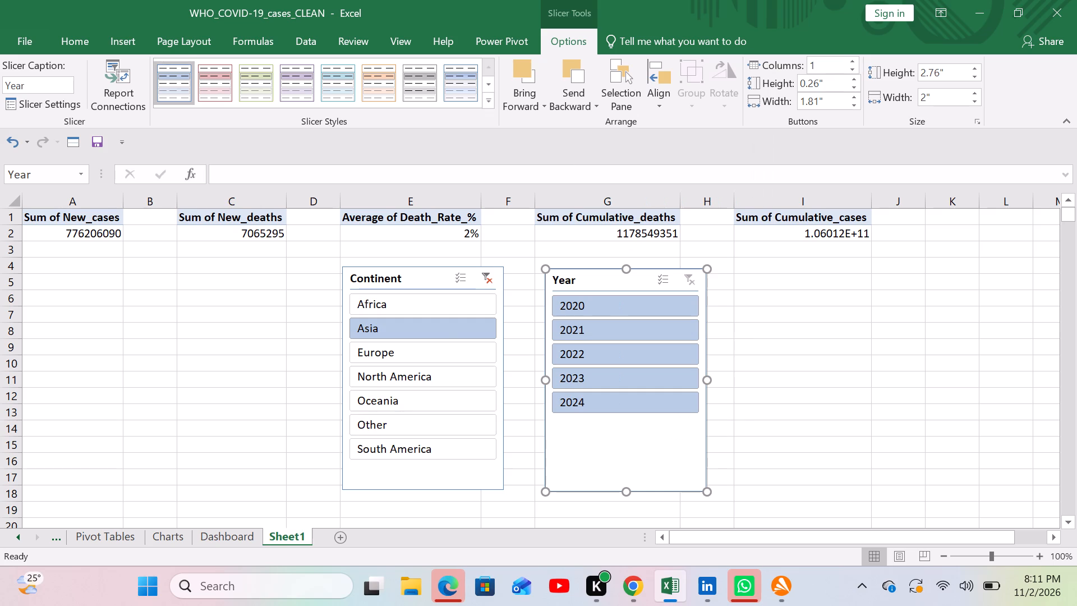
click(241, 538)
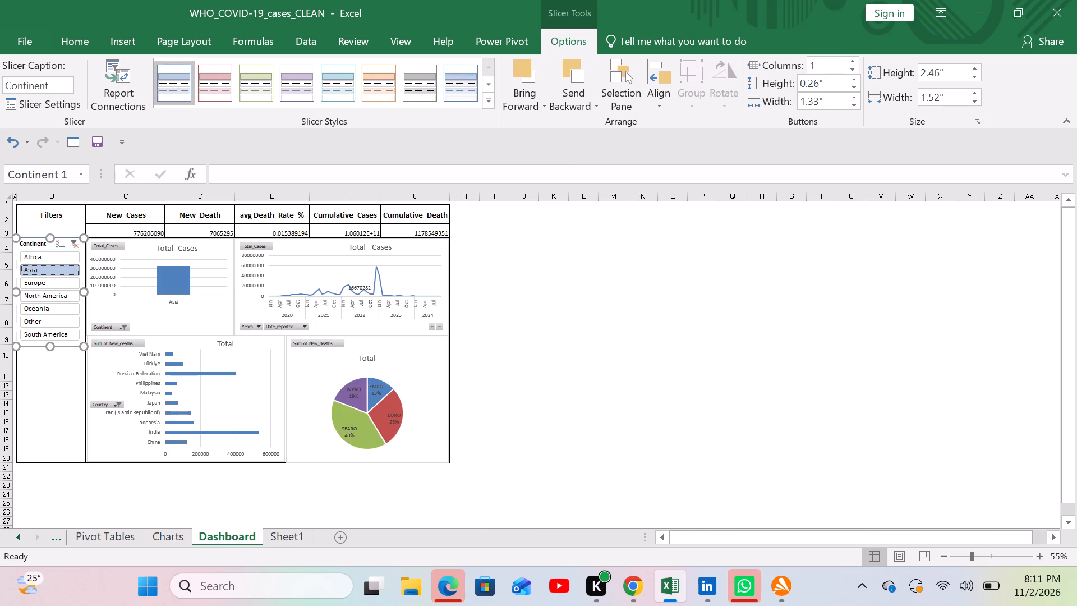
click(34, 388)
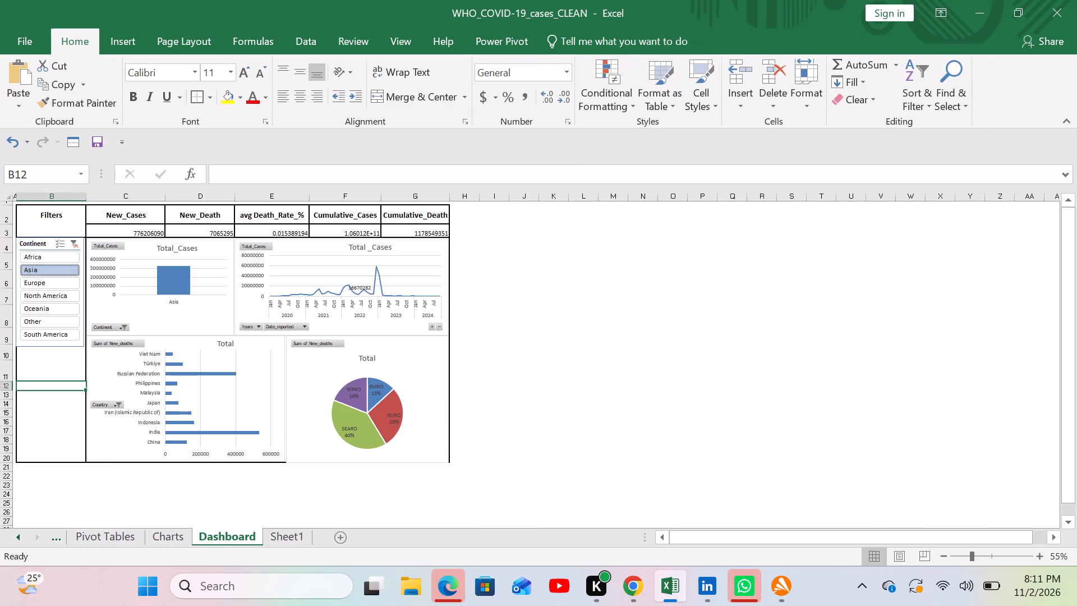
key(ctrl+v)
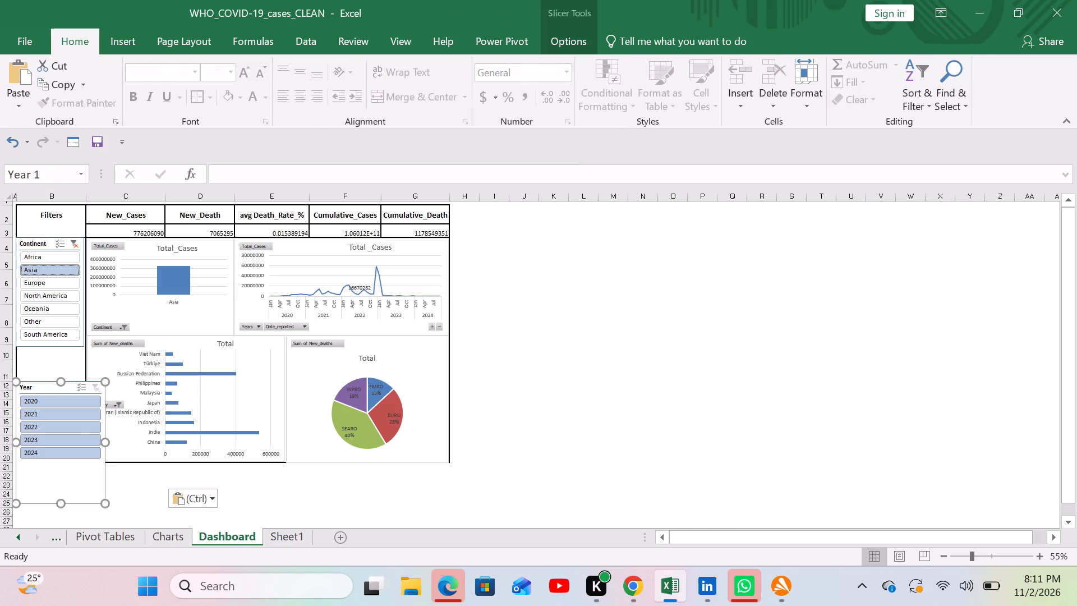
Fit the pasted Year slicer to the Filters column's width, directly below the Continent slicer and ending at row 20.
drag(105, 442, 96, 442)
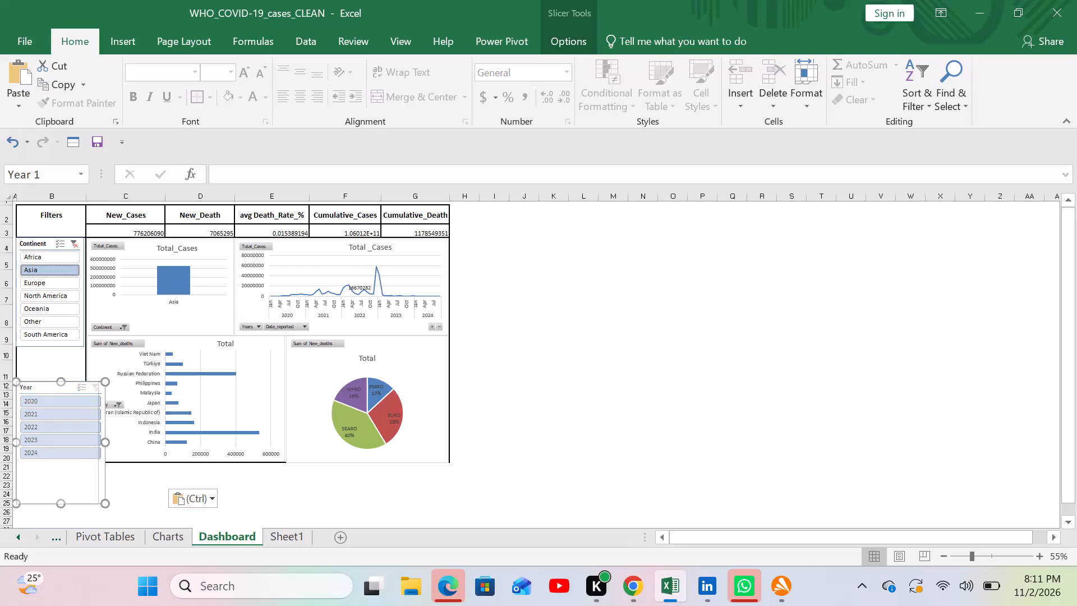
drag(96, 442, 84, 442)
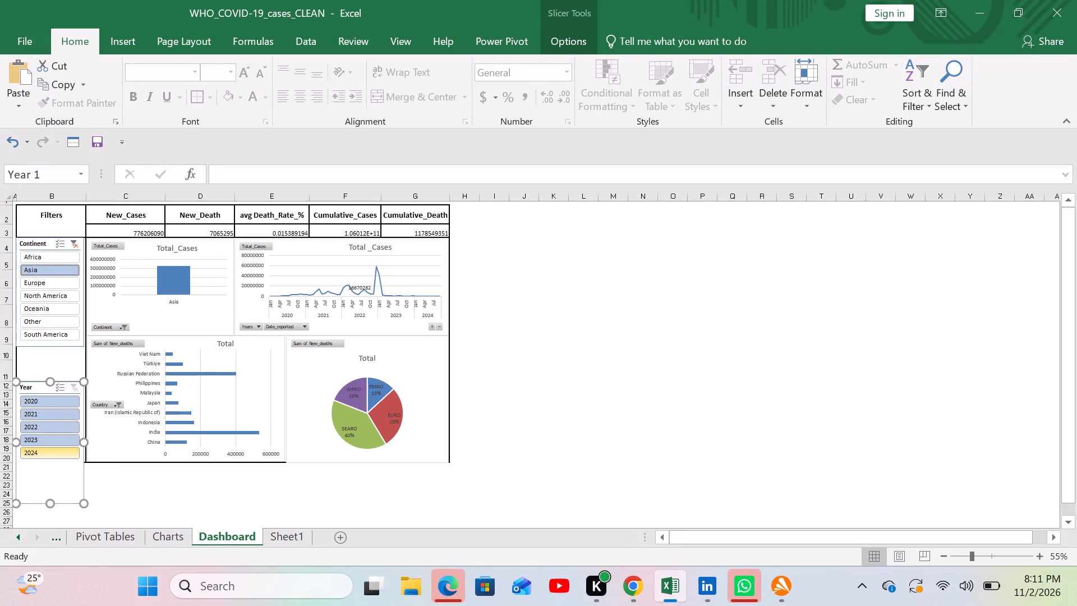
drag(47, 483, 47, 450)
drag(48, 469, 56, 461)
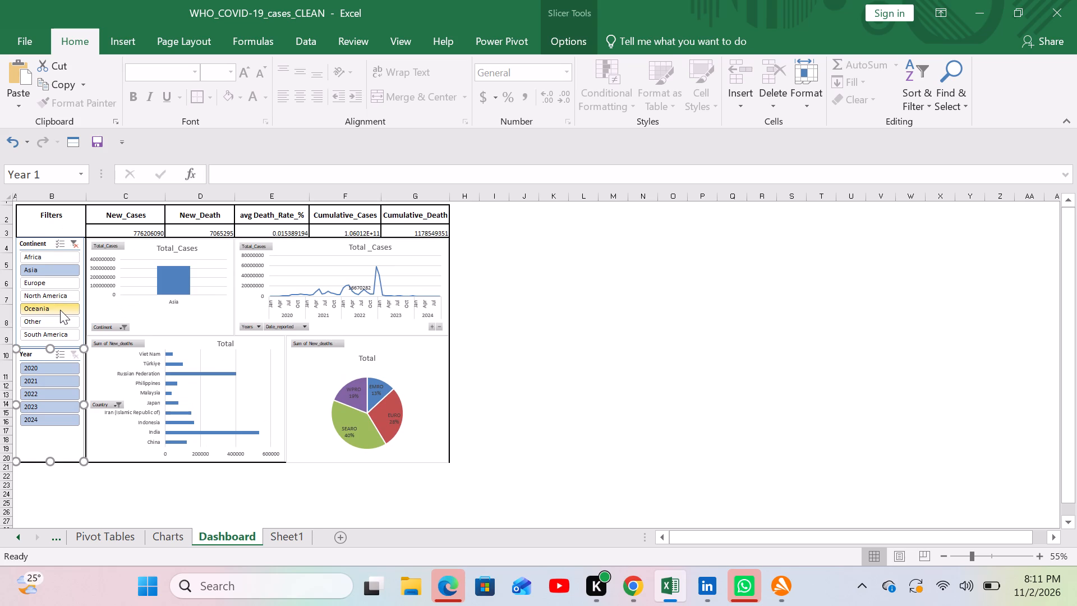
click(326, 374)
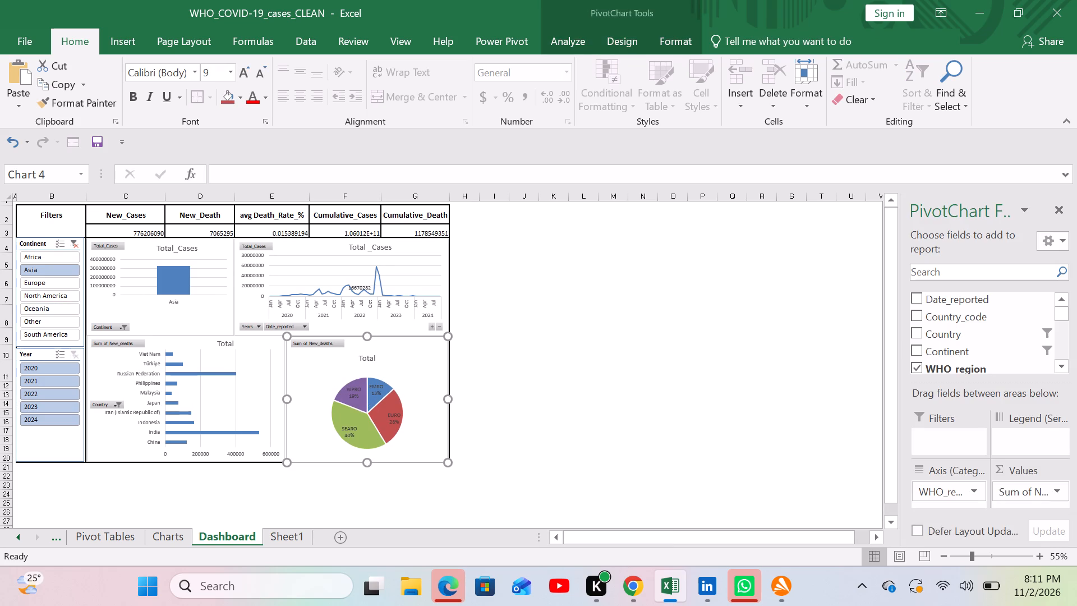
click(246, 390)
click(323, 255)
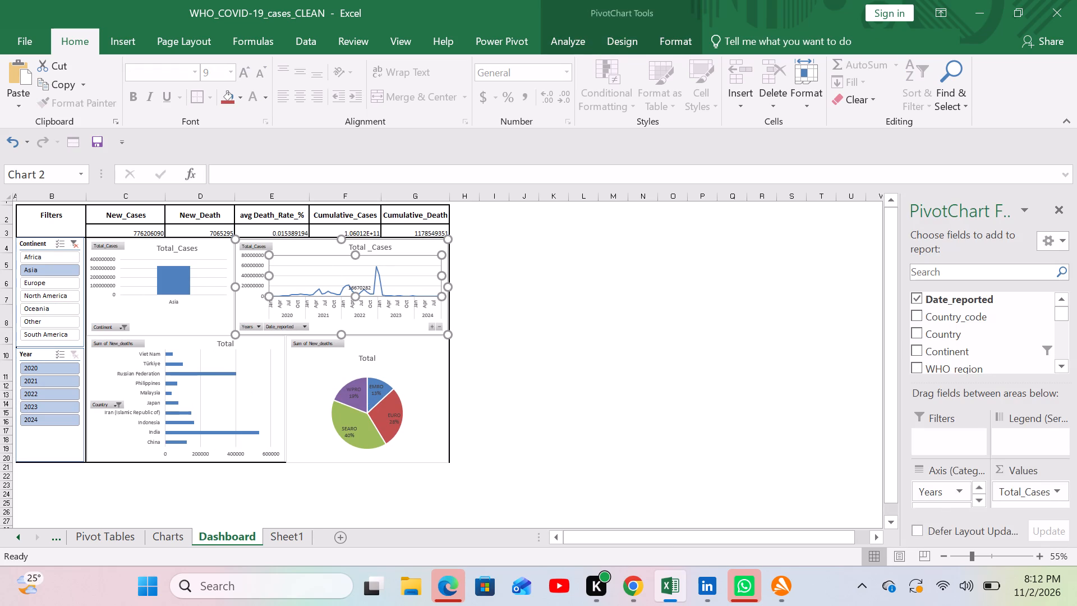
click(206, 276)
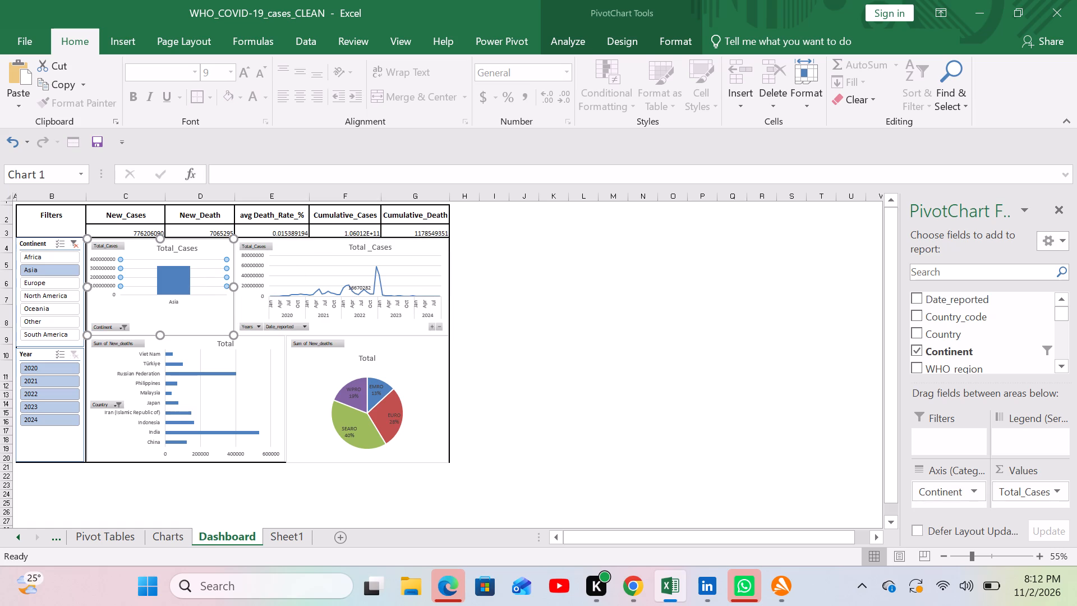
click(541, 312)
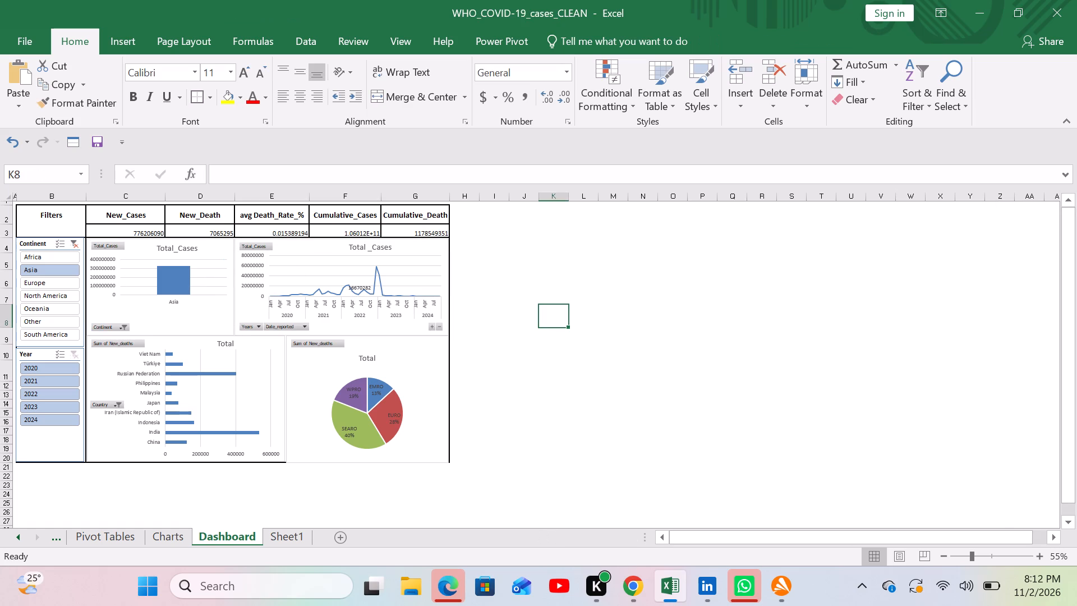
Save the workbook with the completed Dashboard layout.
scroll(327, 338, right, 2)
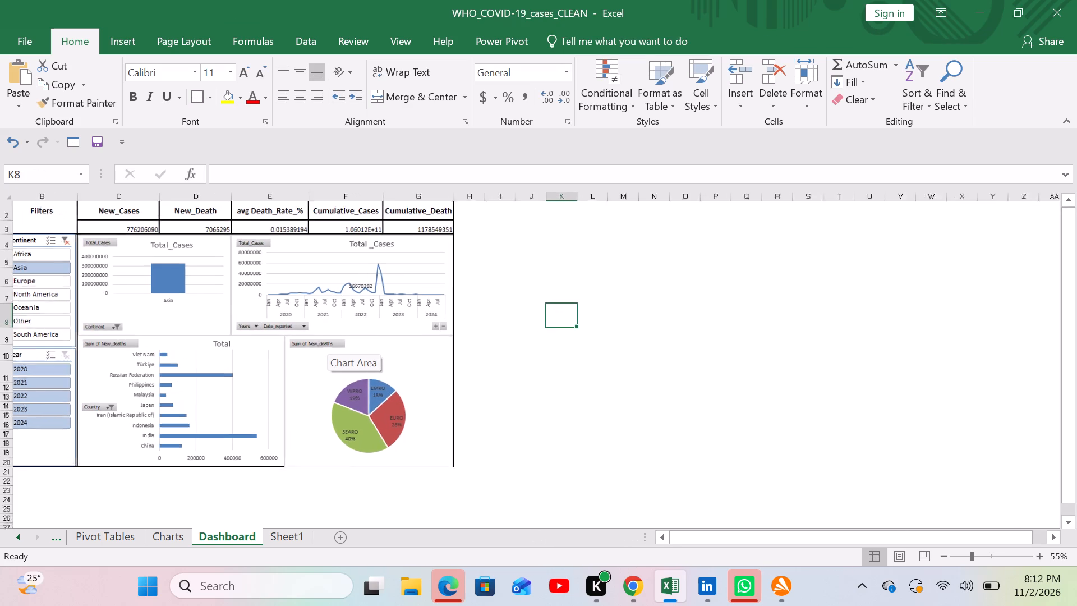
scroll(327, 338, right, 5)
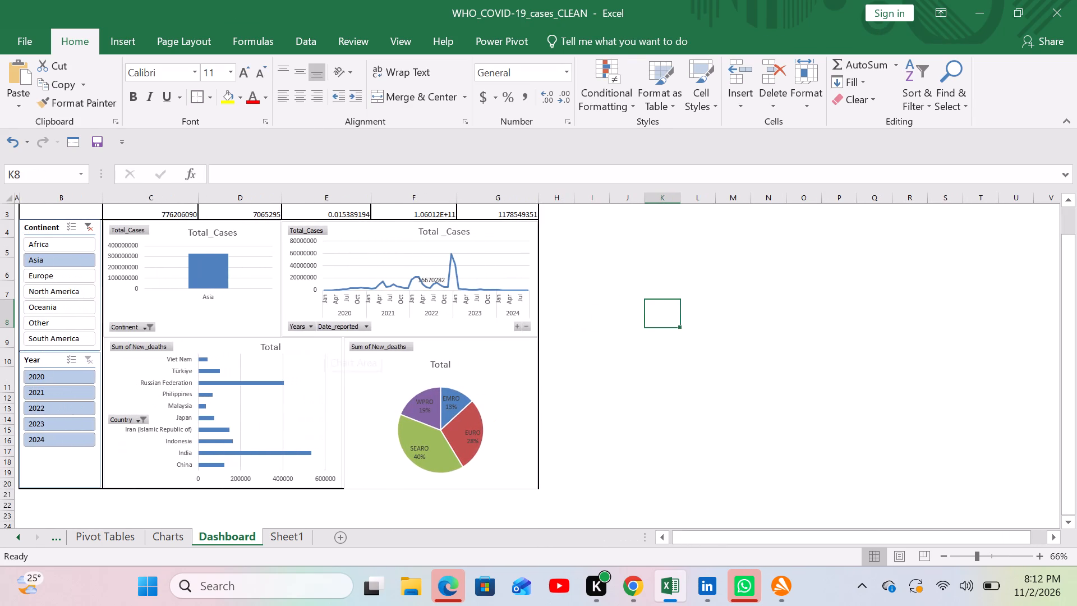
scroll(327, 338, up, 3)
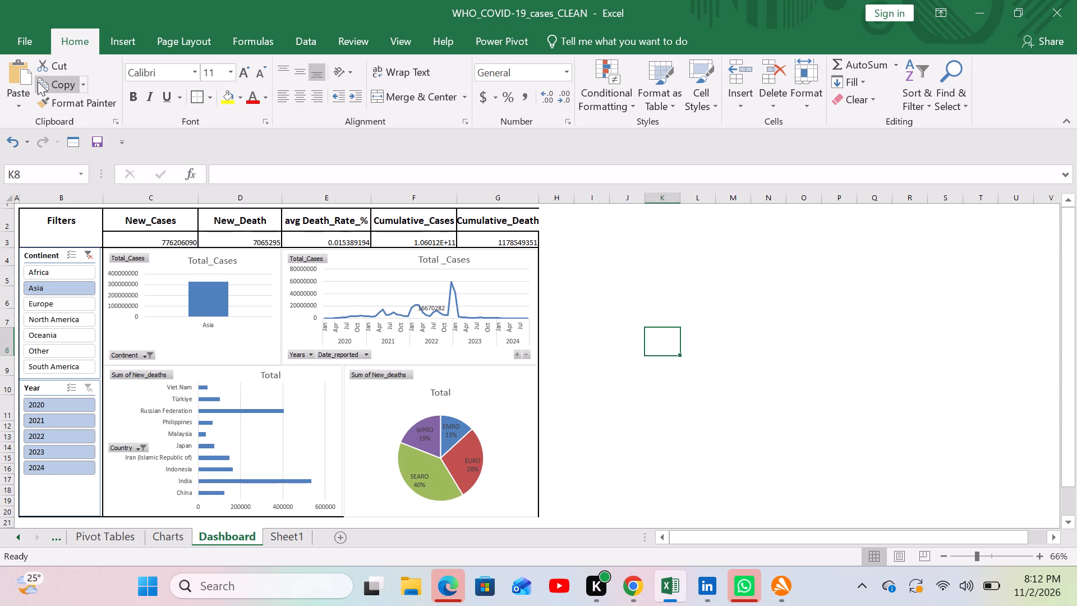
click(22, 32)
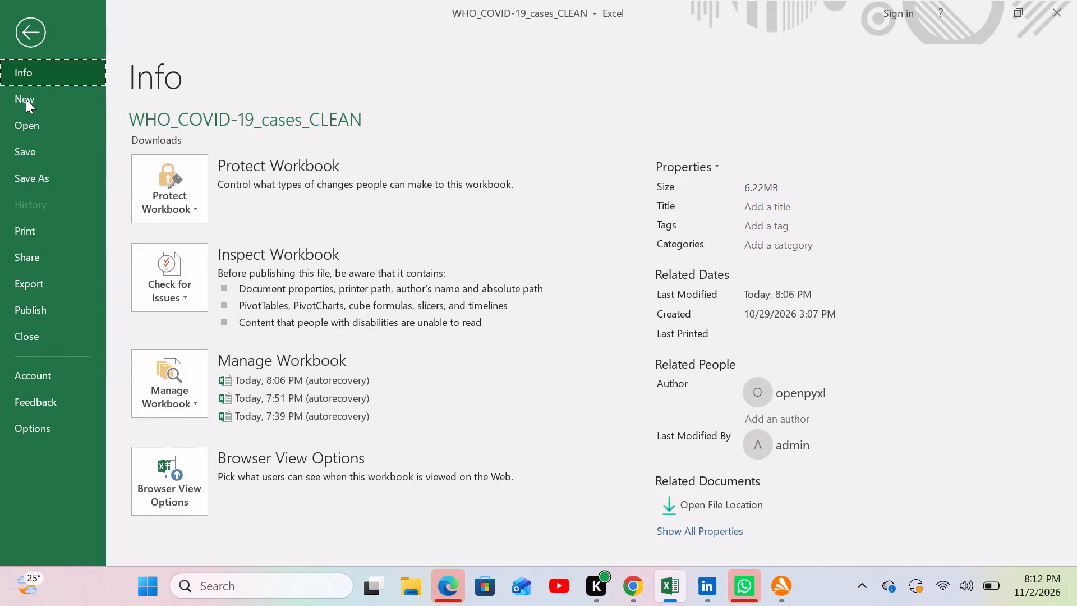
click(28, 150)
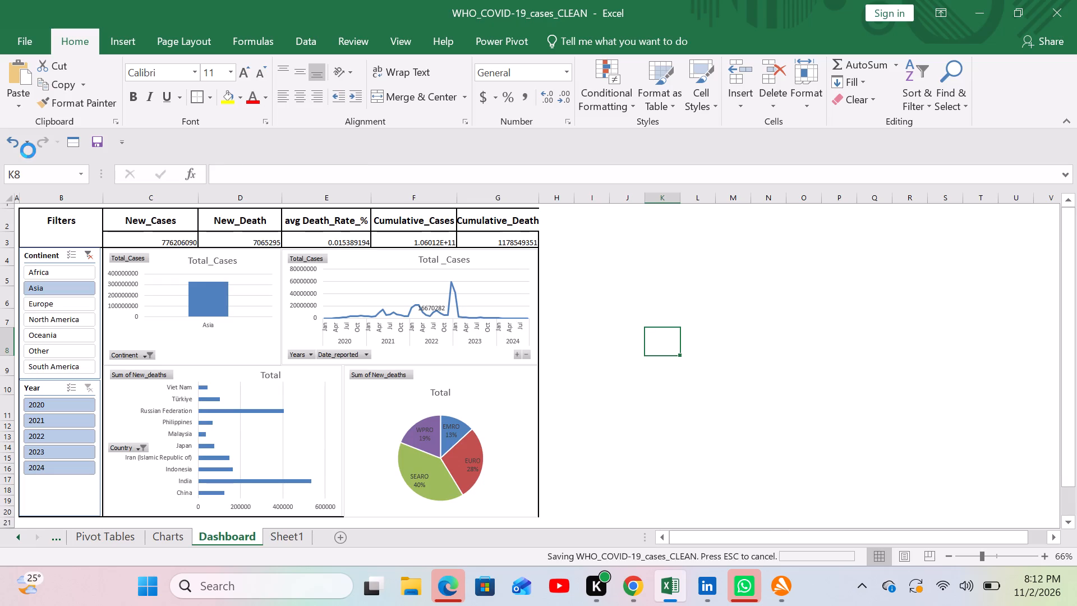
Fill the Filters cells B2:B3 with yellow and the New_Cases cells C2:C3 with light tan.
click(59, 234)
drag(58, 222, 59, 239)
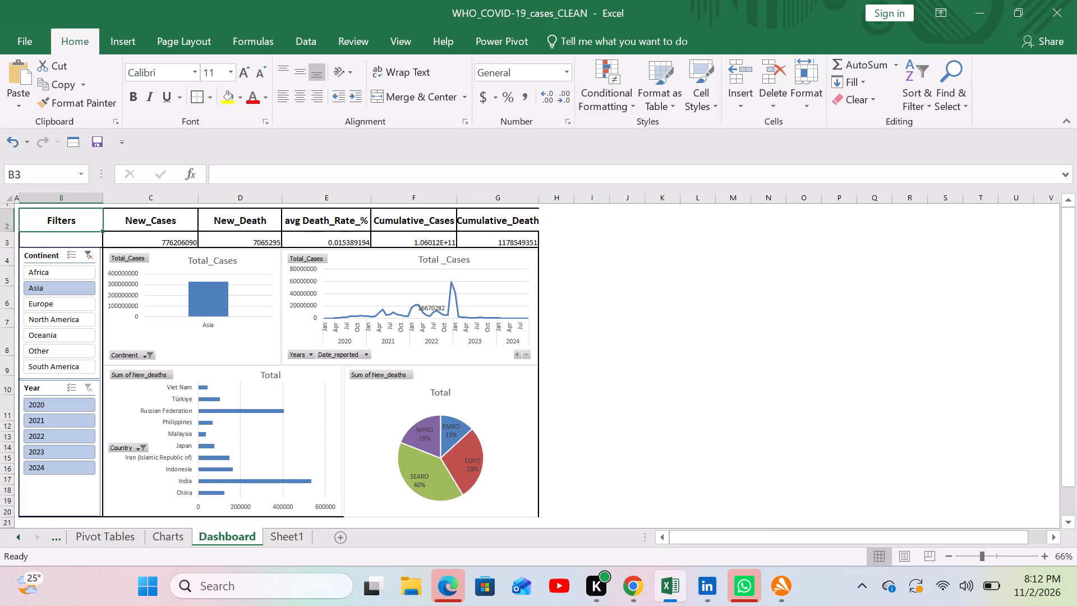
drag(59, 239, 59, 241)
click(220, 98)
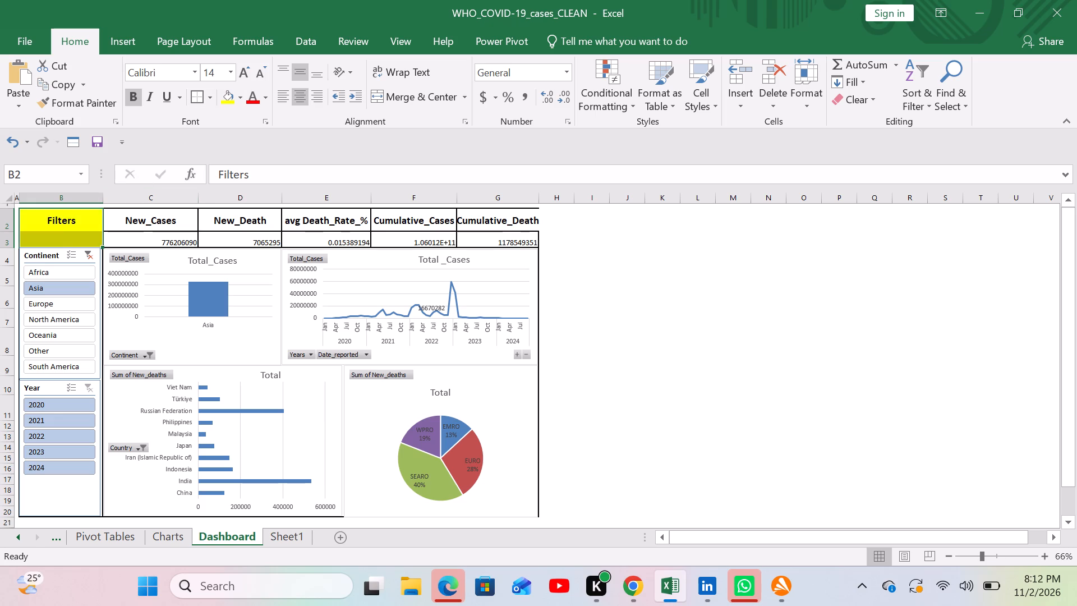
drag(131, 219, 152, 242)
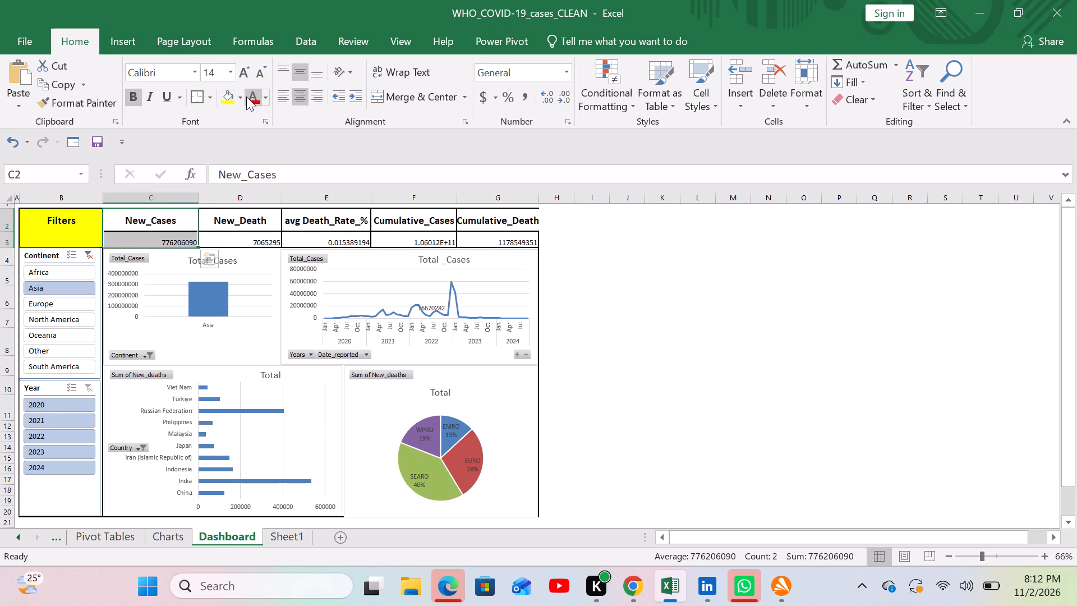
click(240, 94)
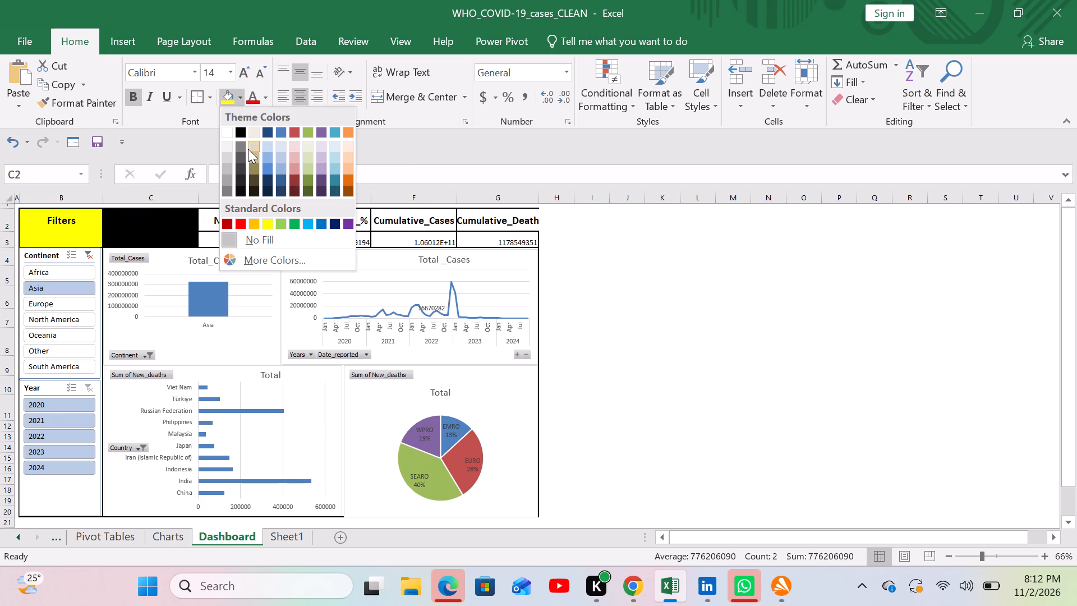
click(248, 149)
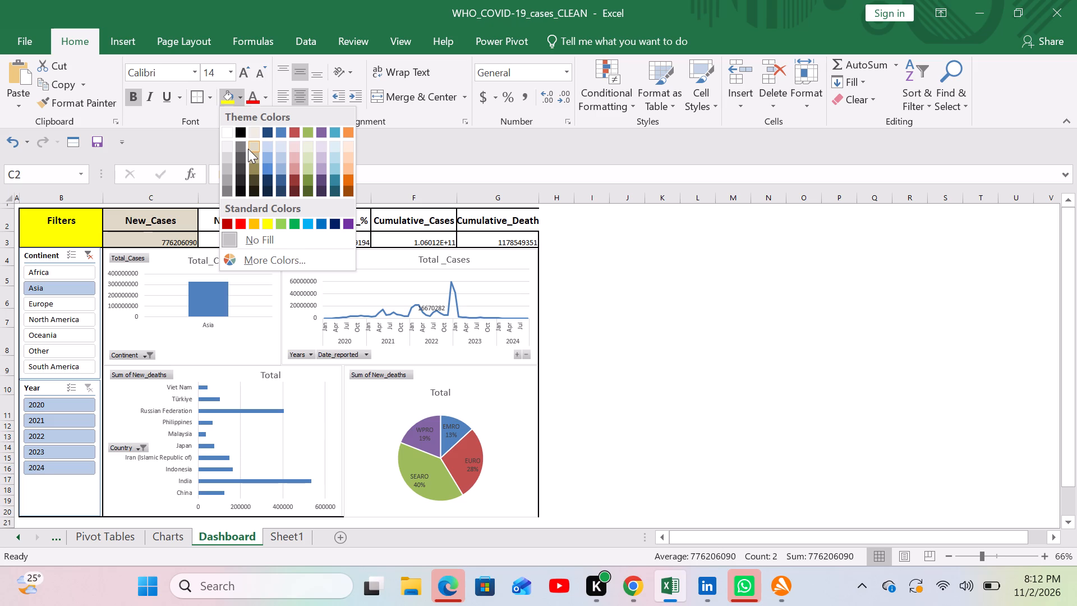
Fill the New_Death cells D2:D3 with the olive green theme colour.
click(221, 222)
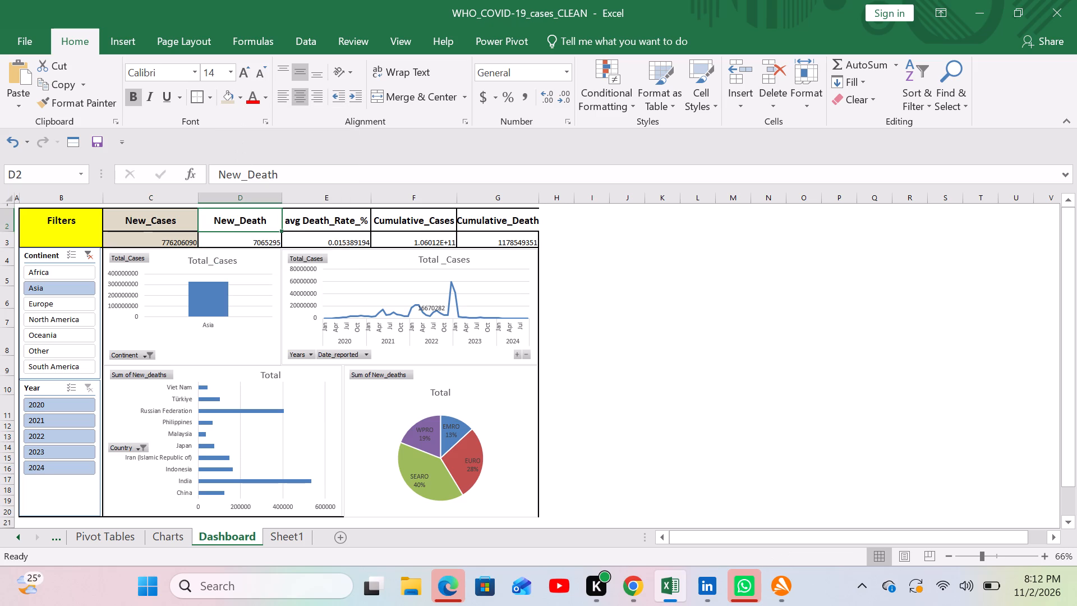
drag(221, 222, 235, 241)
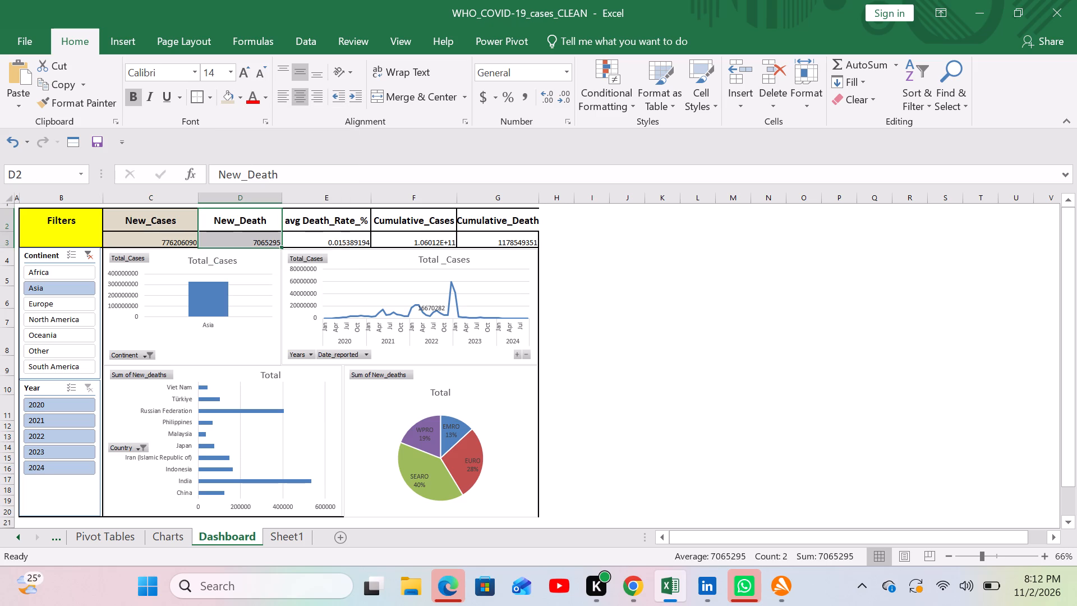
click(235, 98)
click(241, 98)
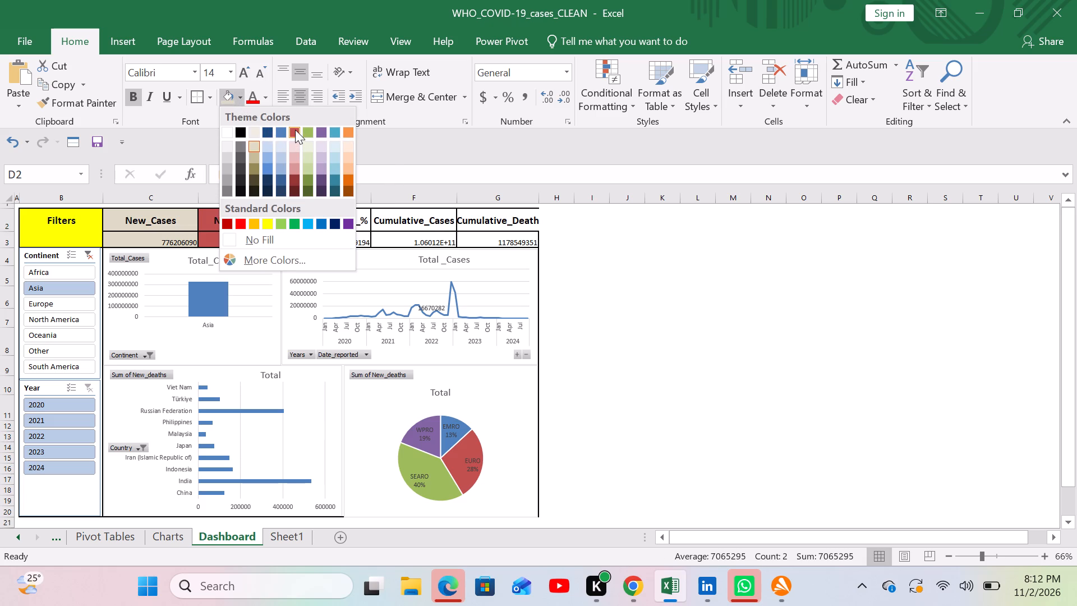
click(306, 130)
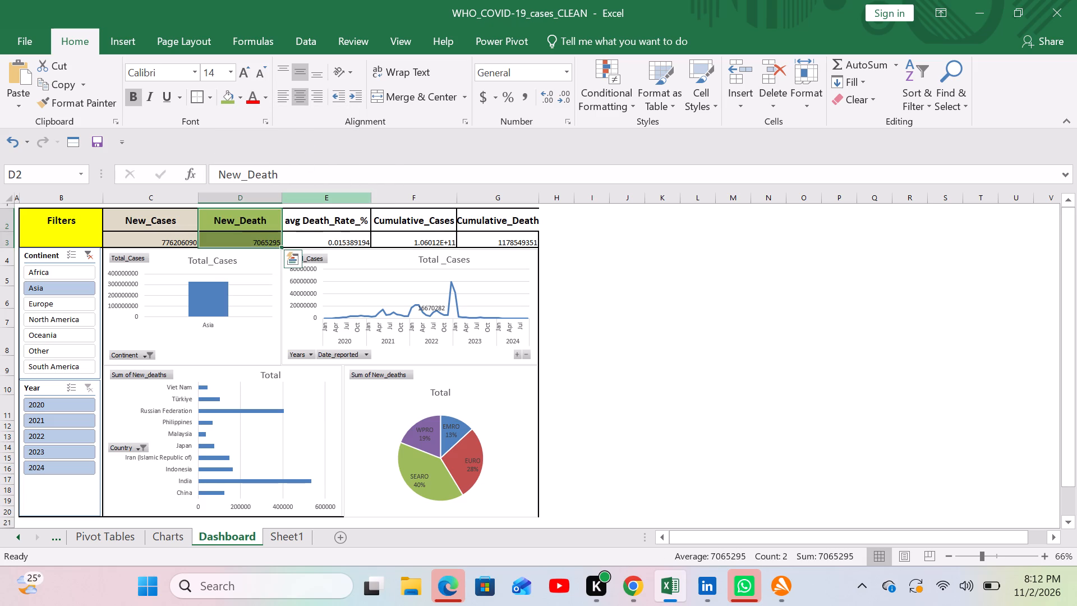
Fill the avg Death_Rate_% cells E2:E3 with standard green and the Cumulative_Cases cells F2:F3 with a medium blue.
drag(326, 217, 334, 241)
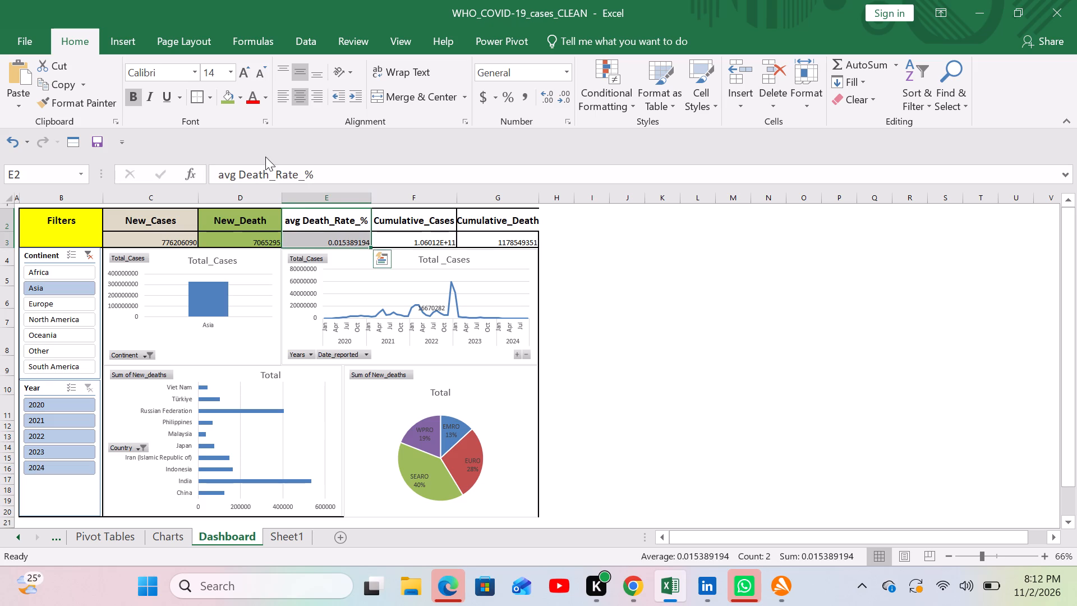
click(237, 102)
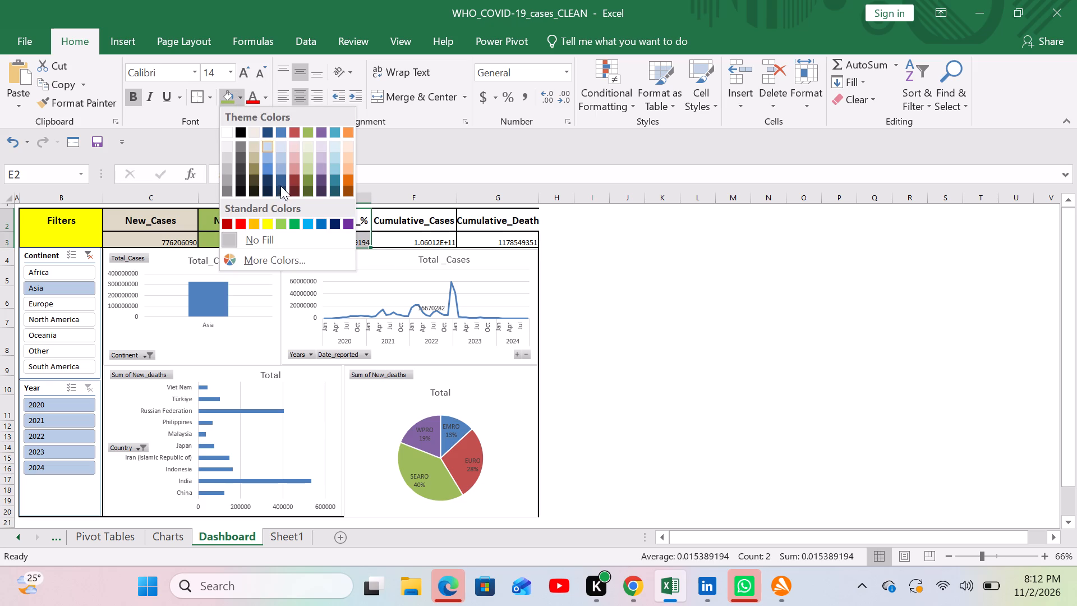
click(291, 223)
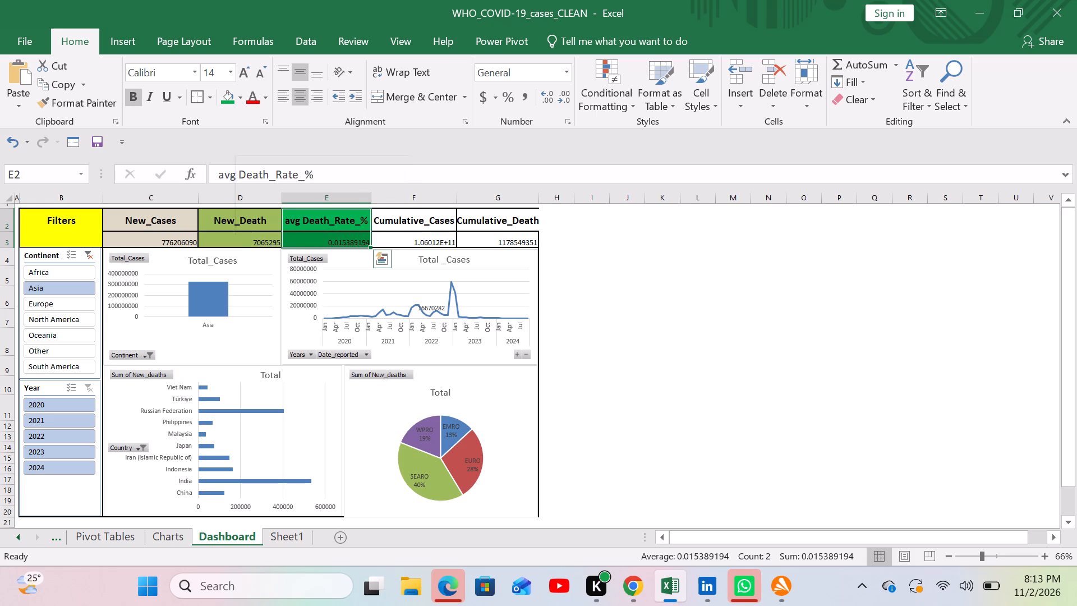
drag(422, 217, 425, 240)
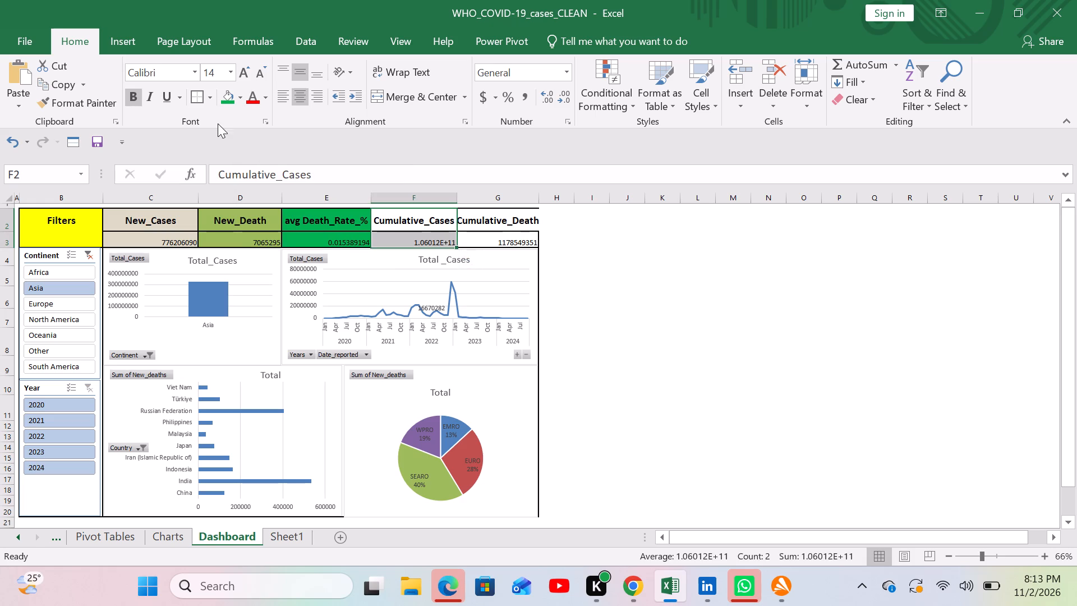
click(240, 97)
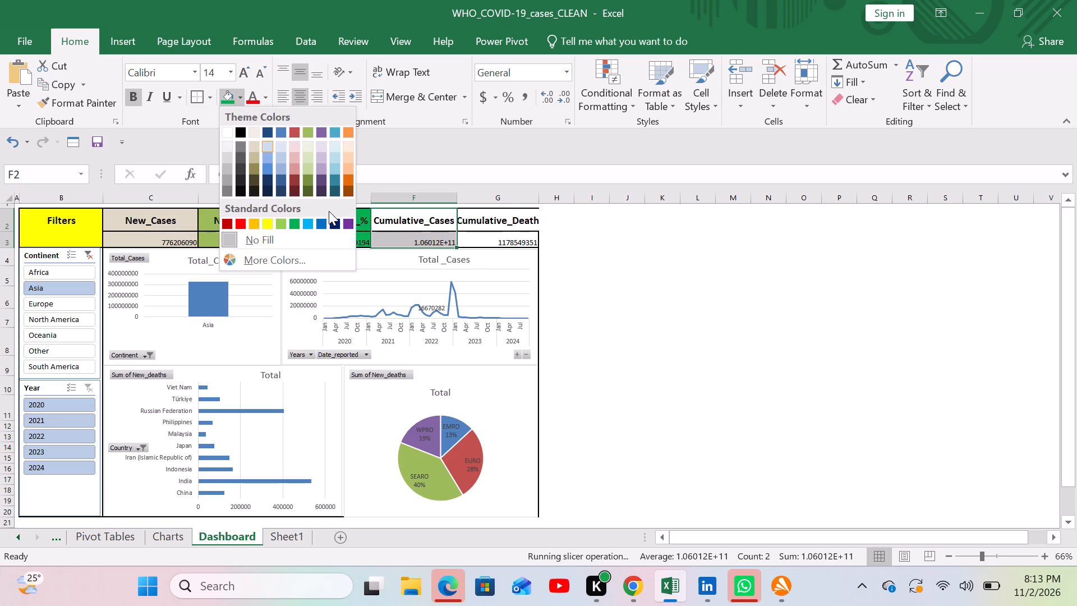
click(267, 166)
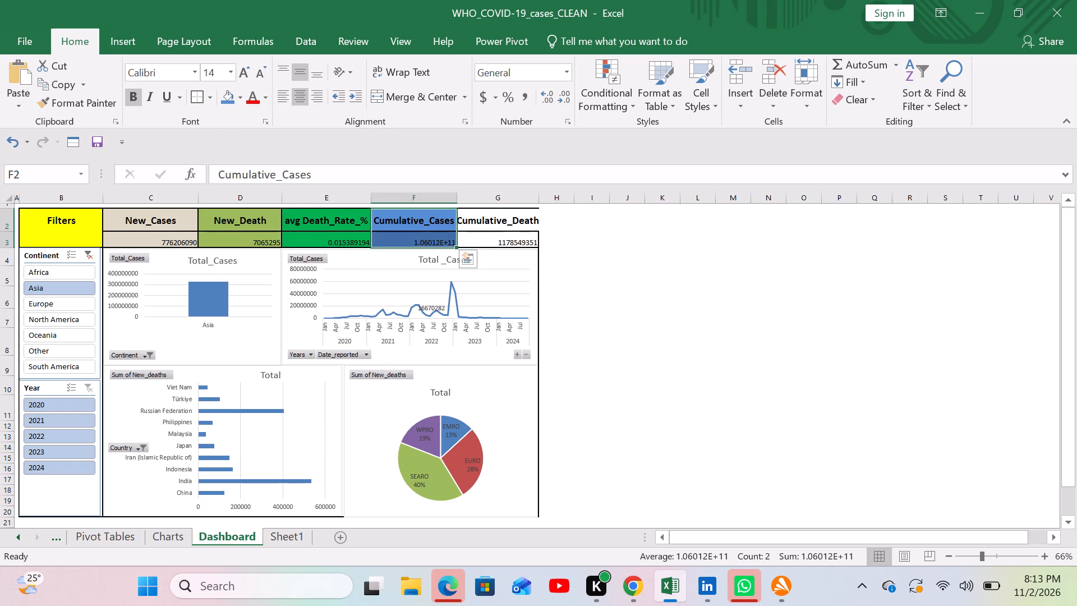
Format the average death rate value in E3 as Percentage.
click(334, 236)
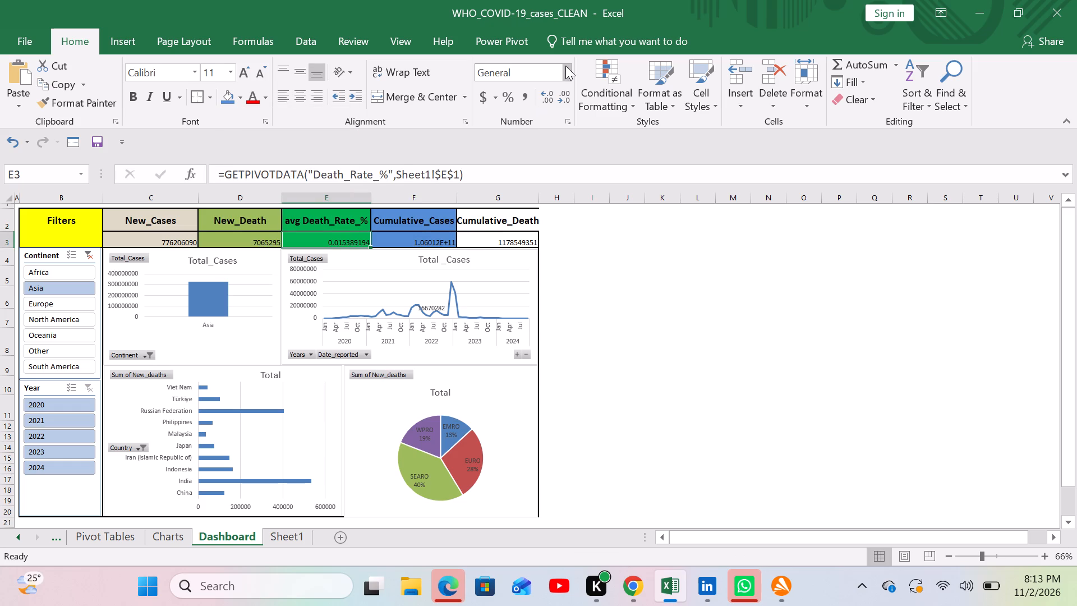
click(565, 65)
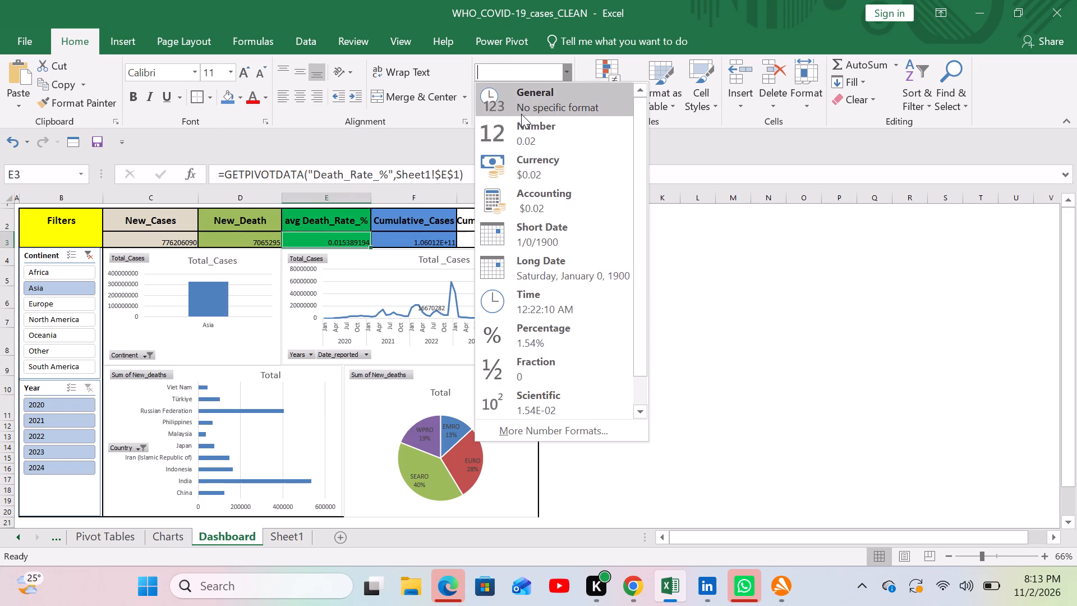
click(551, 322)
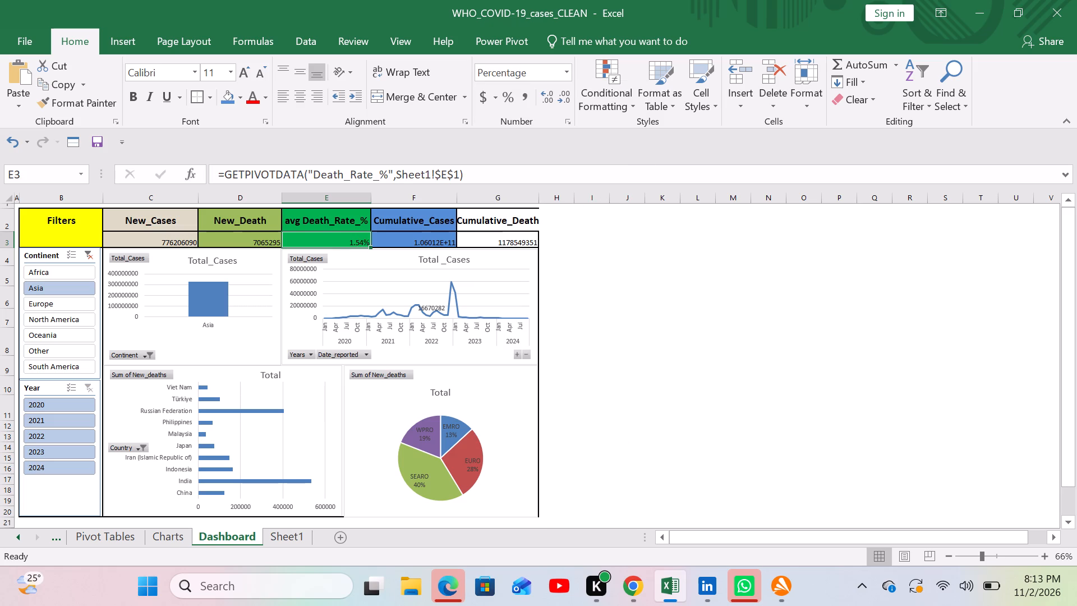
click(397, 241)
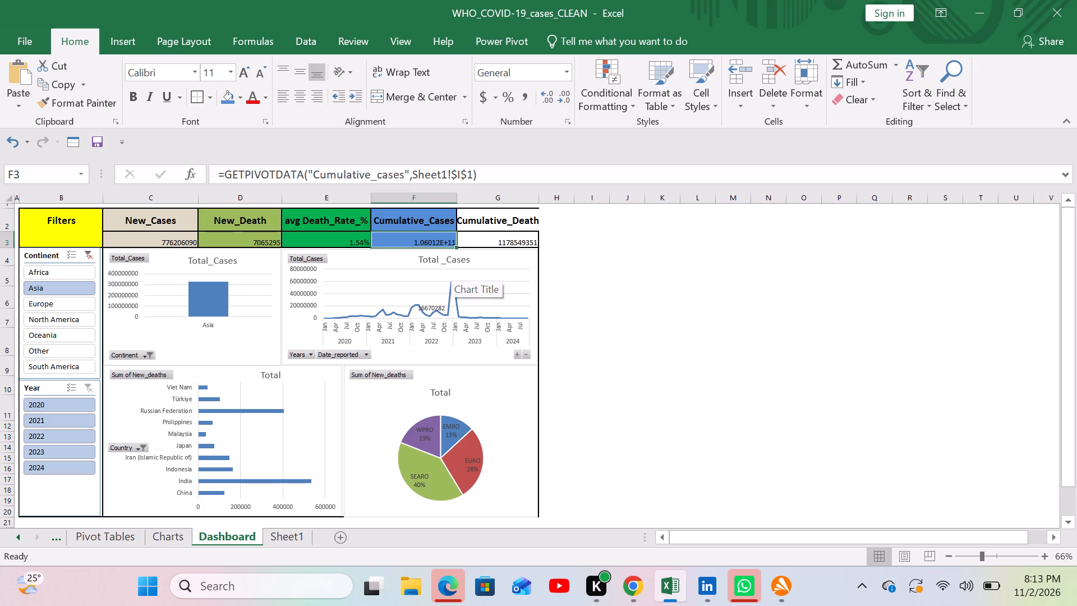
Test the Dashboard's Year slicer by filtering to 2020 and 2021 in turn.
click(54, 402)
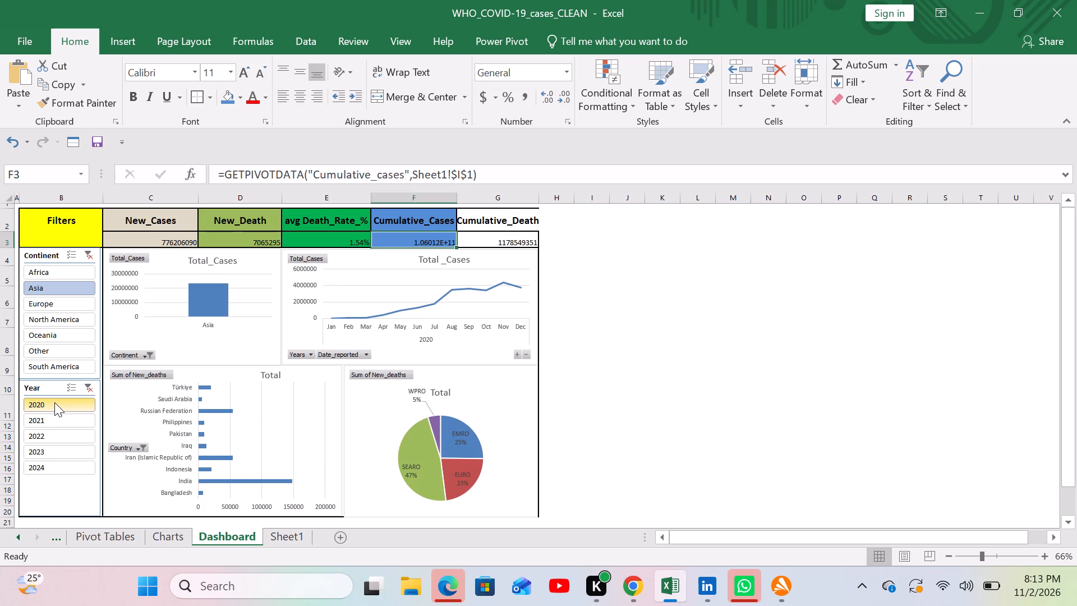
click(54, 424)
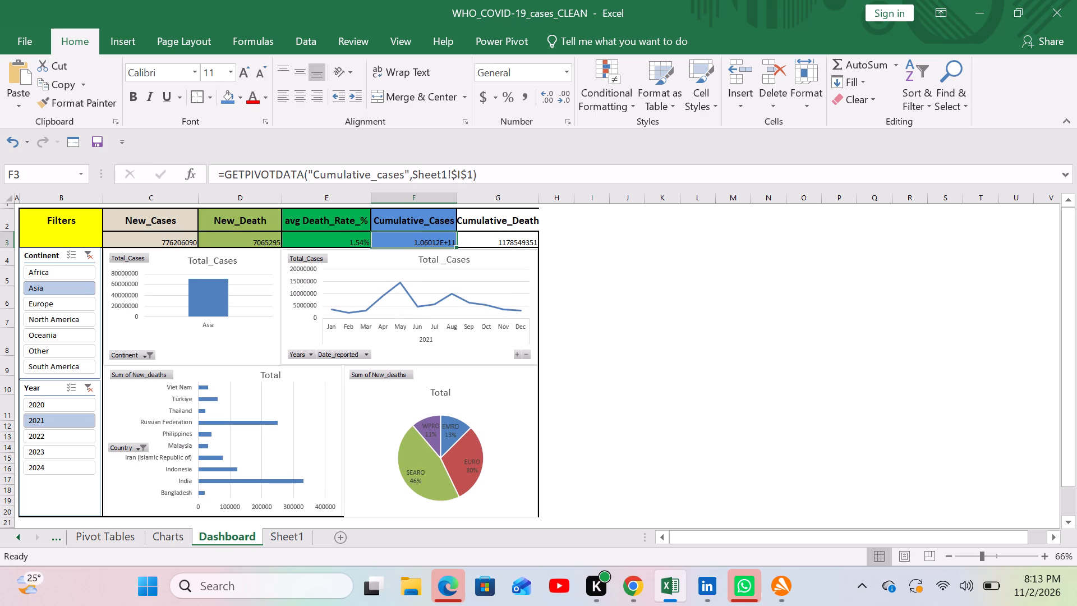
Connect Sheet1's Continent slicer to PivotTable1 through PivotTable5 on the Pivot Tables sheet and PivotTable1 and PivotTable2 on Sheet1.
click(278, 536)
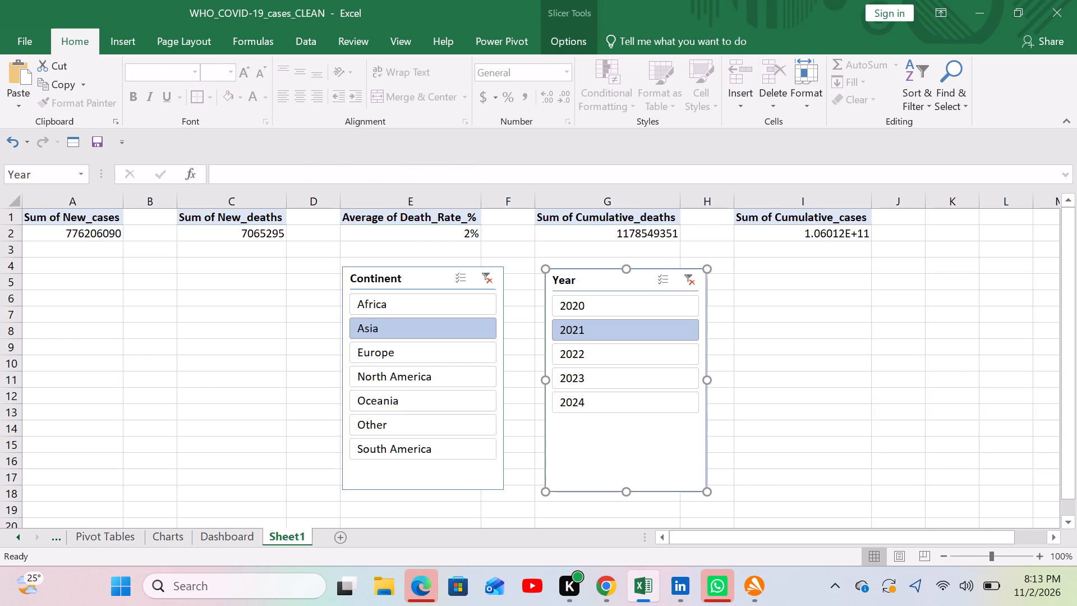
click(411, 277)
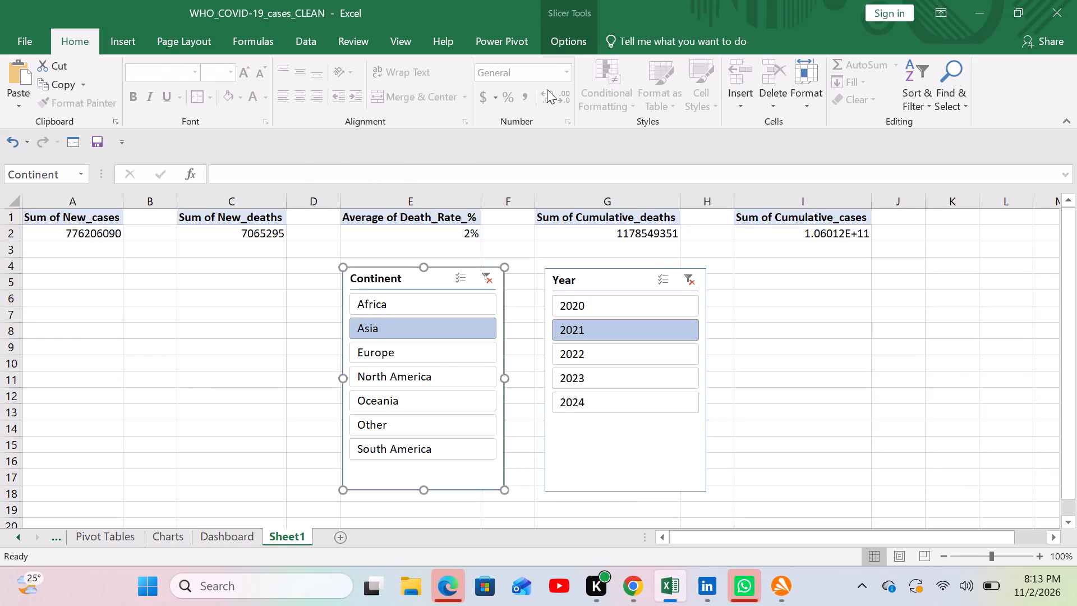
click(567, 44)
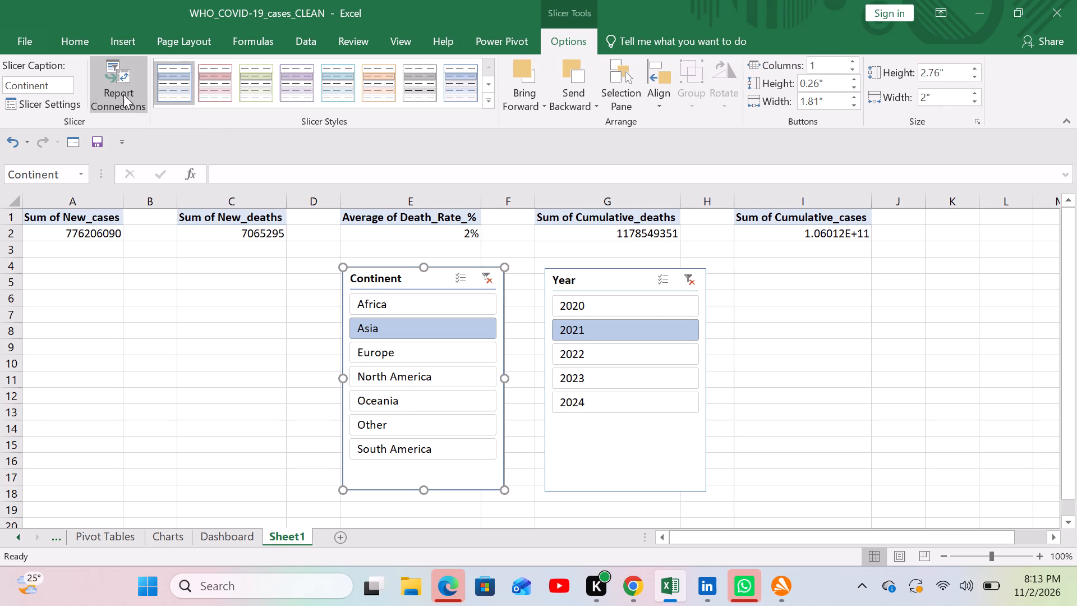
click(123, 94)
scroll(473, 307, down, 1)
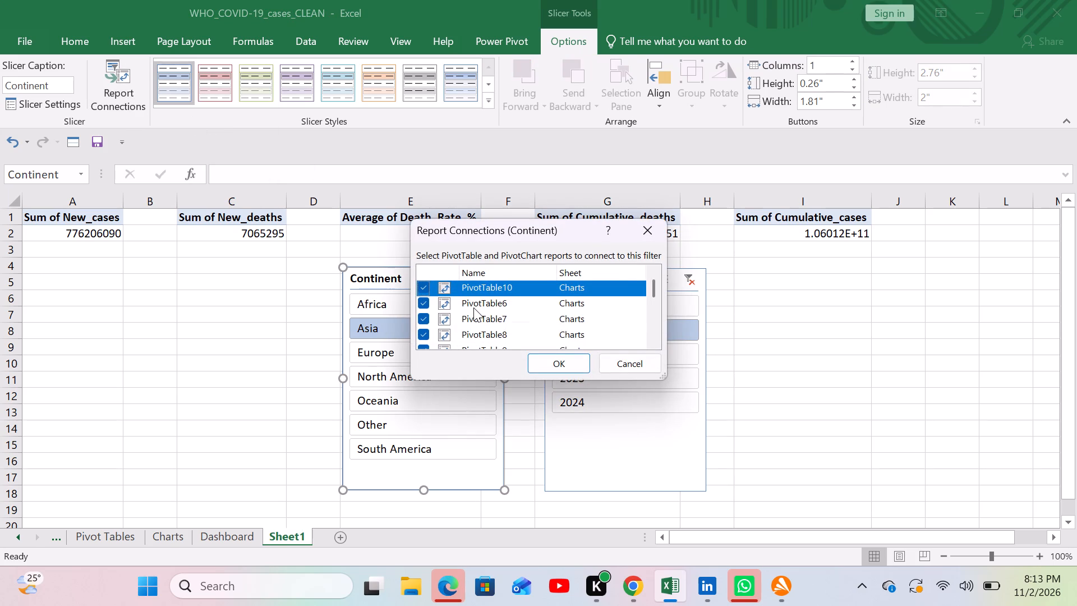
scroll(473, 307, down, 1)
click(424, 337)
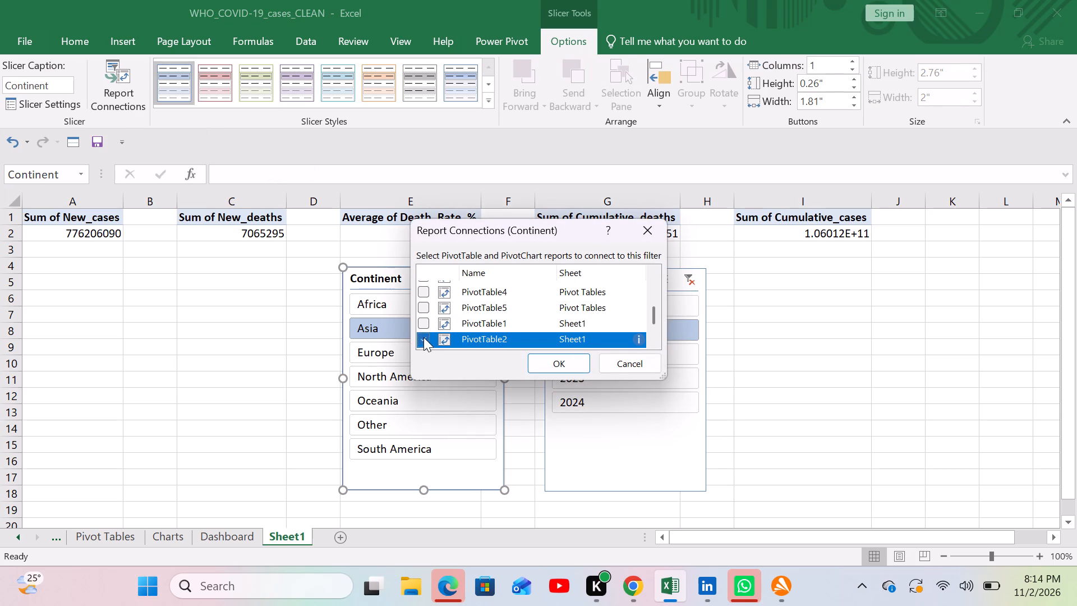
click(421, 324)
click(422, 308)
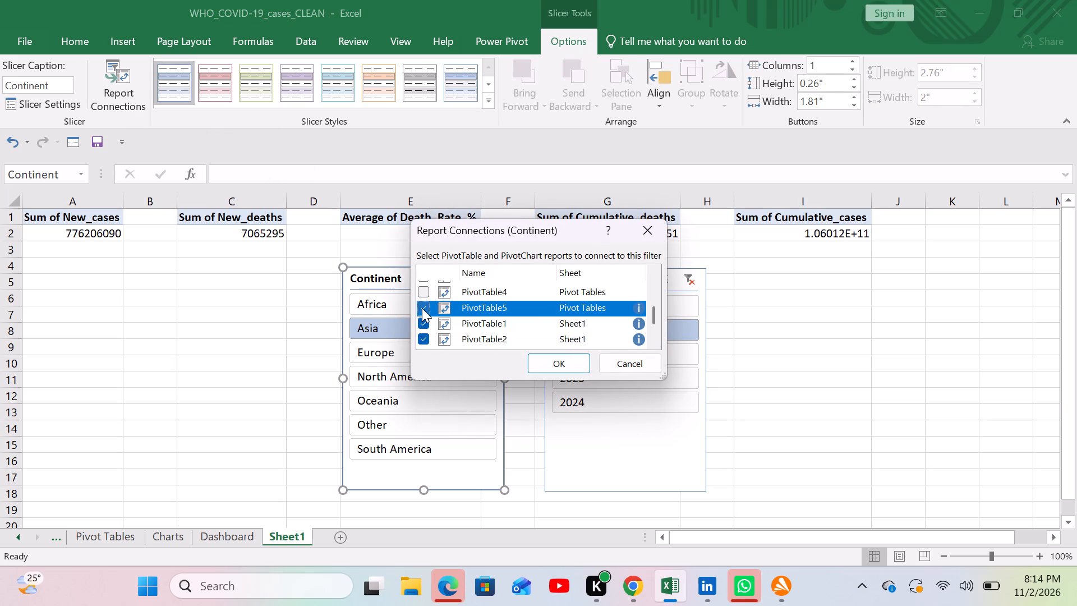
click(422, 293)
scroll(422, 293, up, 1)
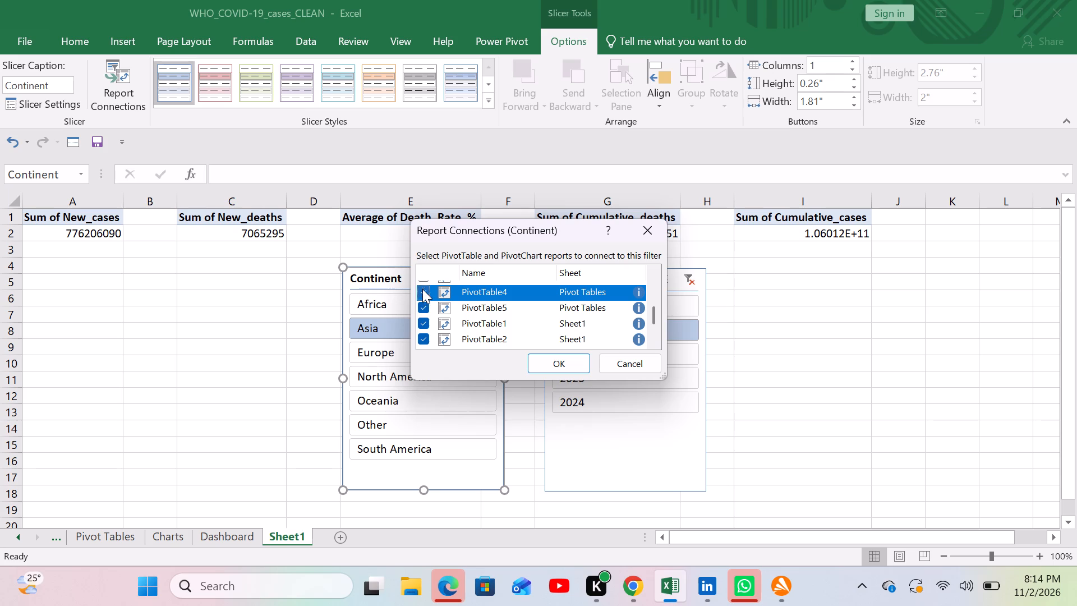
click(420, 280)
scroll(421, 278, up, 1)
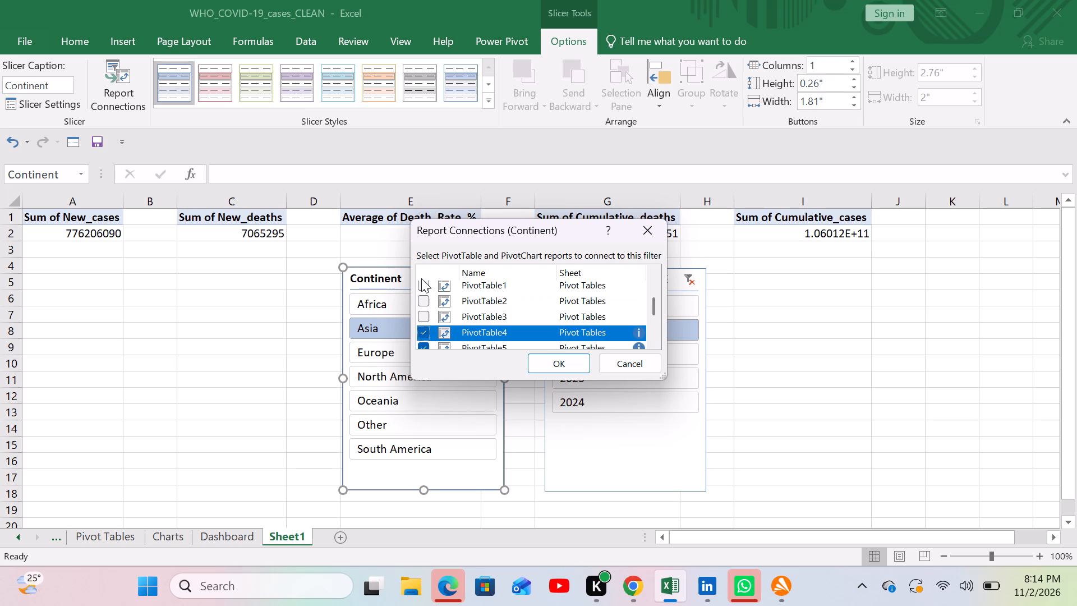
scroll(421, 278, up, 1)
click(418, 310)
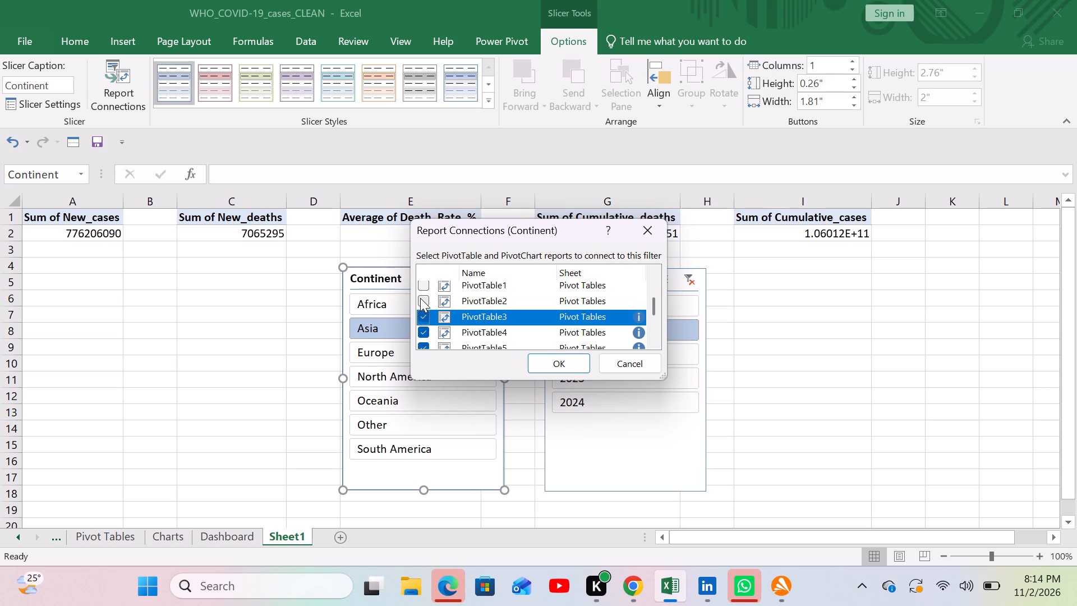
click(420, 298)
click(422, 287)
scroll(422, 287, up, 2)
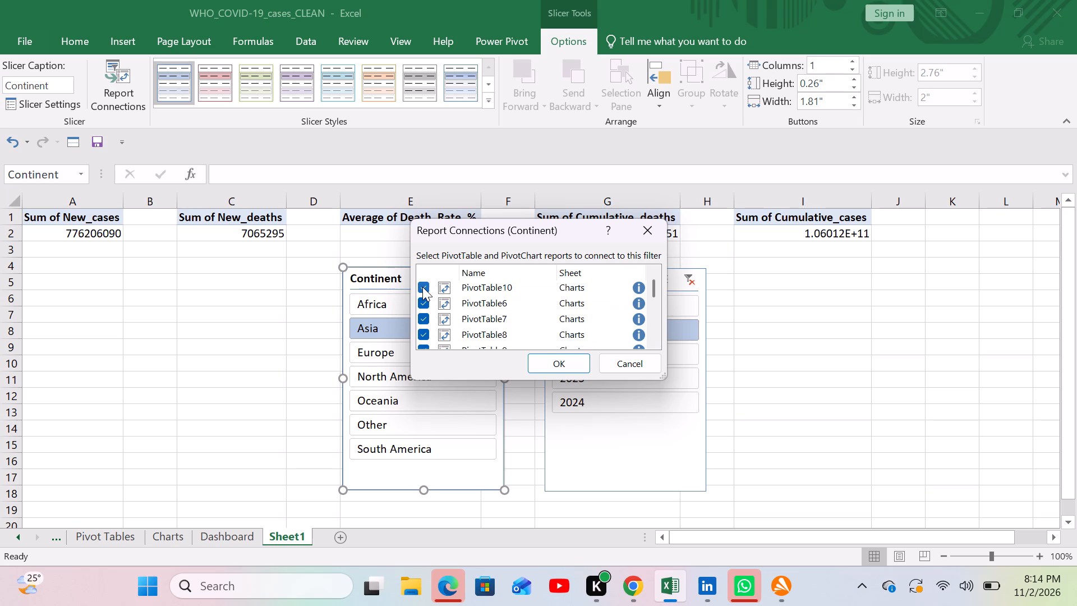
scroll(422, 287, up, 1)
click(553, 361)
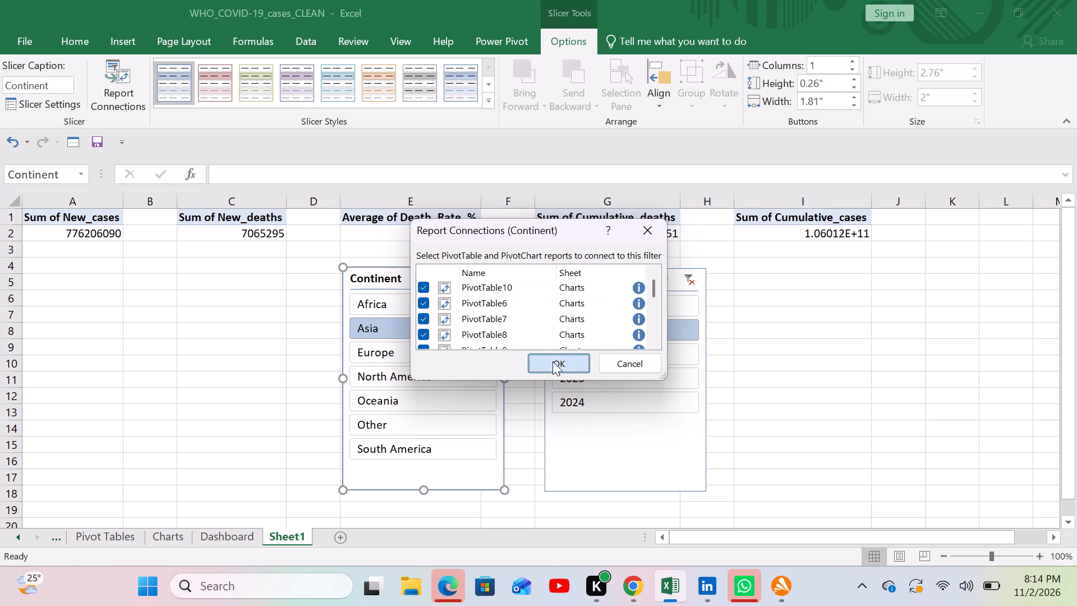
Connect the Year slicer to PivotTable1 through PivotTable5 on Sheet1 and PivotTable4 and PivotTable5 on the Pivot Tables sheet.
click(592, 431)
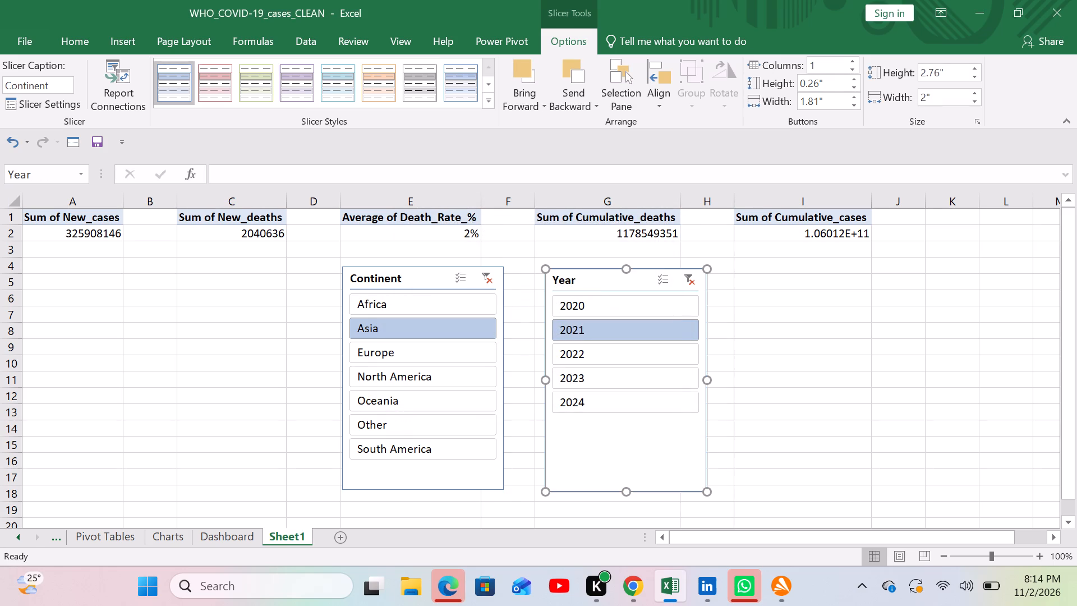
click(122, 90)
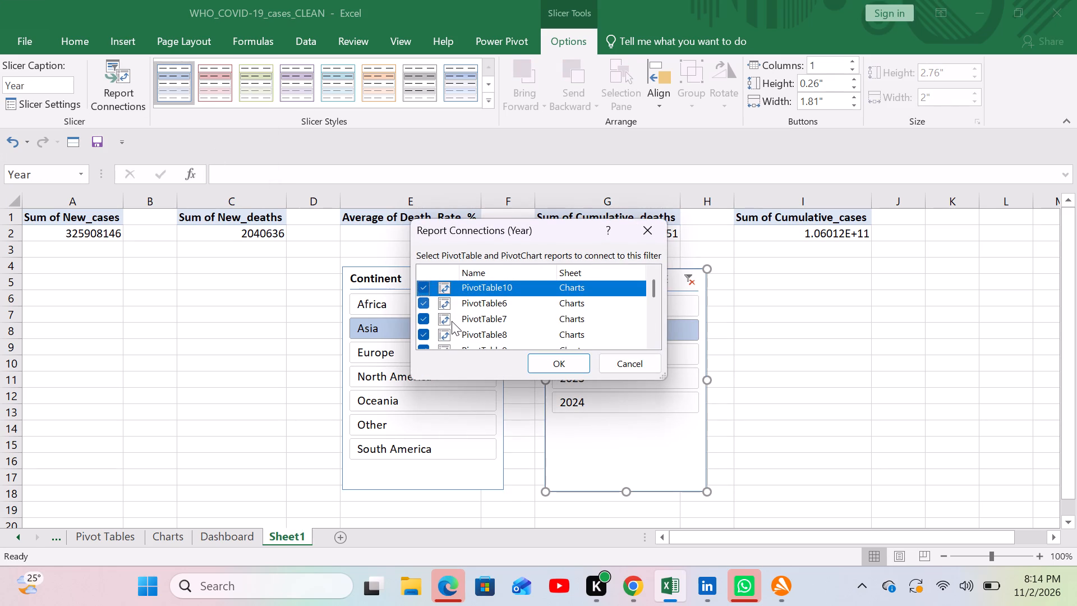
scroll(452, 321, down, 2)
click(426, 336)
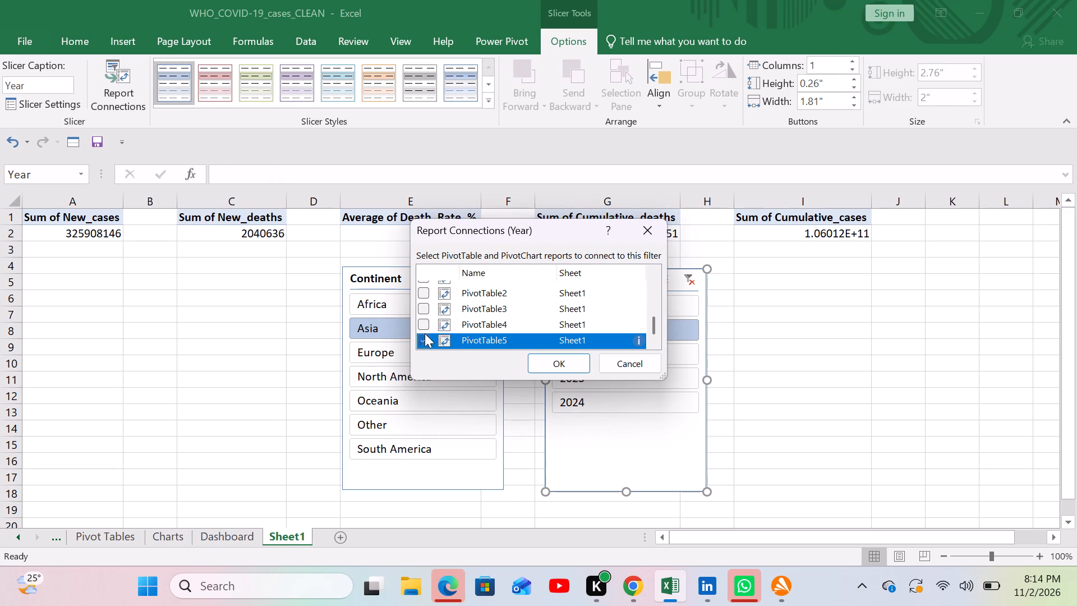
click(421, 327)
click(421, 311)
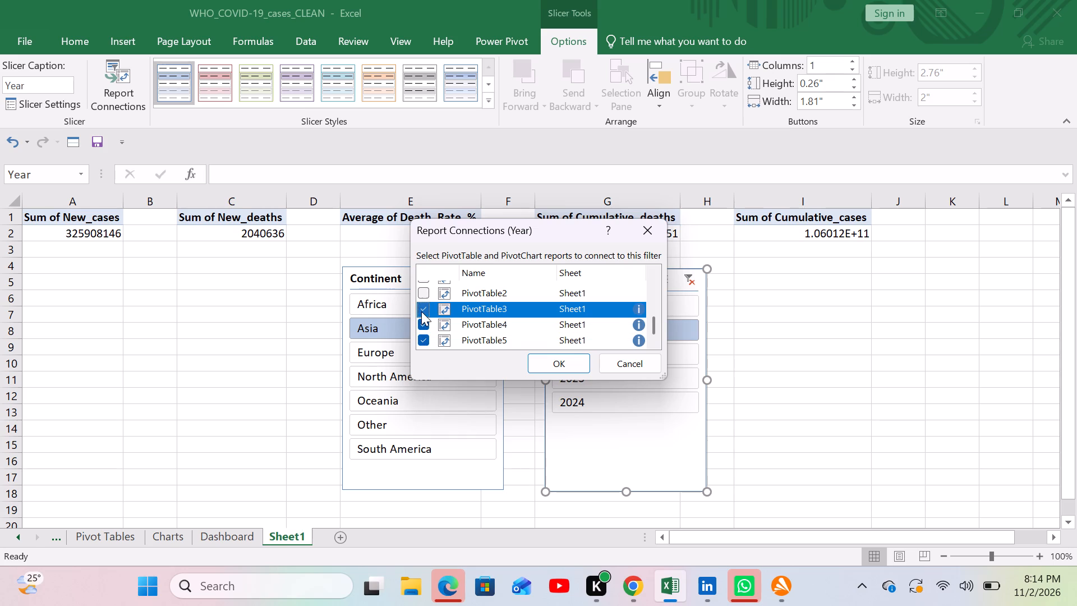
click(422, 296)
scroll(422, 296, up, 1)
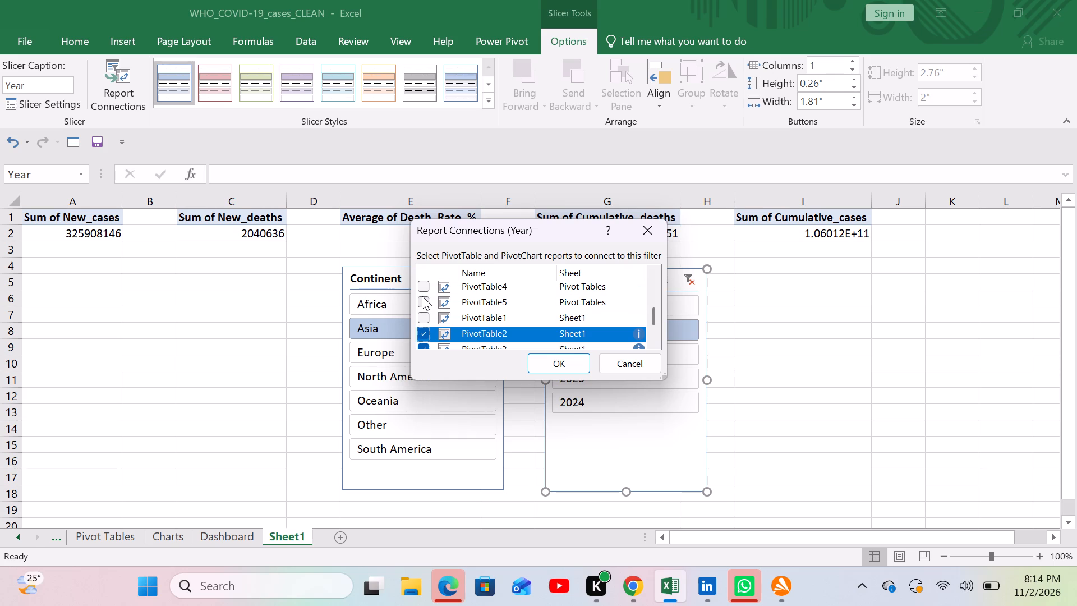
drag(422, 313, 422, 302)
click(422, 302)
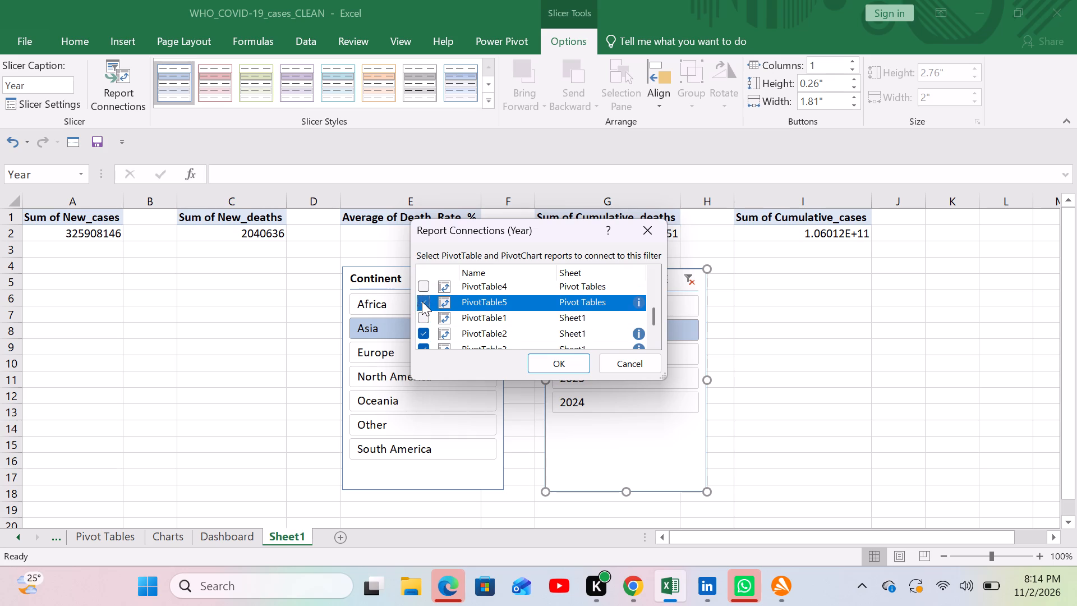
click(421, 282)
click(422, 318)
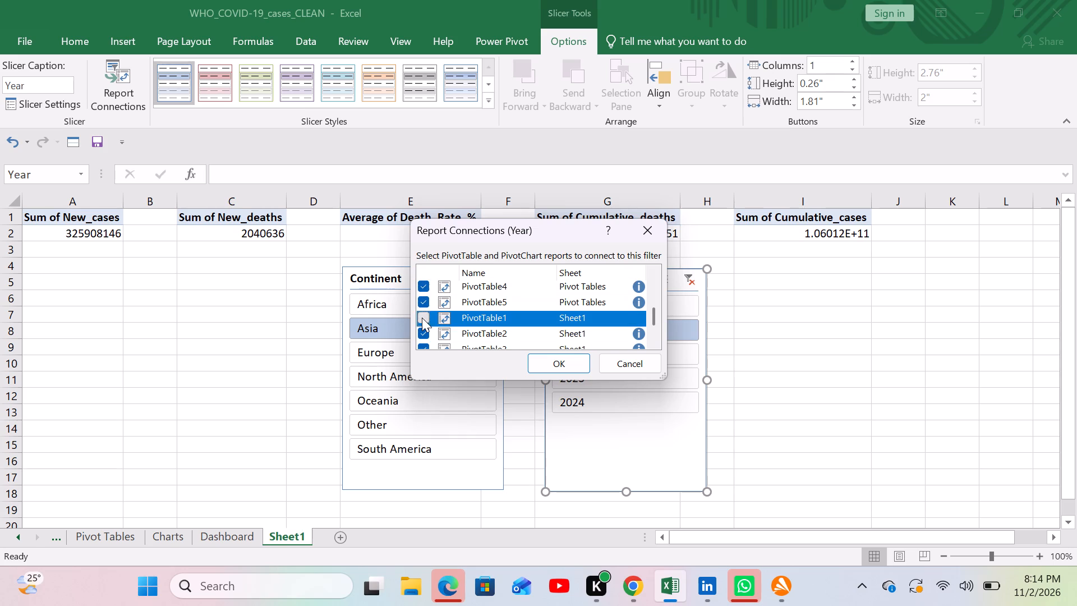
scroll(464, 310, up, 3)
scroll(464, 310, down, 2)
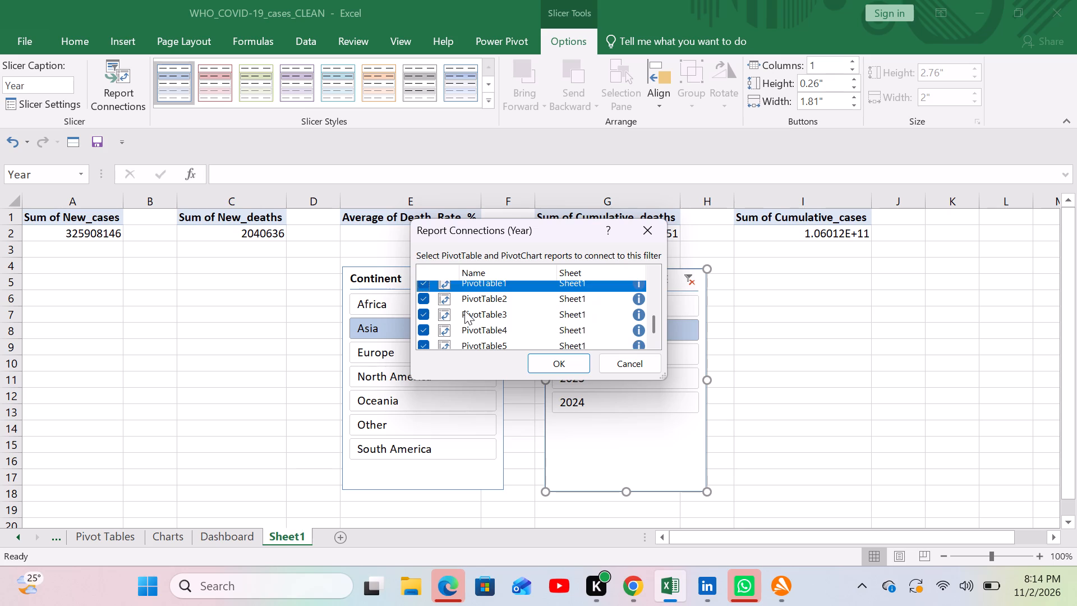
scroll(464, 310, down, 1)
scroll(464, 310, up, 2)
click(548, 370)
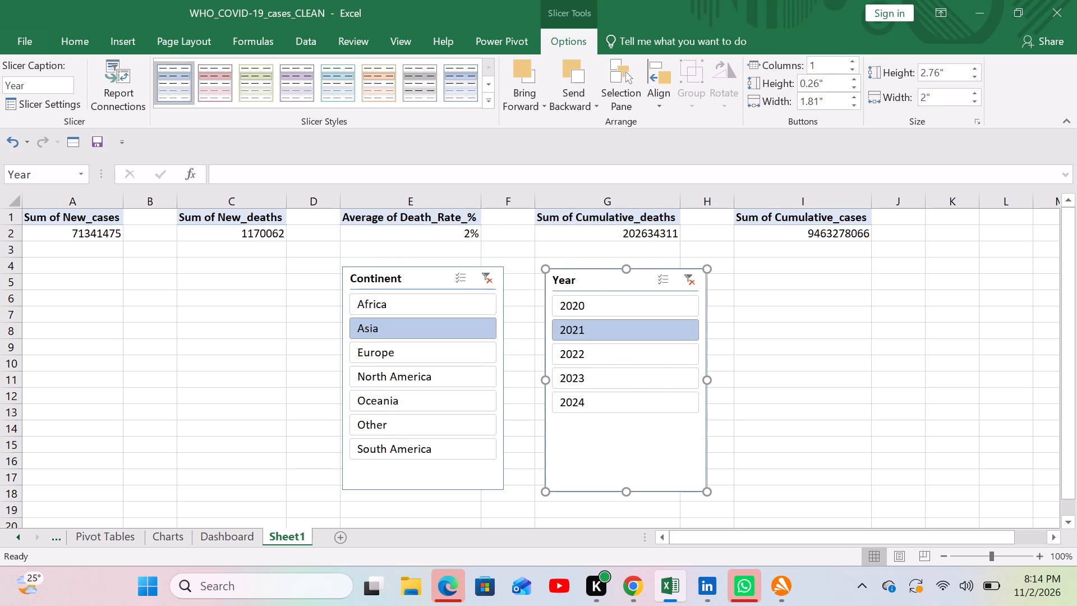
Test the Dashboard's Year slicer by filtering to 2020, 2021, 2022, 2023 and 2024 in turn.
click(252, 535)
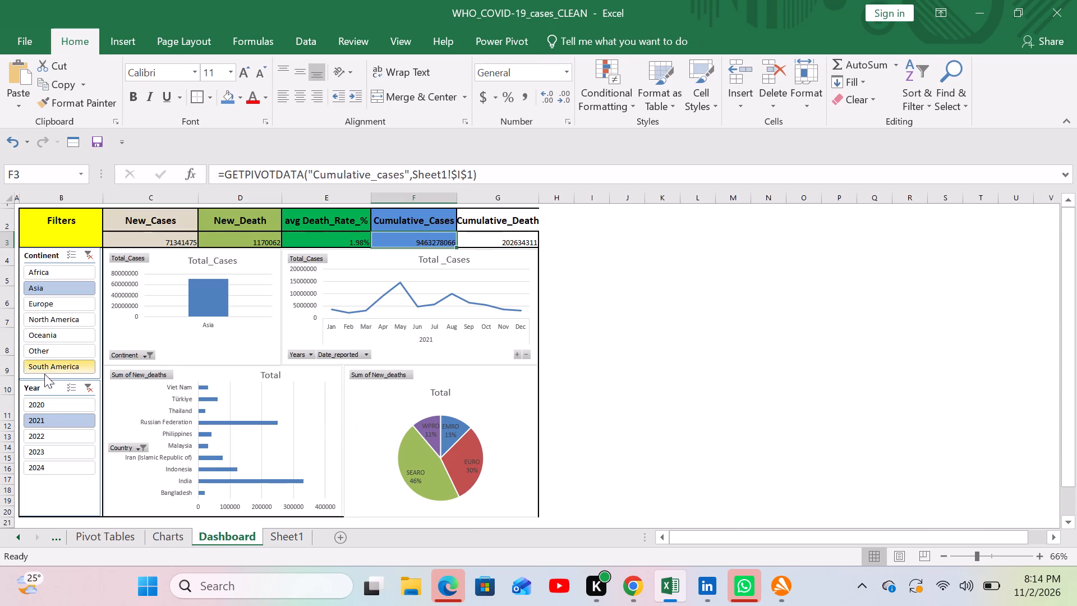
click(44, 406)
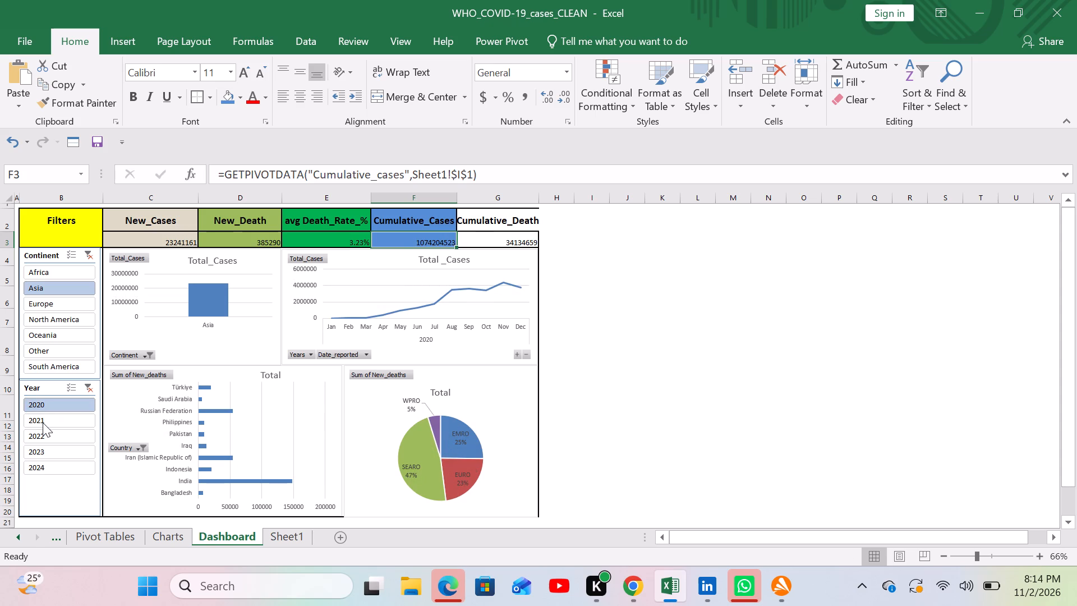
click(43, 423)
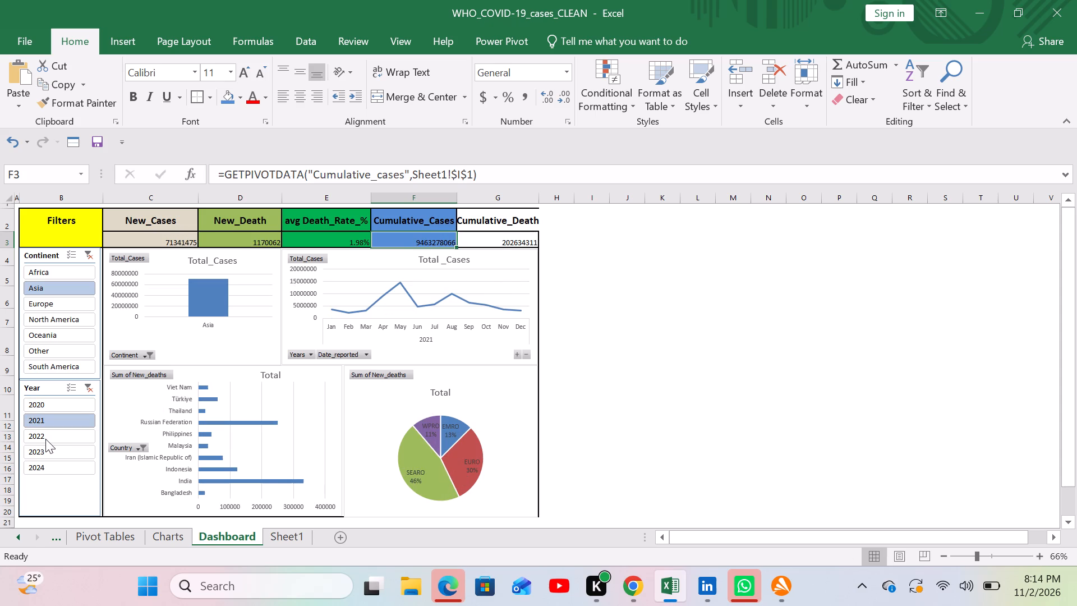
click(45, 439)
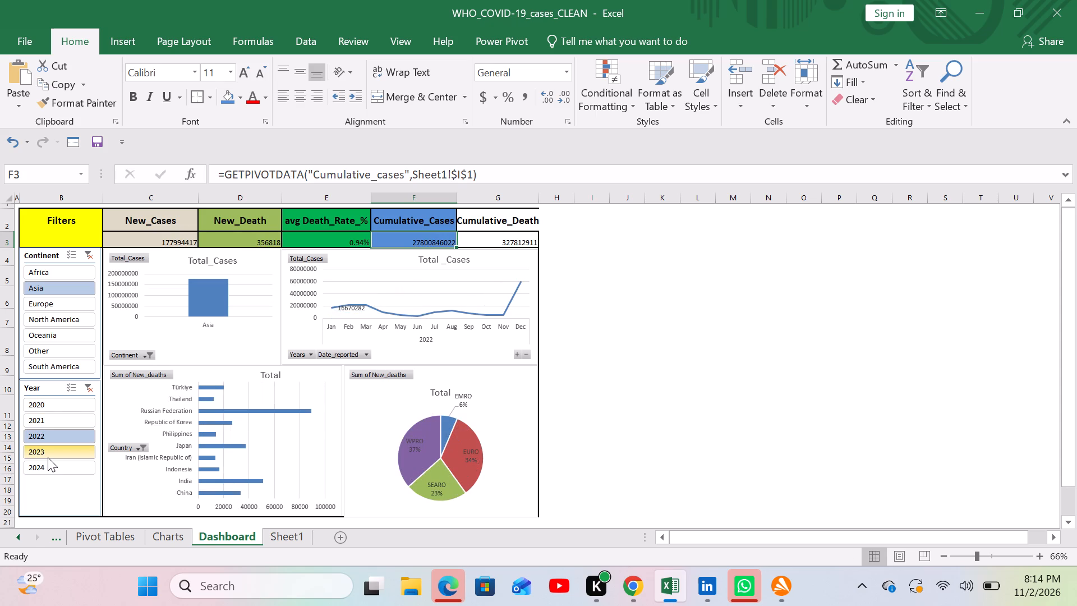
click(48, 458)
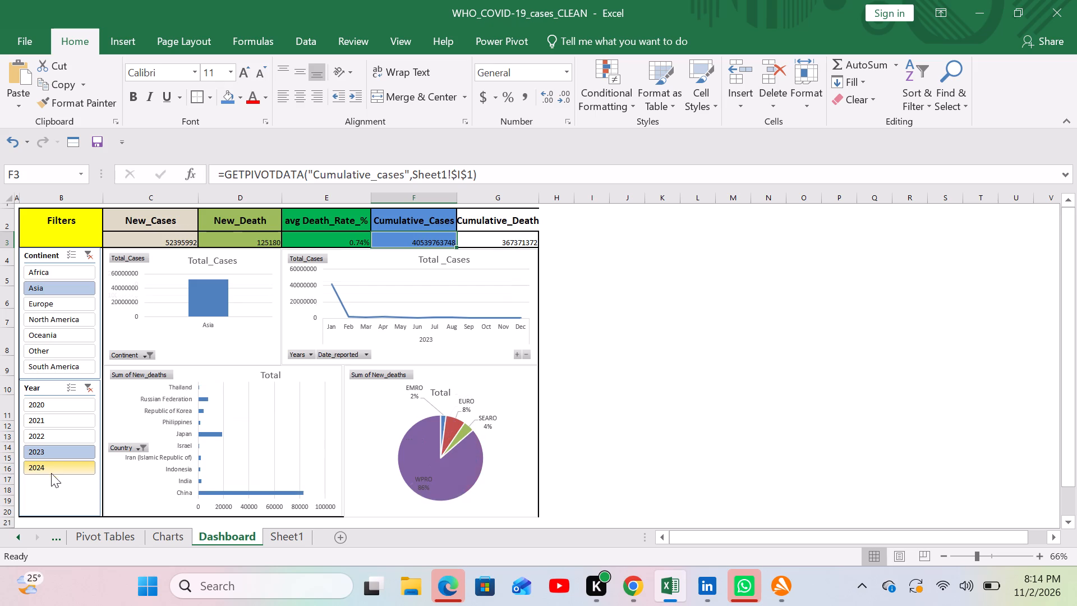
click(50, 469)
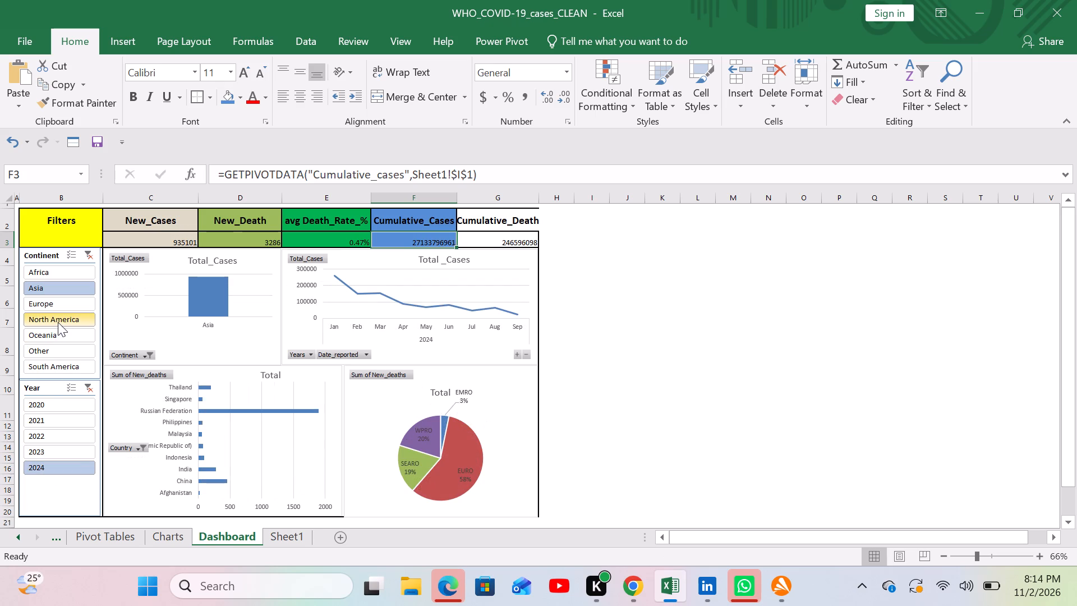
Test the Dashboard's Continent slicer by filtering to North America, Europe, Asia and Africa in turn.
click(58, 322)
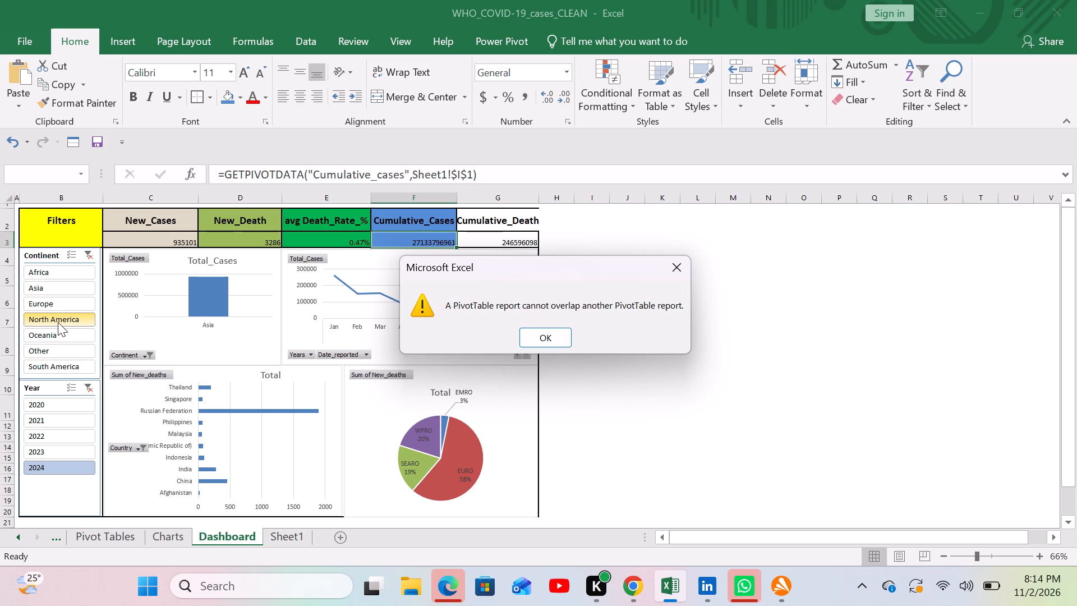
click(542, 334)
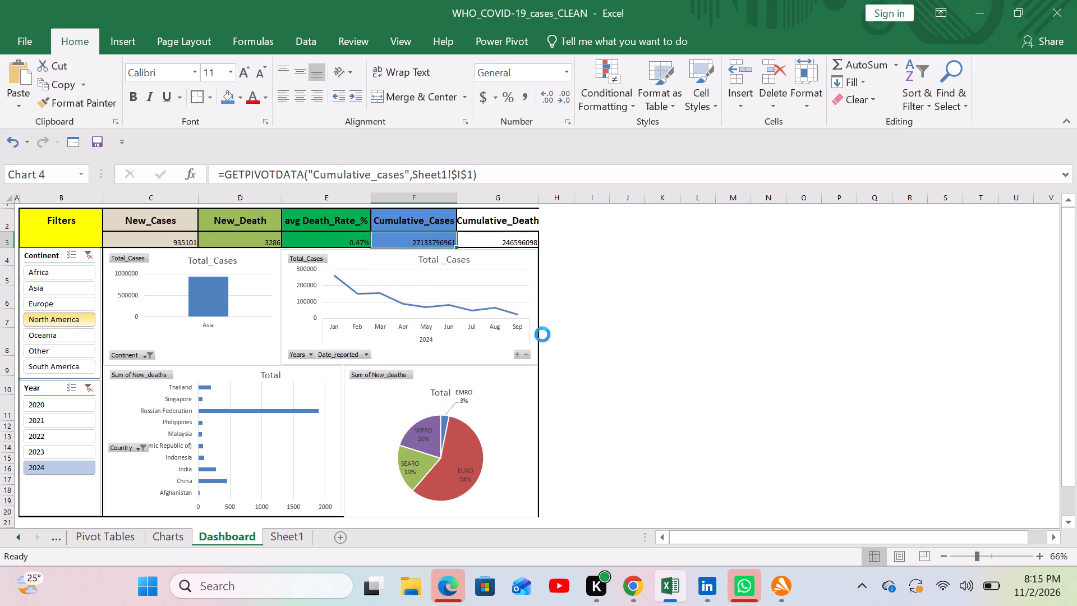
click(75, 298)
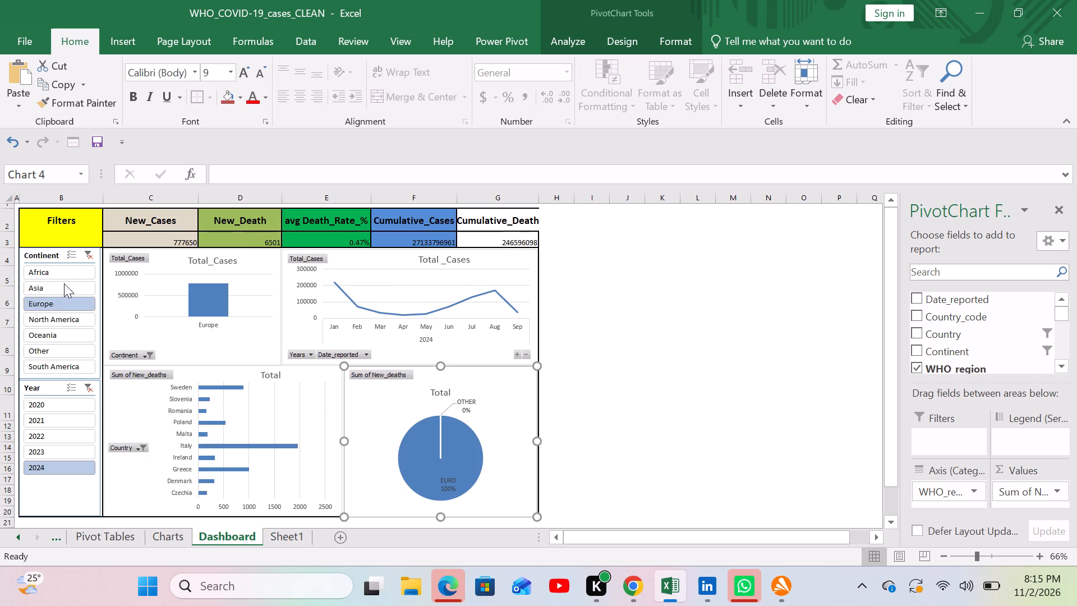
click(64, 283)
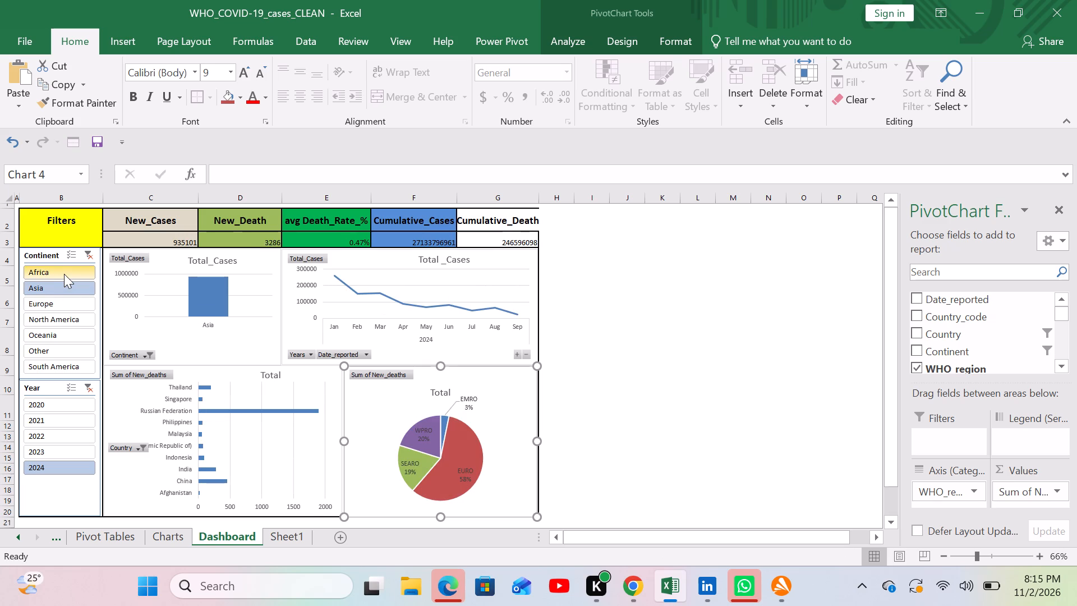
click(64, 274)
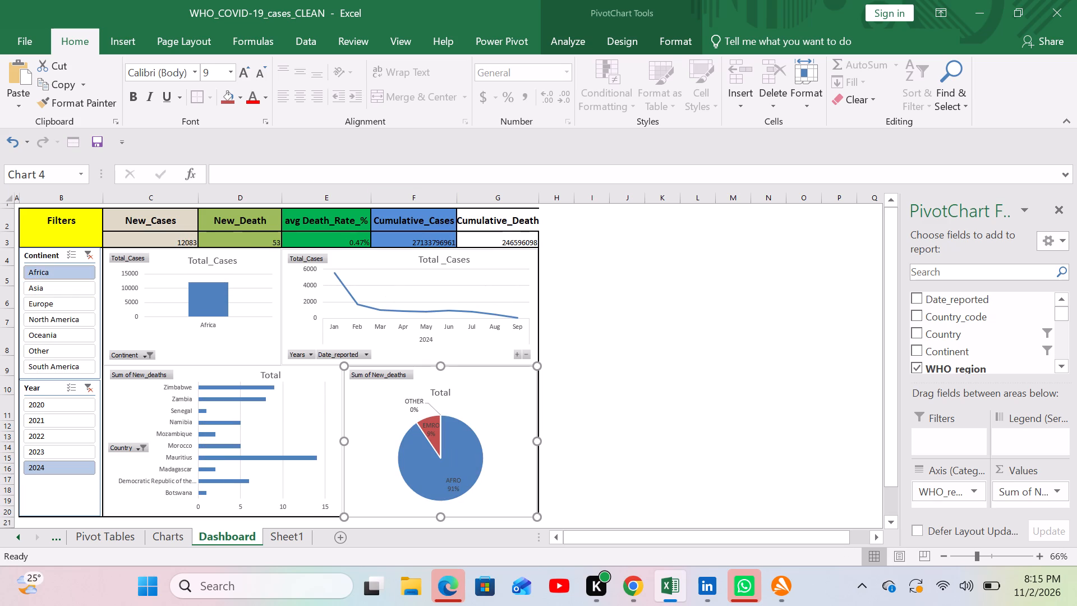
Apply the current cell border style to the Cumulative_Death header in cell G2 of the Dashboard.
click(495, 227)
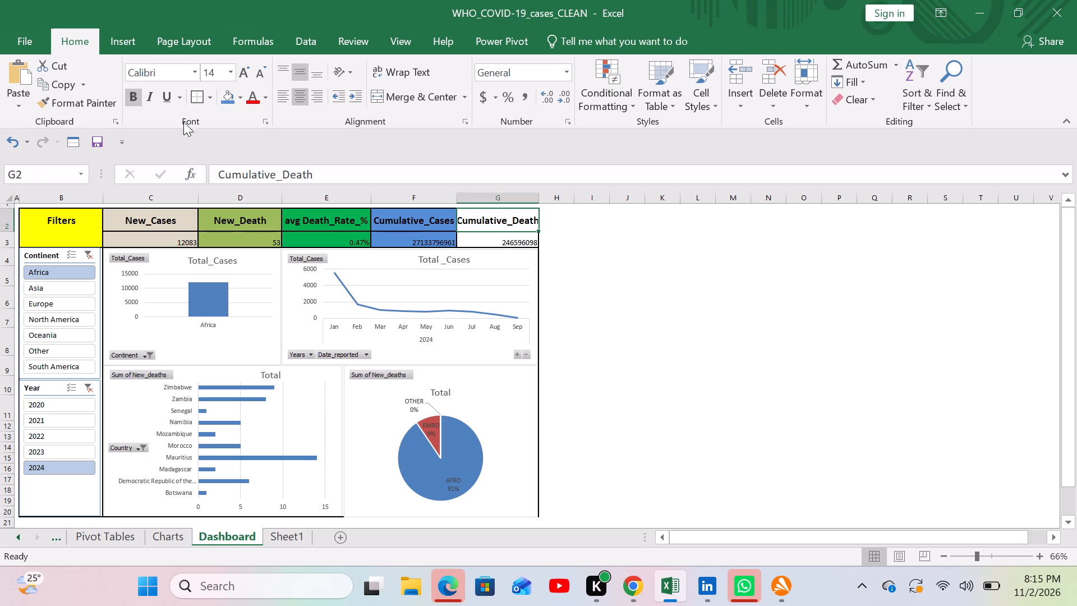
click(199, 101)
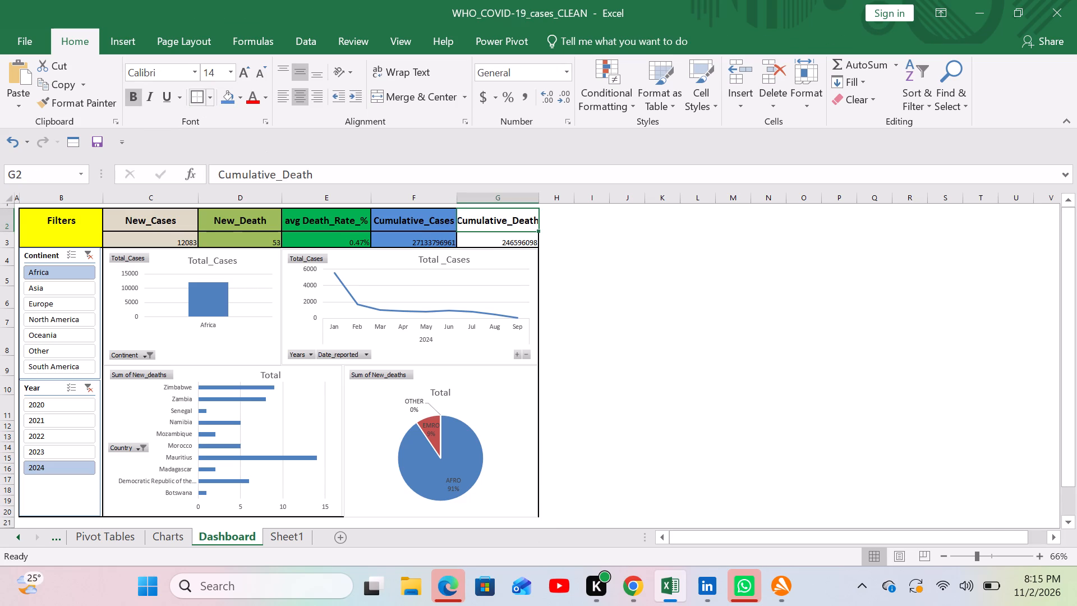
click(655, 367)
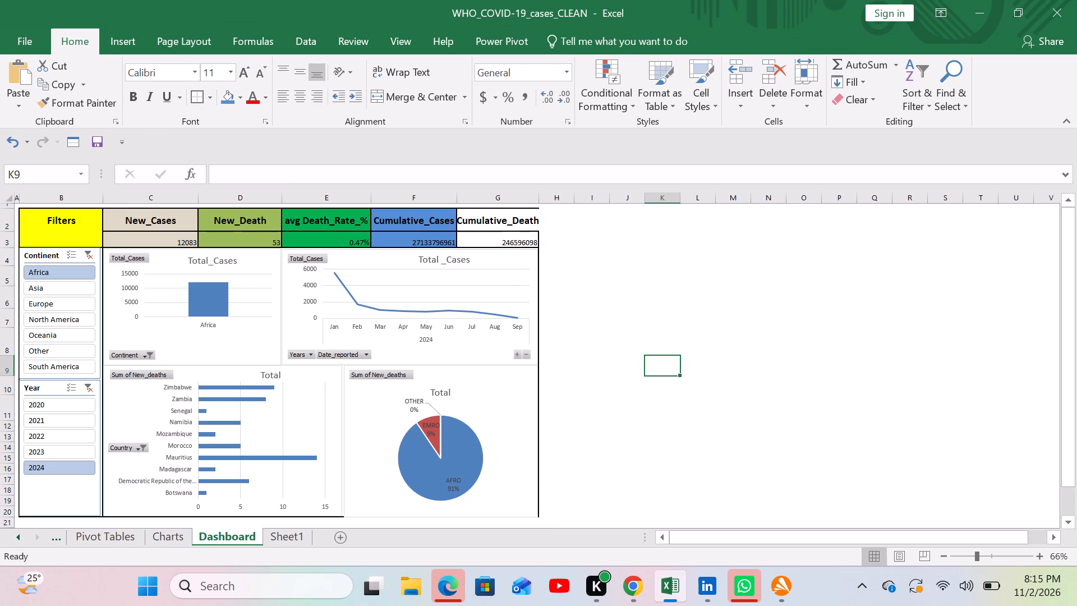
click(526, 220)
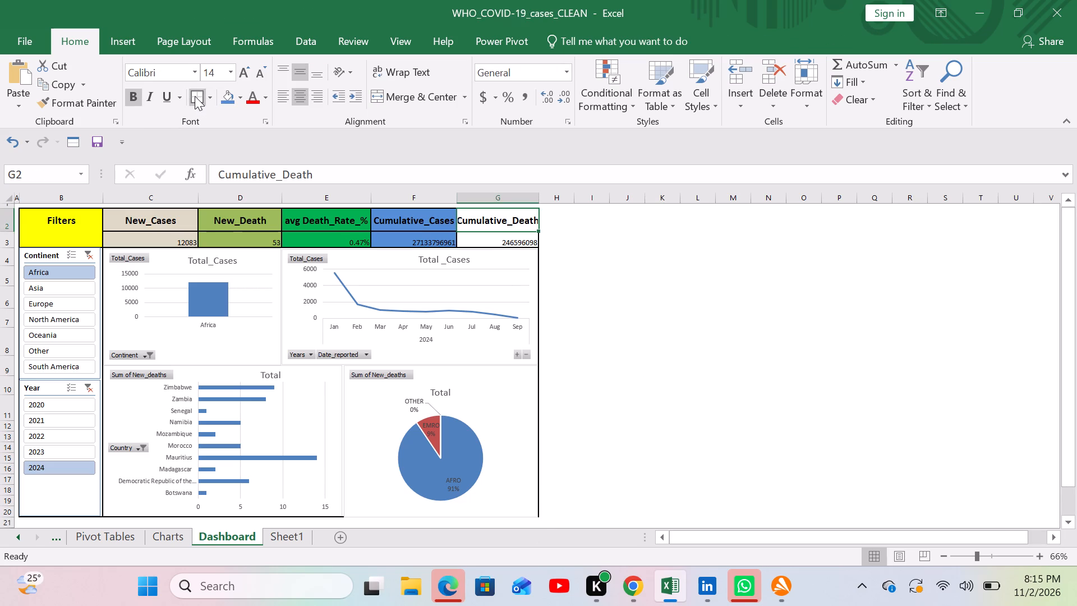
click(195, 96)
click(592, 274)
click(499, 214)
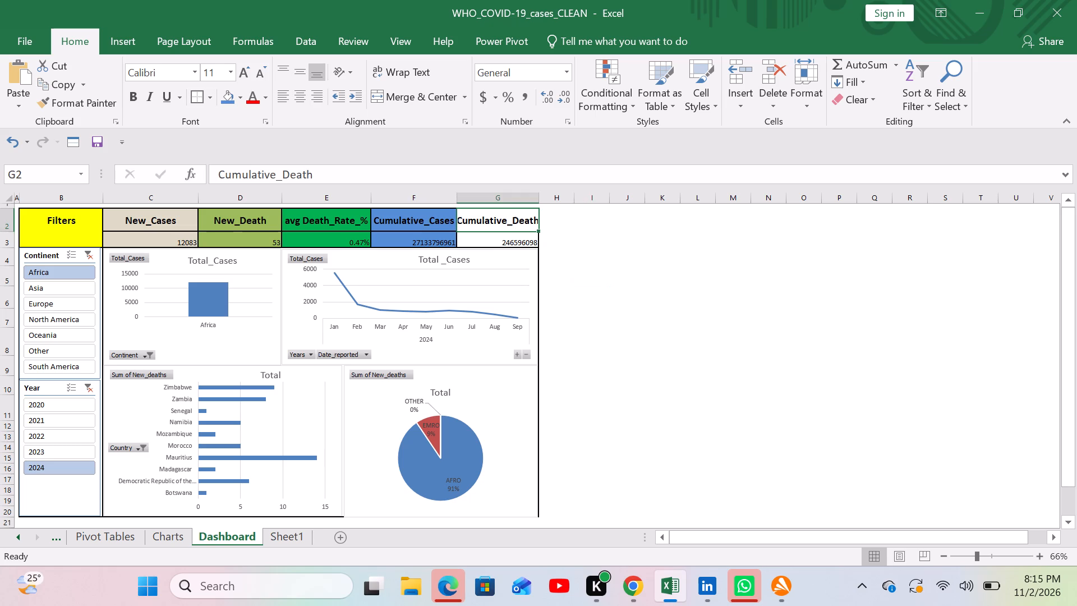
click(195, 91)
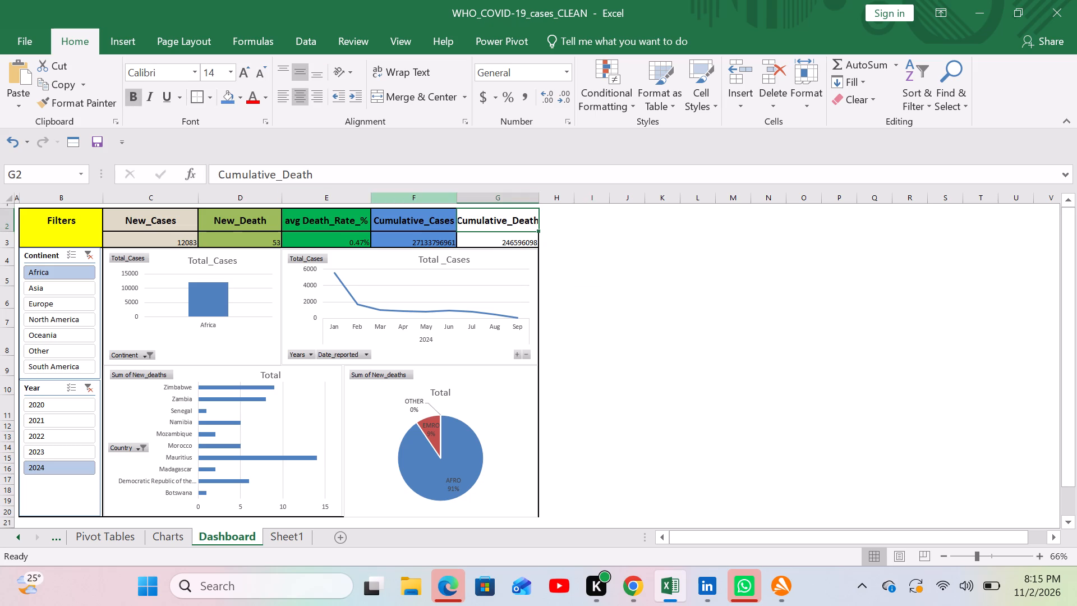
click(567, 280)
Widen column G slightly so the whole Cumulative_Death header fits in its cell.
click(518, 220)
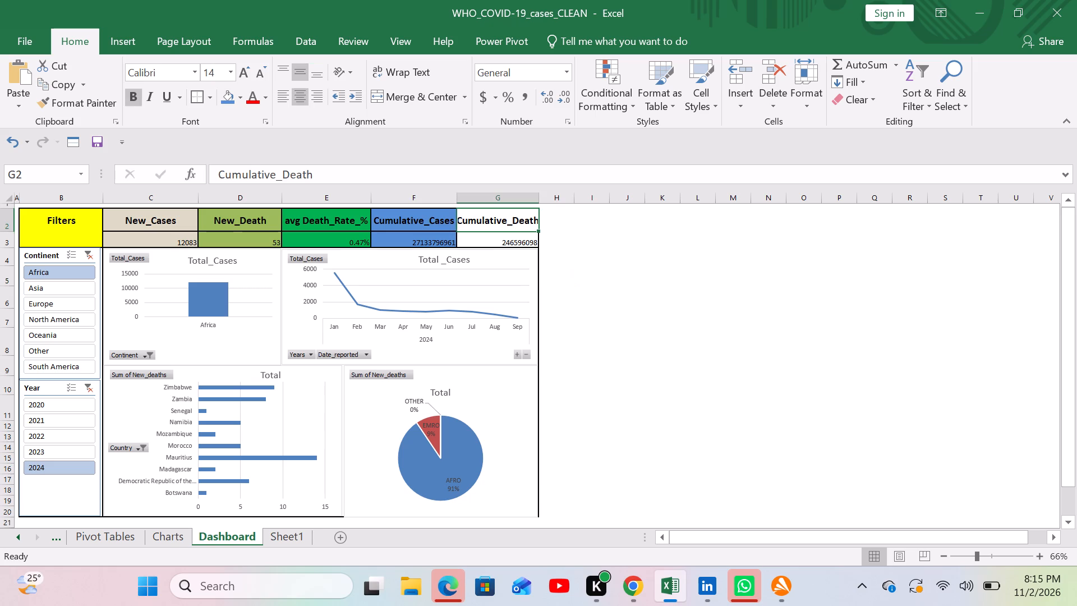
click(537, 200)
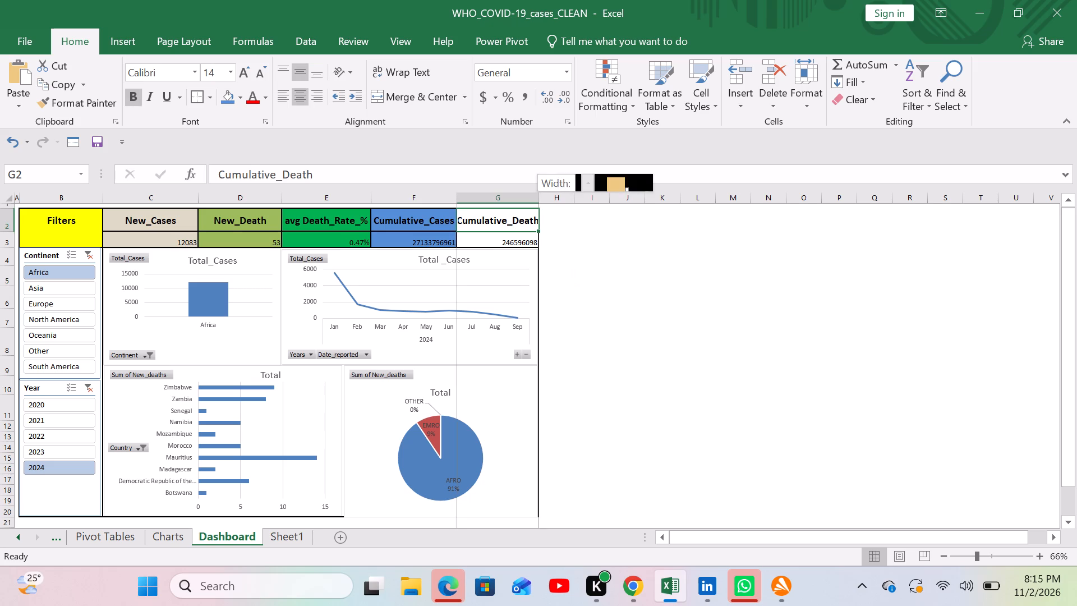
click(614, 278)
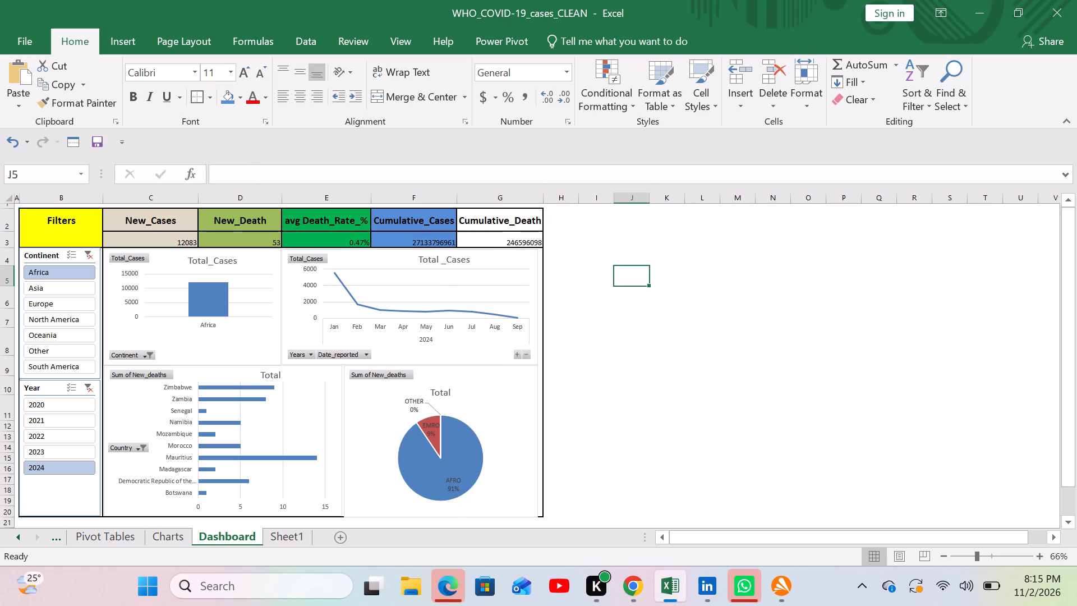
scroll(335, 431, down, 1)
Stretch the Total_Cases line chart and the New_deaths pie chart to the outer edge of column G.
click(516, 254)
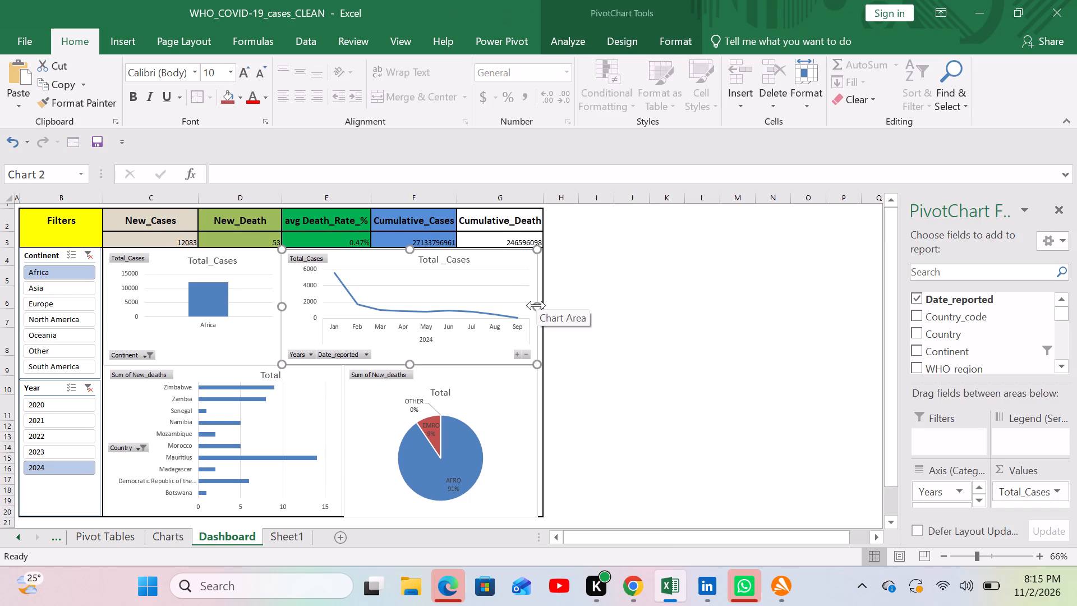
drag(536, 305, 542, 305)
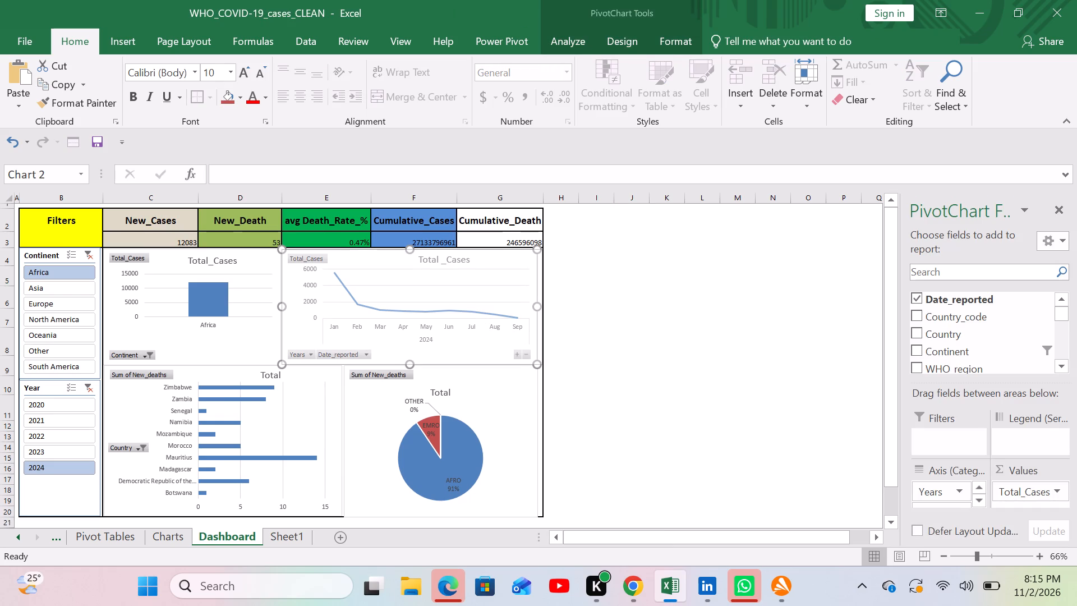
click(530, 399)
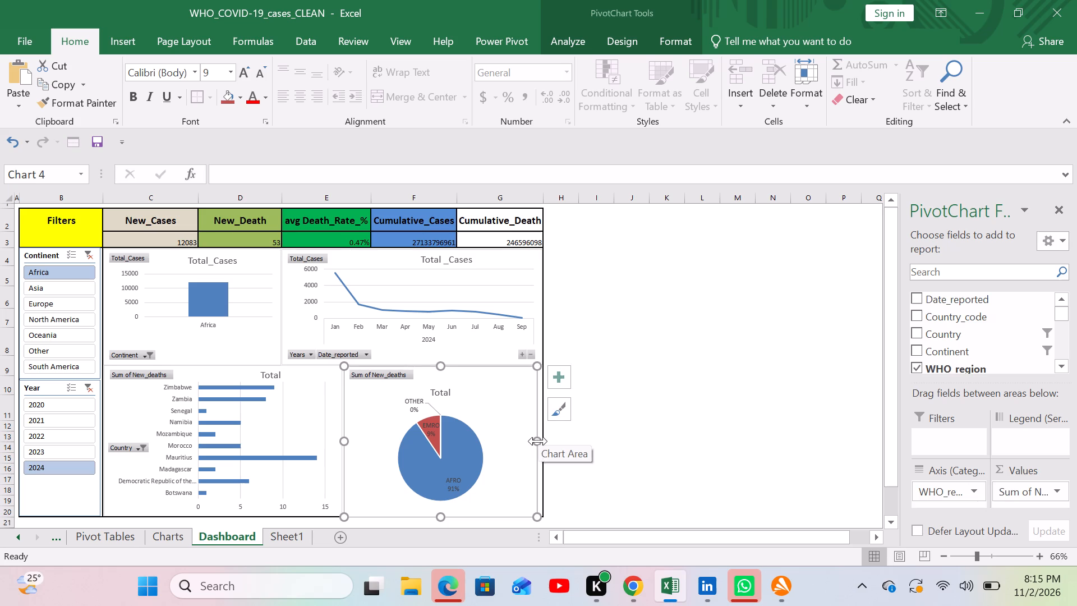
click(538, 441)
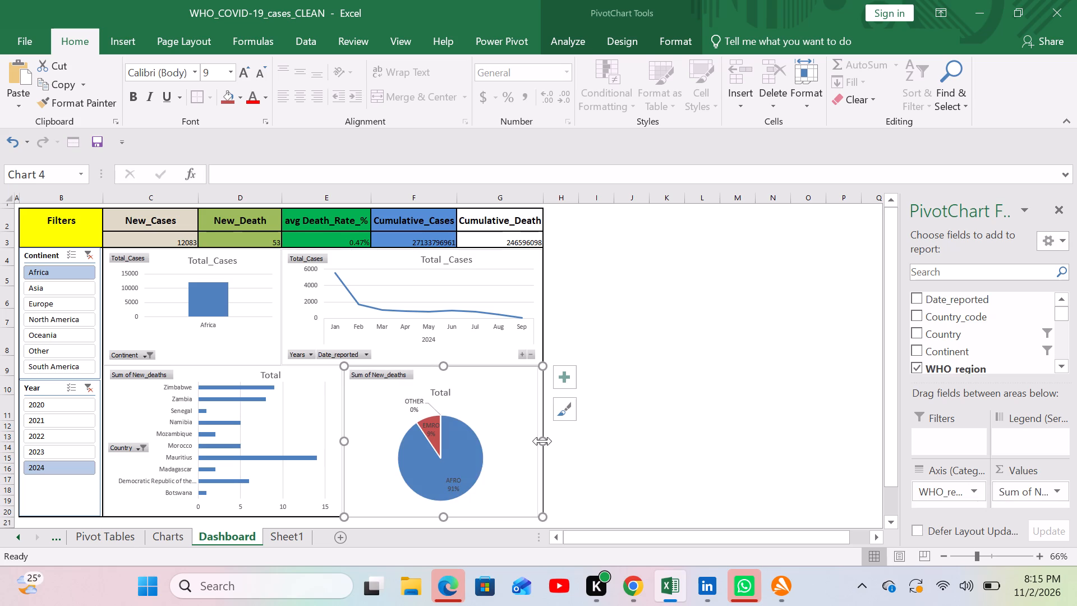
click(631, 511)
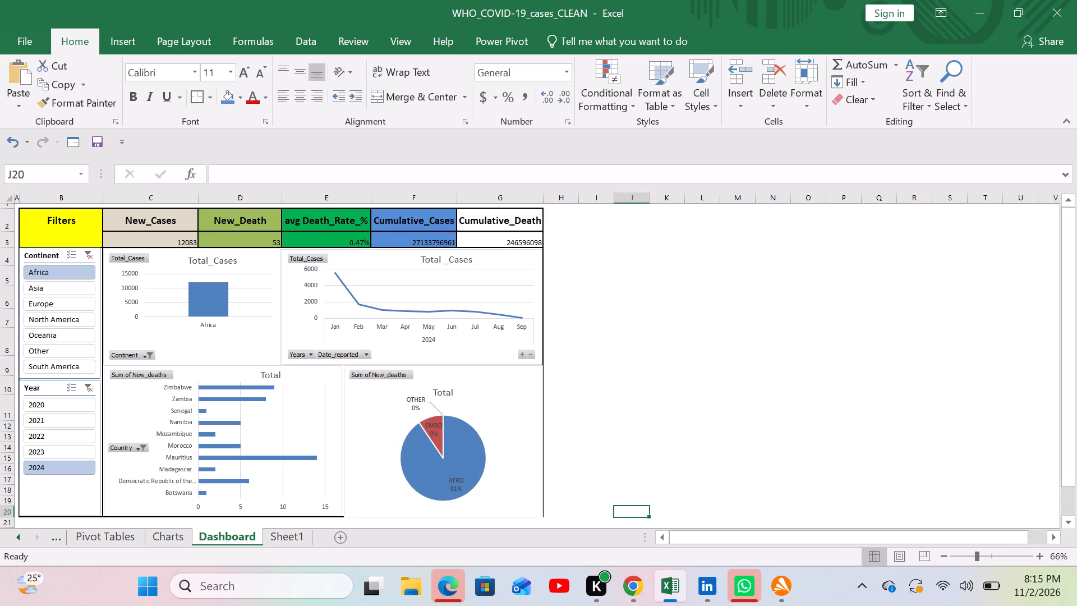
scroll(235, 428, right, 1)
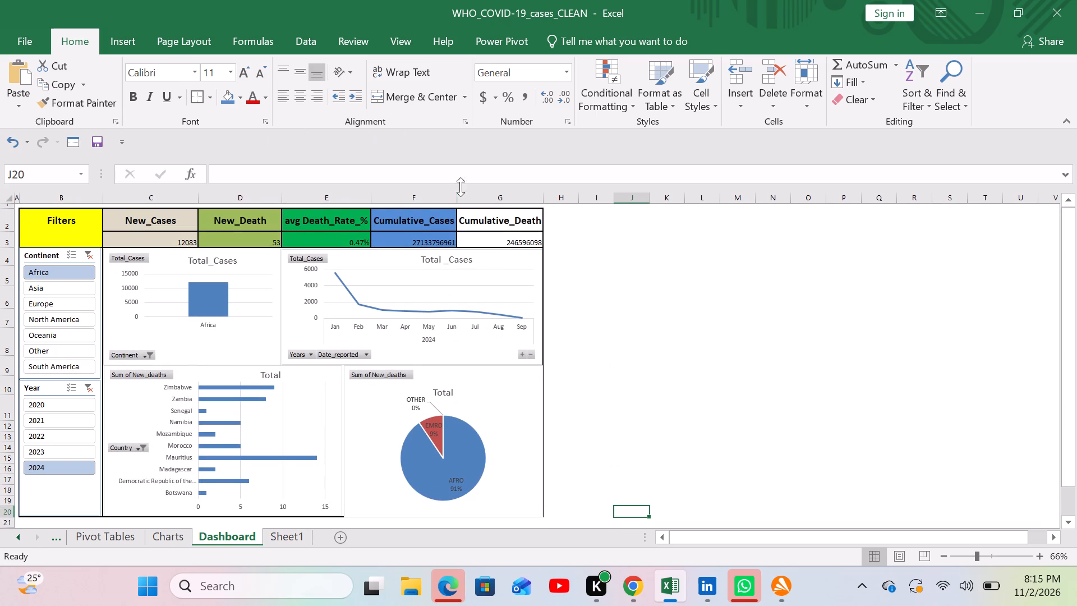
Fill the Cumulative_Death header and its value in G2:G3 with the standard light blue.
drag(480, 221, 484, 242)
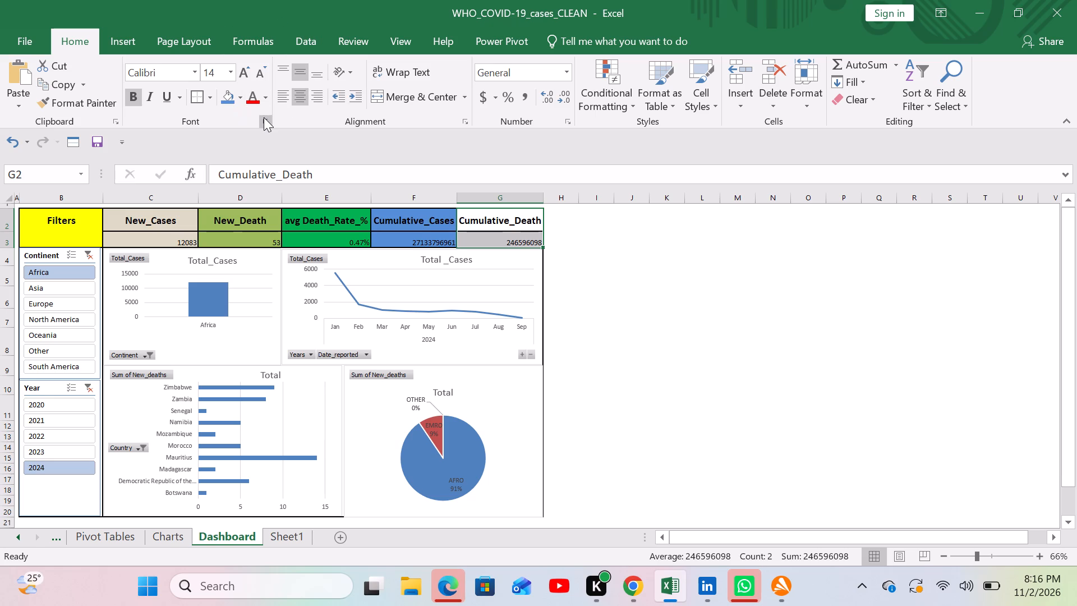
click(240, 99)
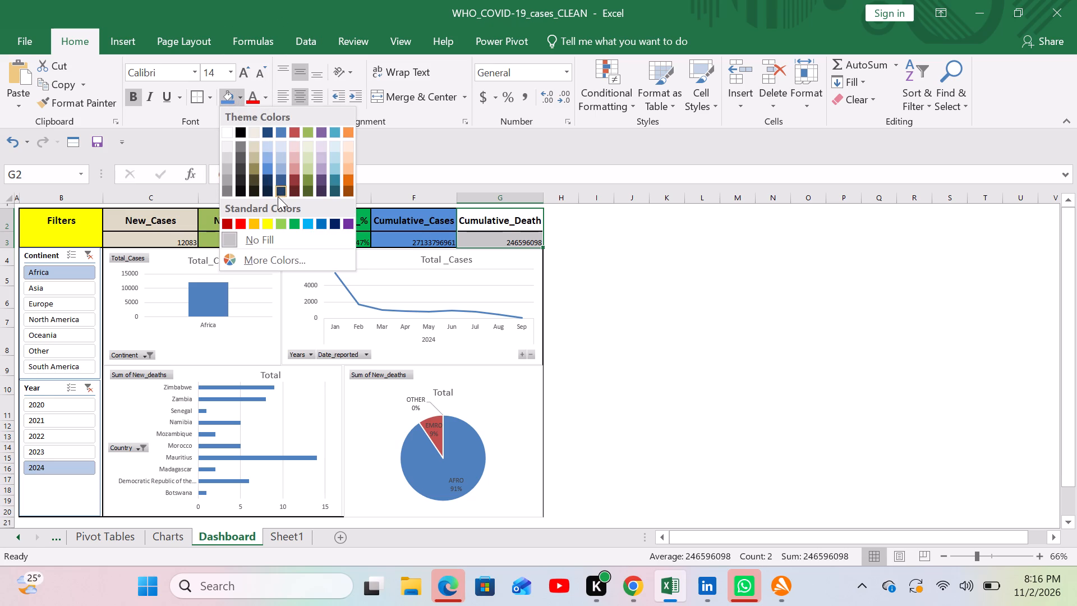
click(303, 221)
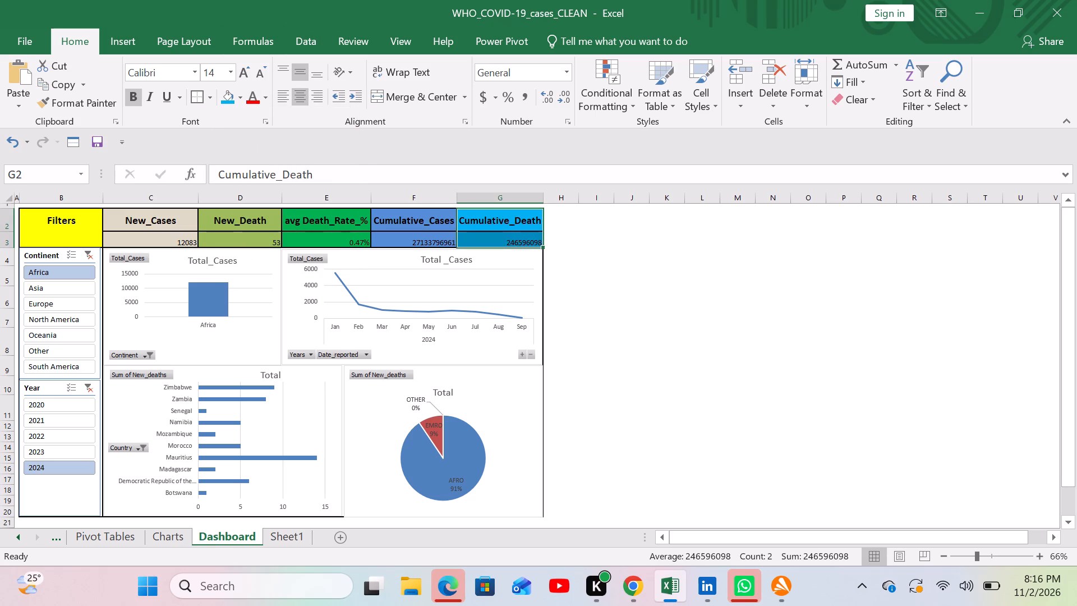
Nudge the Dashboard's Continent slicer slightly toward the Total_Cases column chart, keeping it beneath the Filters header.
click(43, 250)
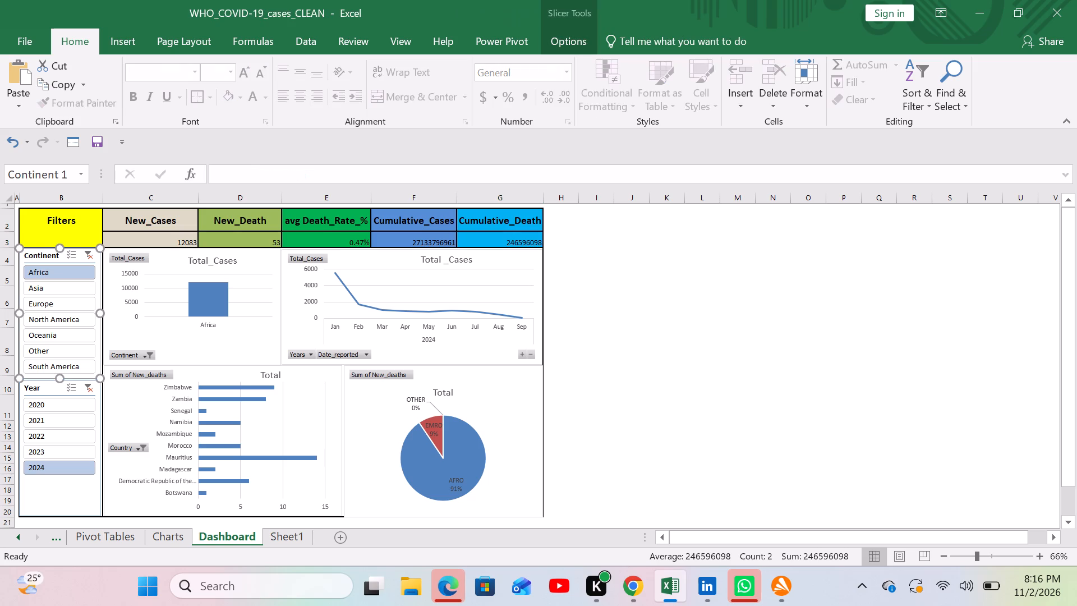
click(109, 274)
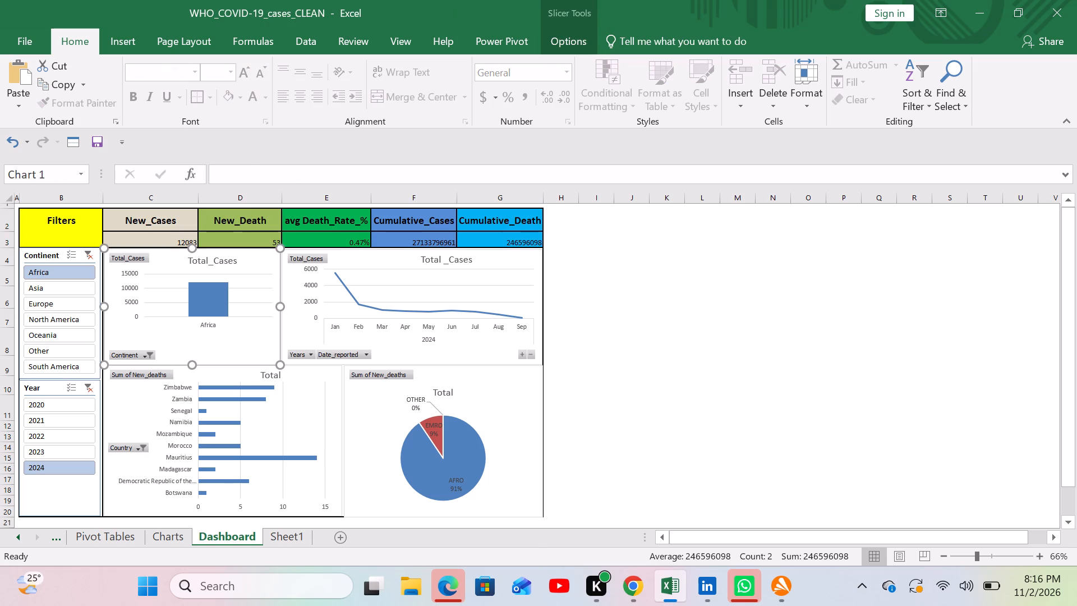
click(22, 249)
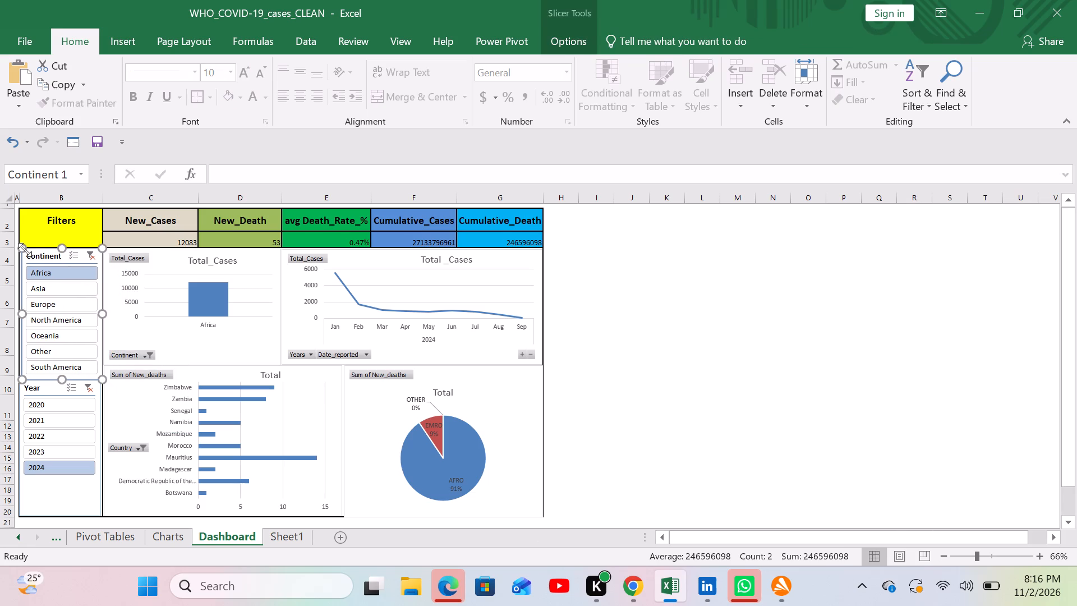
click(515, 511)
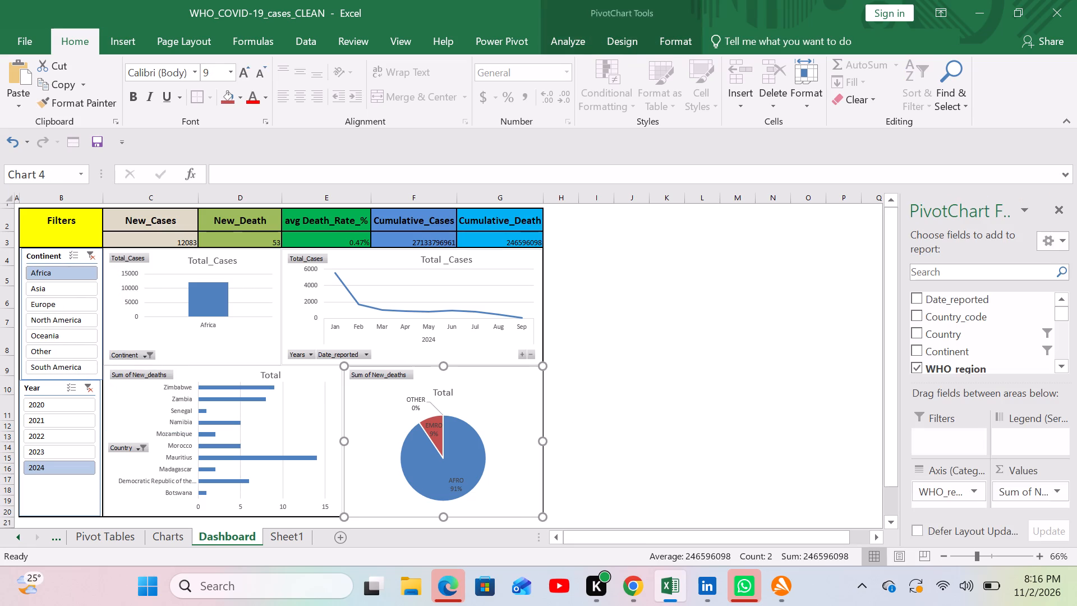
click(628, 499)
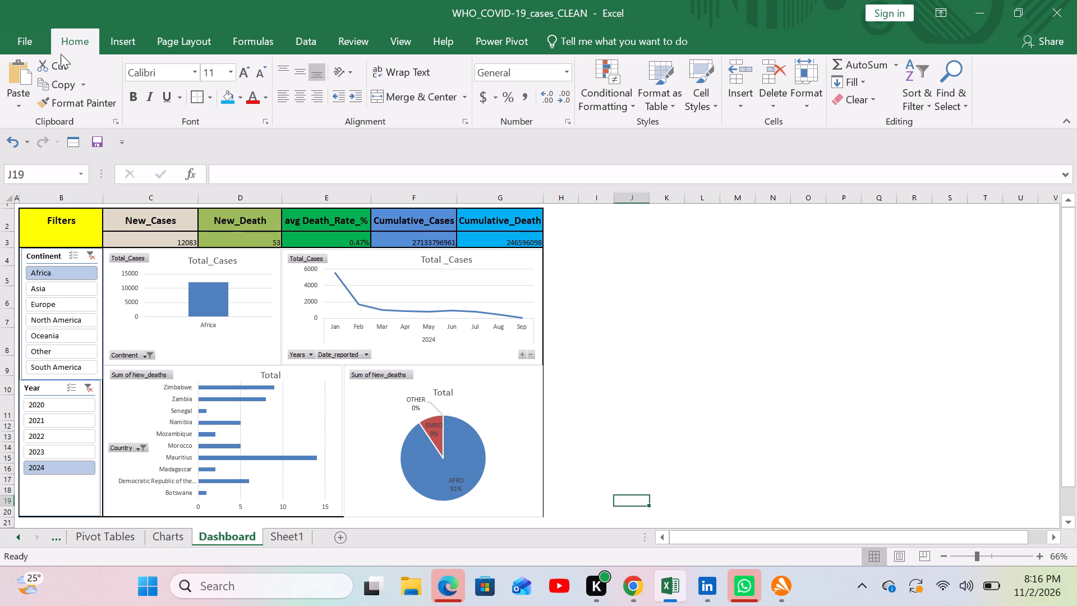
Save the workbook with the finished Dashboard sheet open.
click(22, 40)
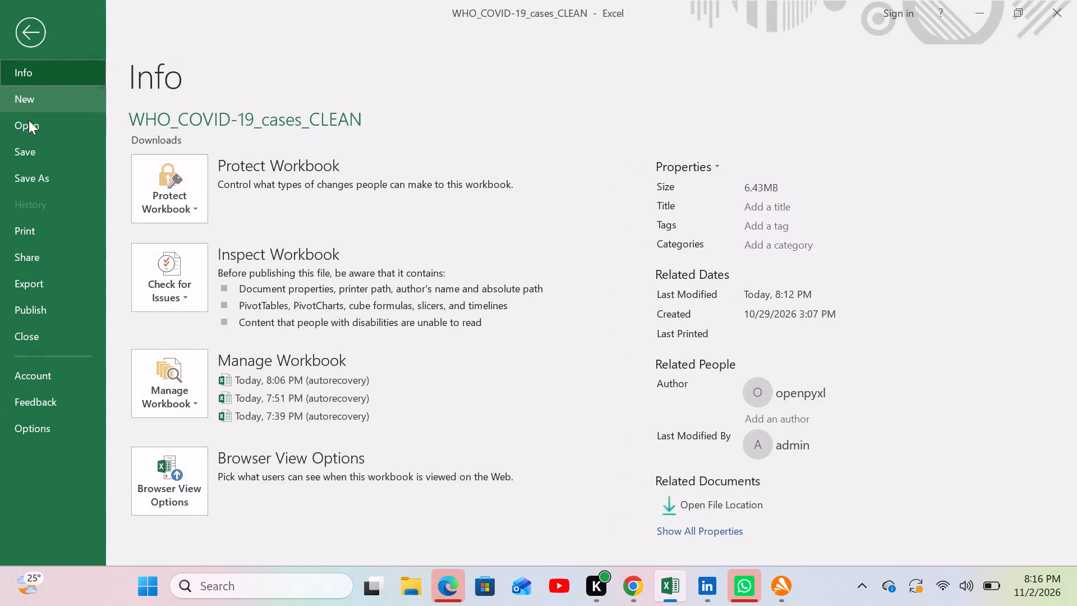
click(35, 155)
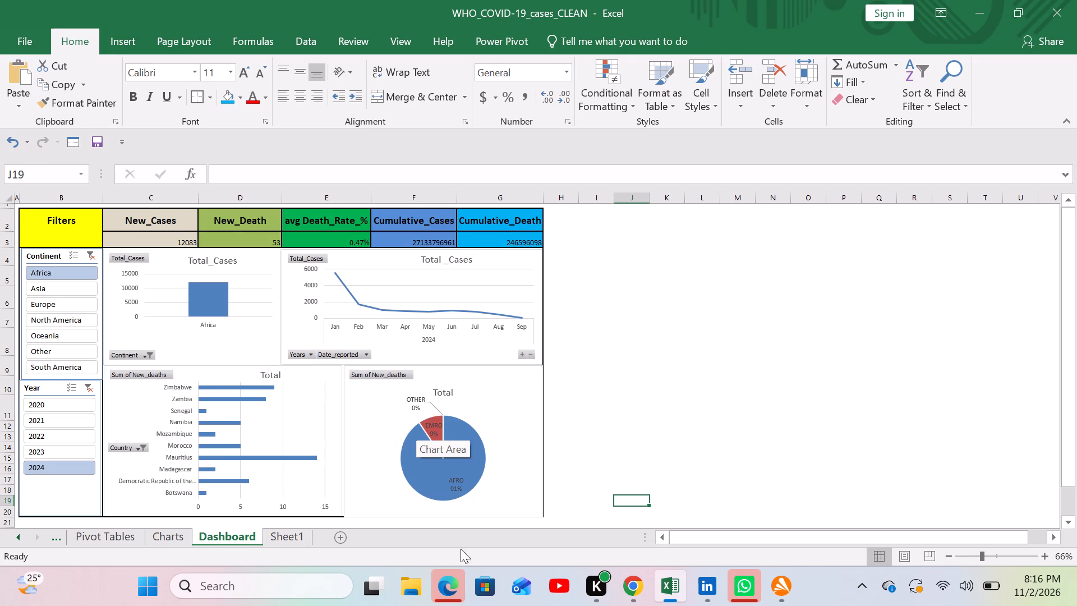
Save the workbook again from each of the Sheet1, Charts and Pivot Tables sheets in turn.
click(273, 536)
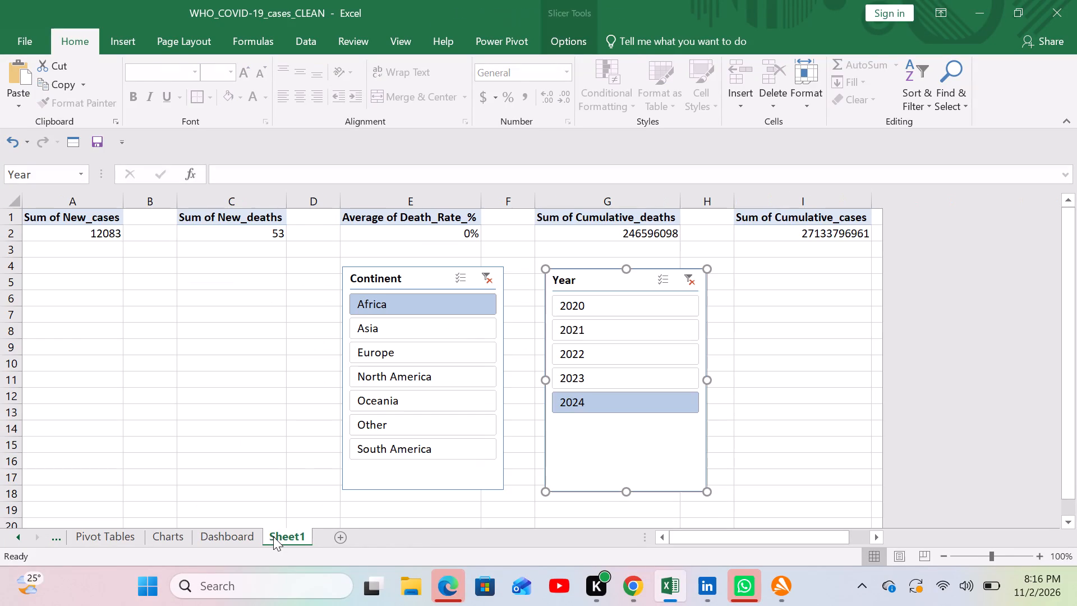
click(30, 45)
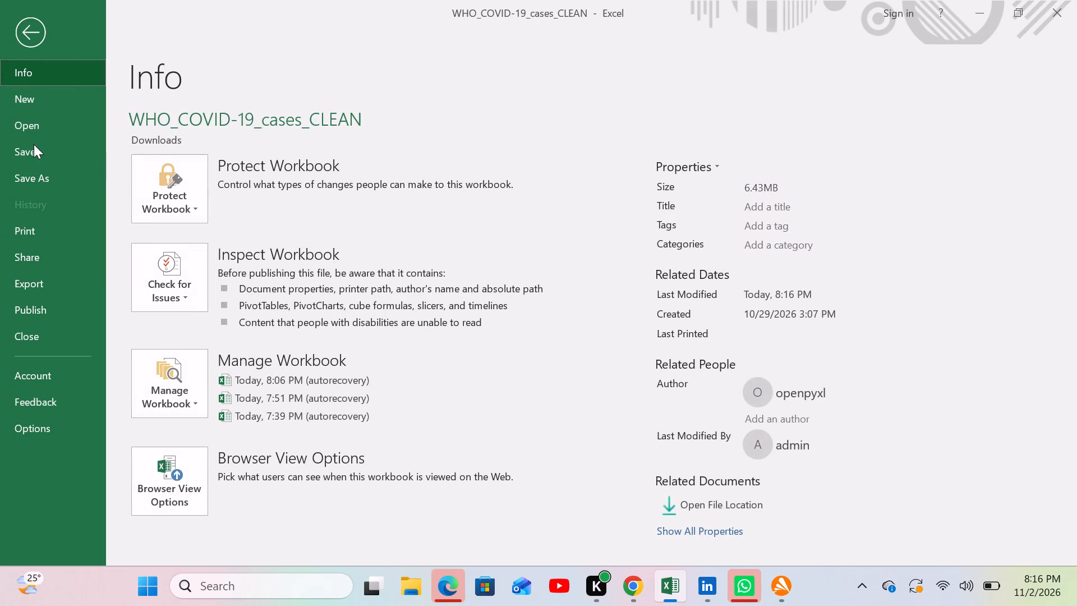
click(34, 144)
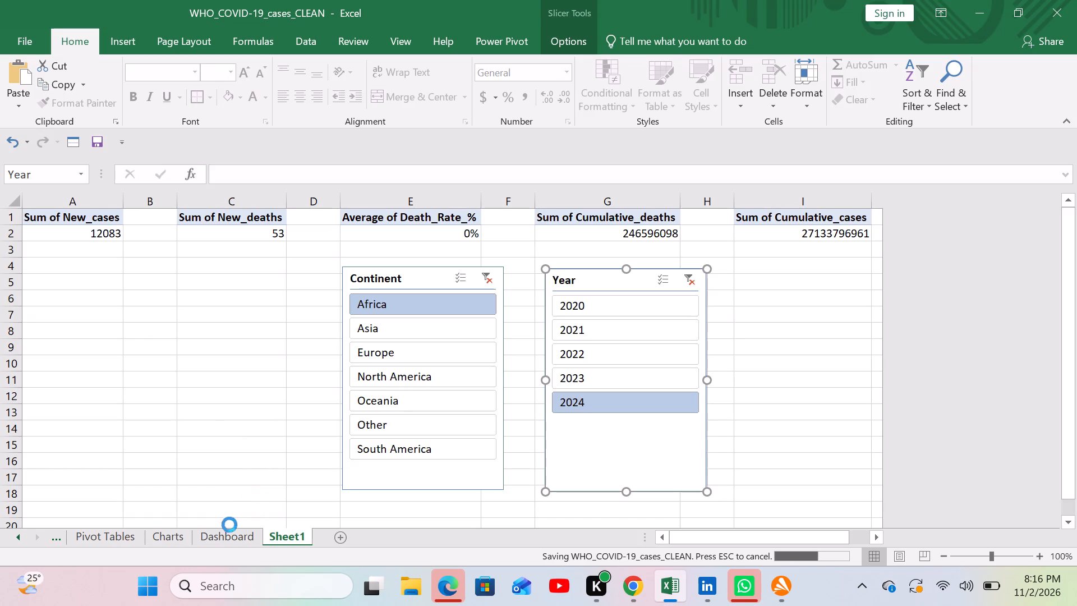
click(183, 540)
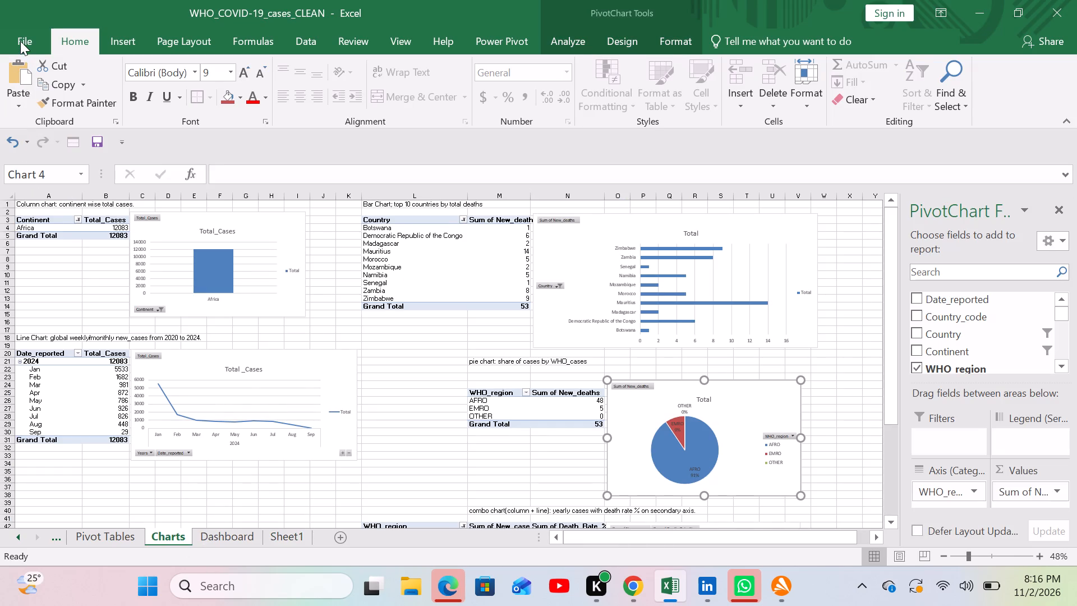
click(20, 40)
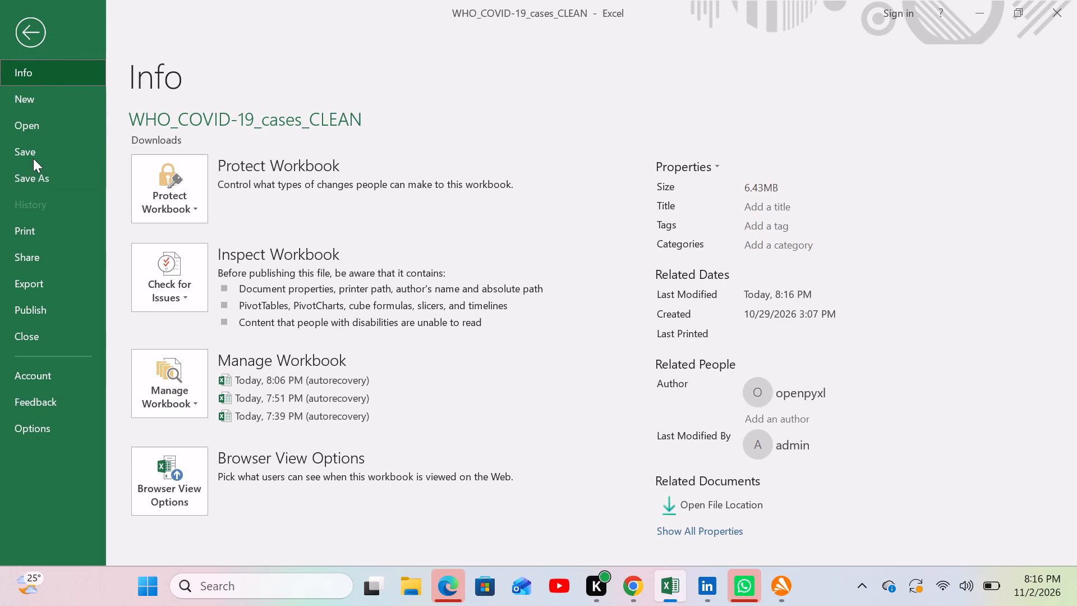
click(33, 157)
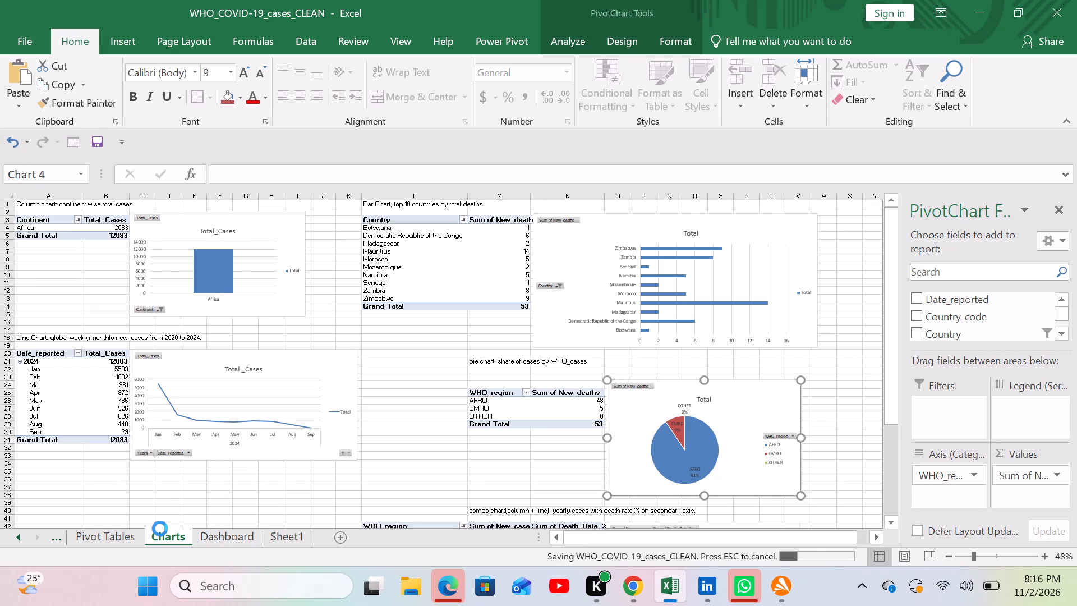
click(128, 536)
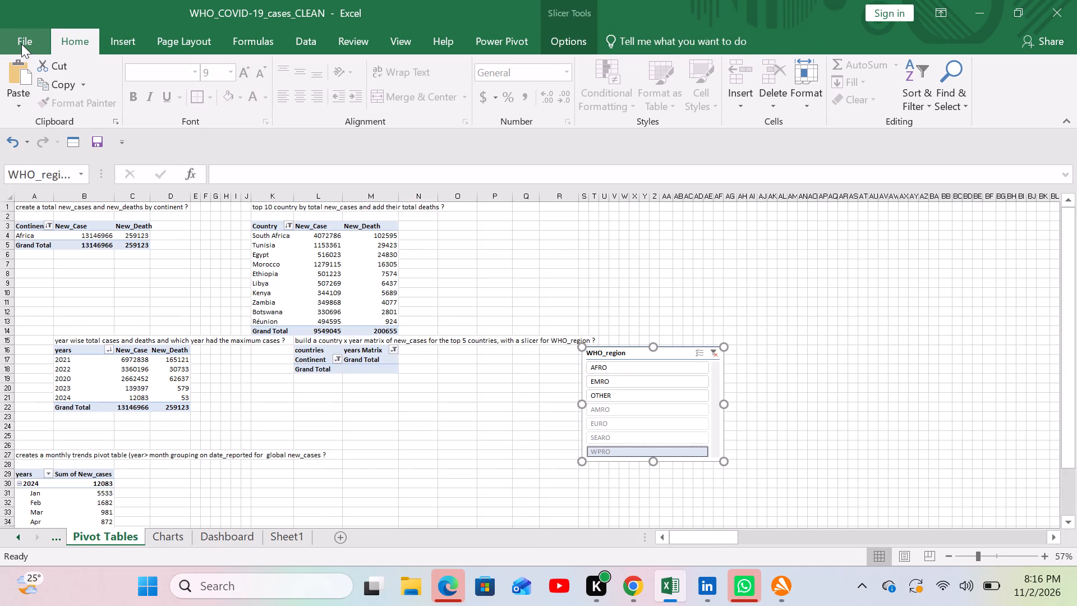
click(21, 44)
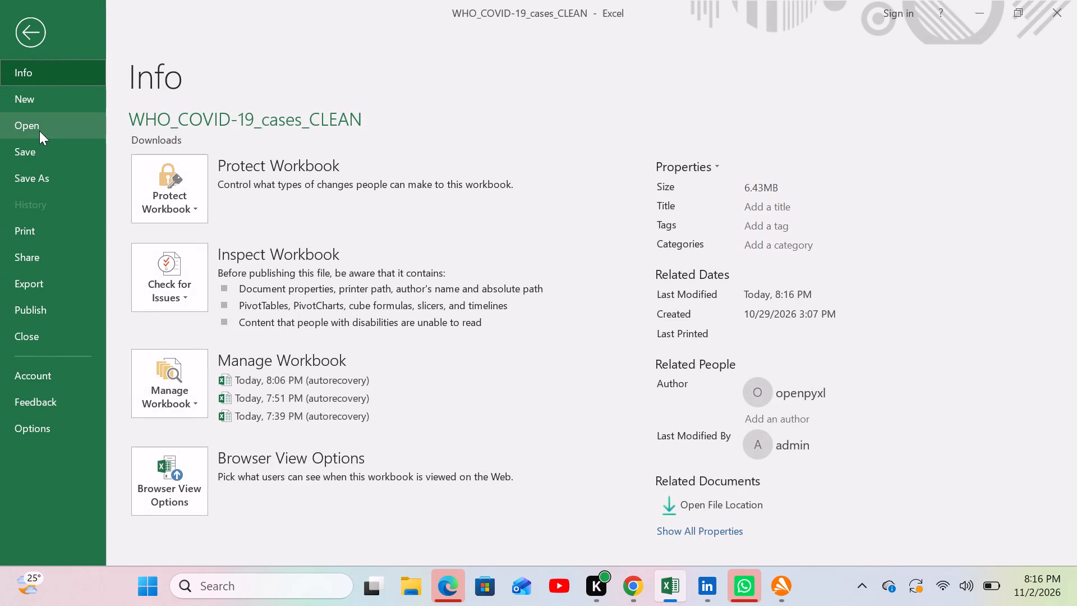
click(35, 149)
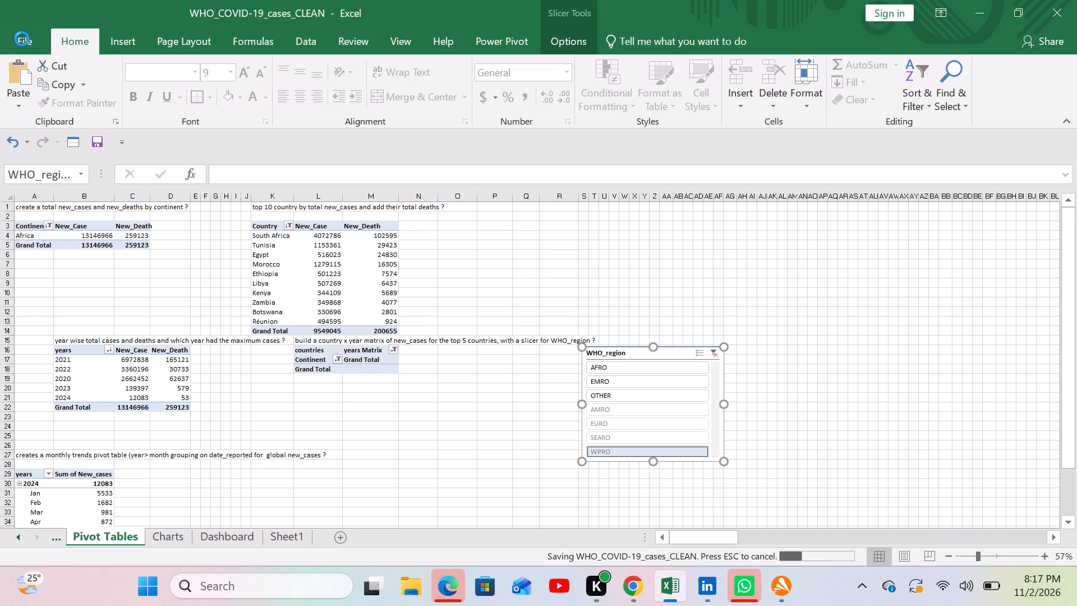
Save the workbook again from the Negative_Corrections sheet and from the Summary sheet.
scroll(181, 368, right, 3)
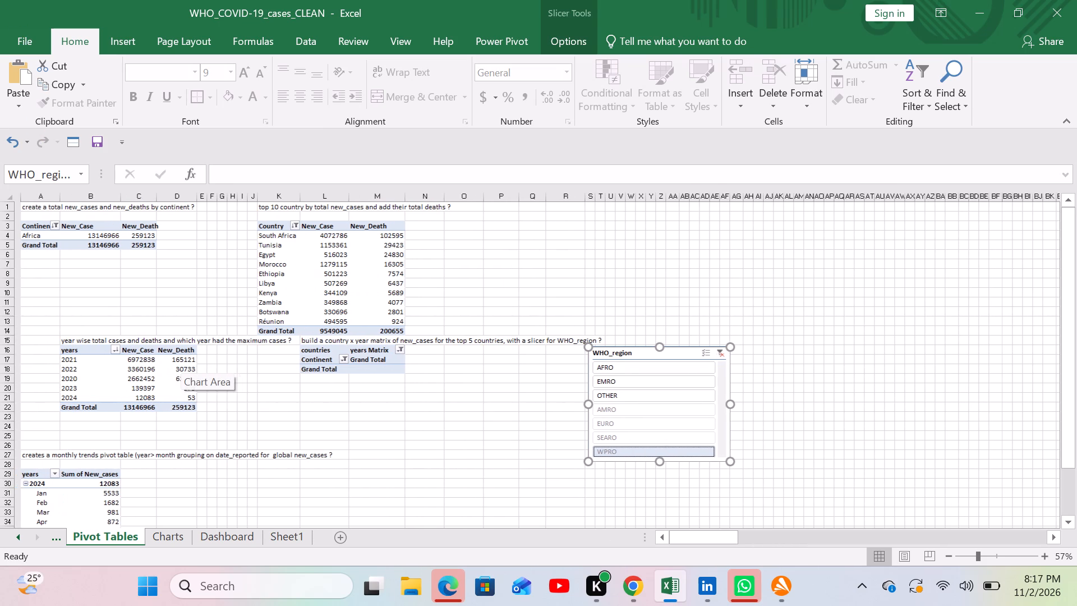
scroll(179, 535, right, 4)
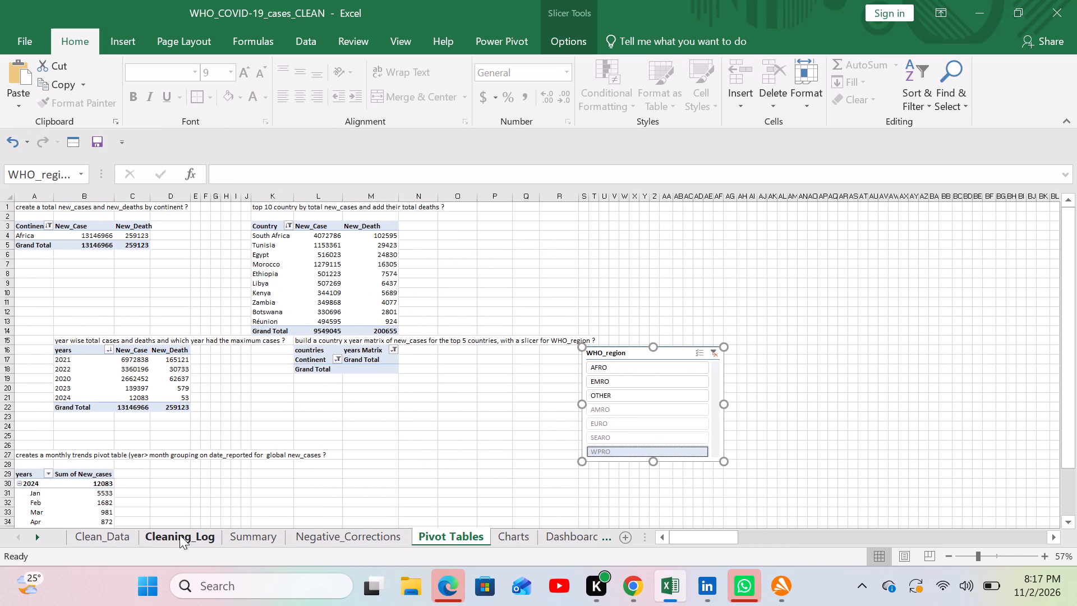
click(323, 543)
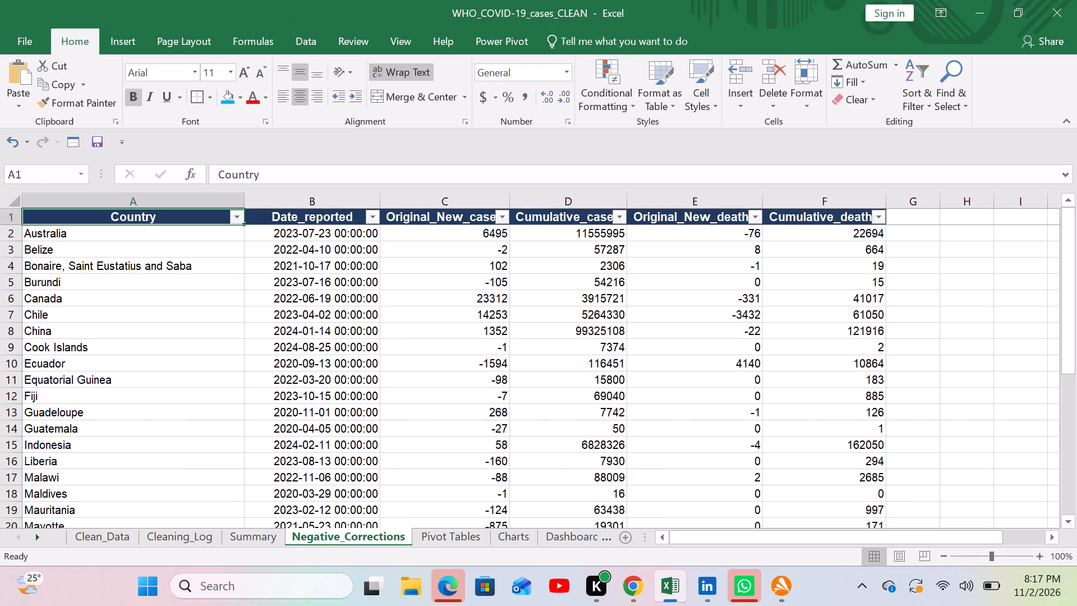
click(13, 40)
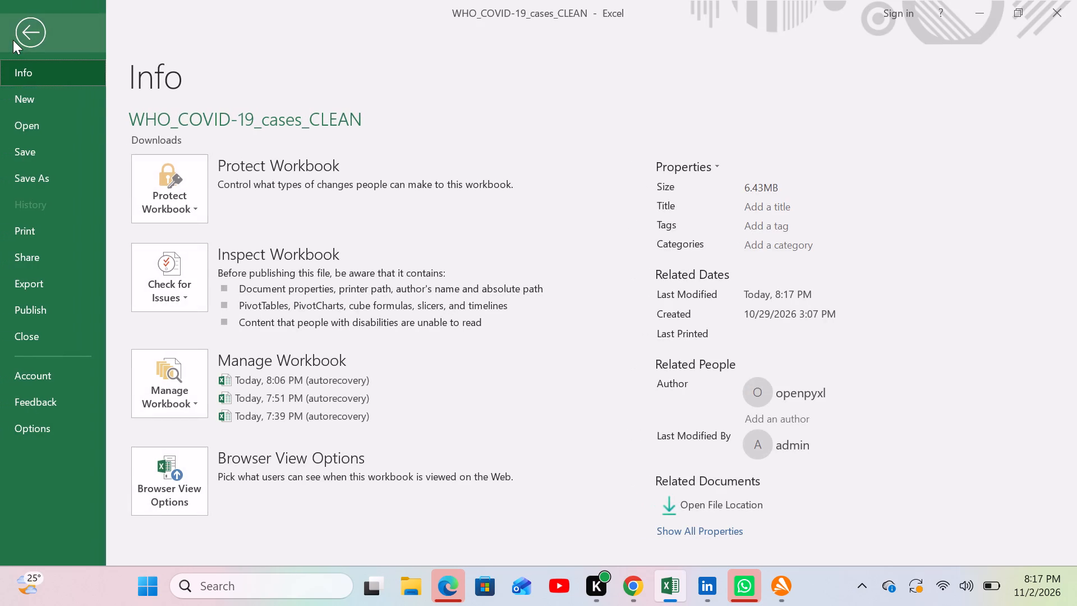
click(21, 143)
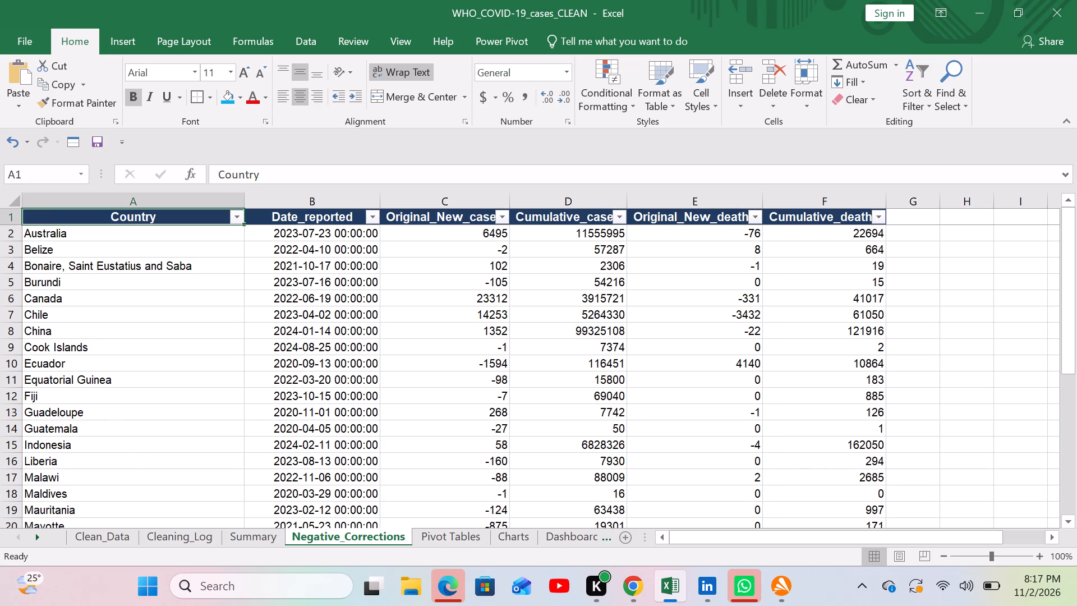
scroll(248, 433, down, 6)
scroll(248, 433, up, 3)
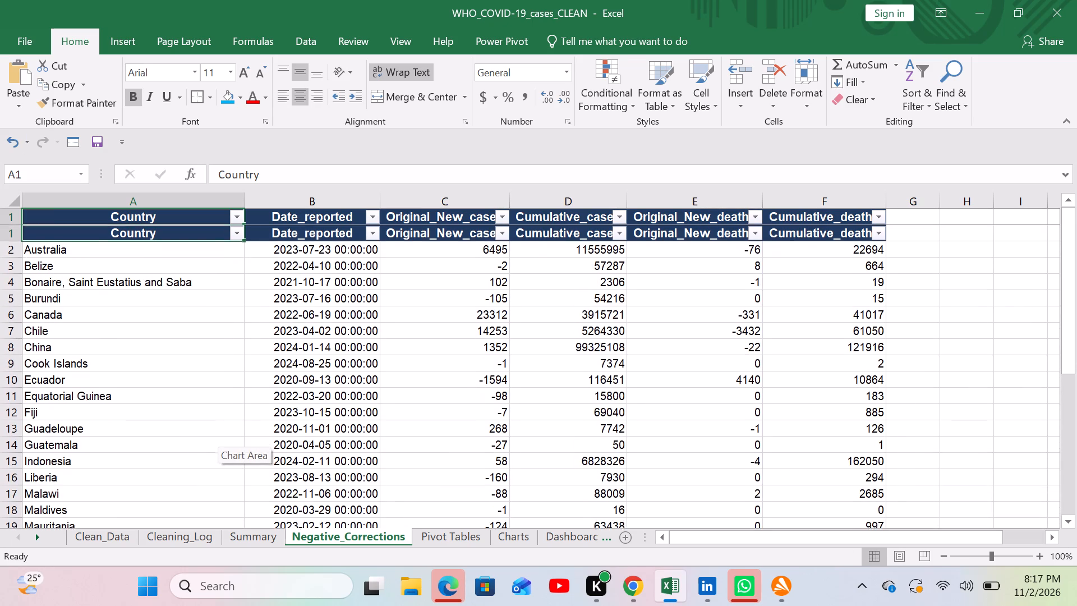
click(261, 544)
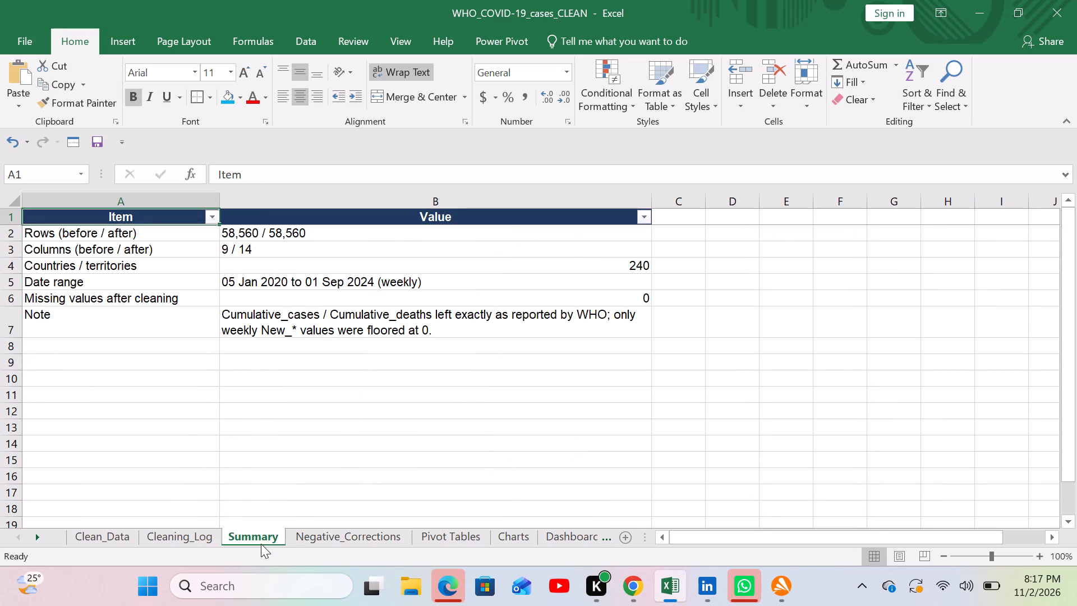
click(13, 41)
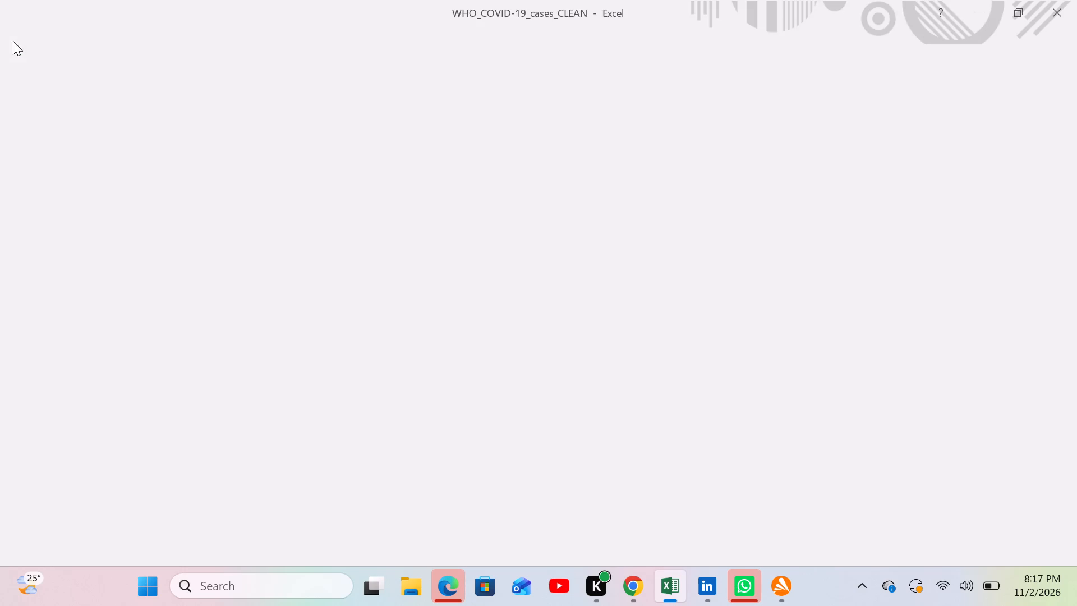
click(28, 148)
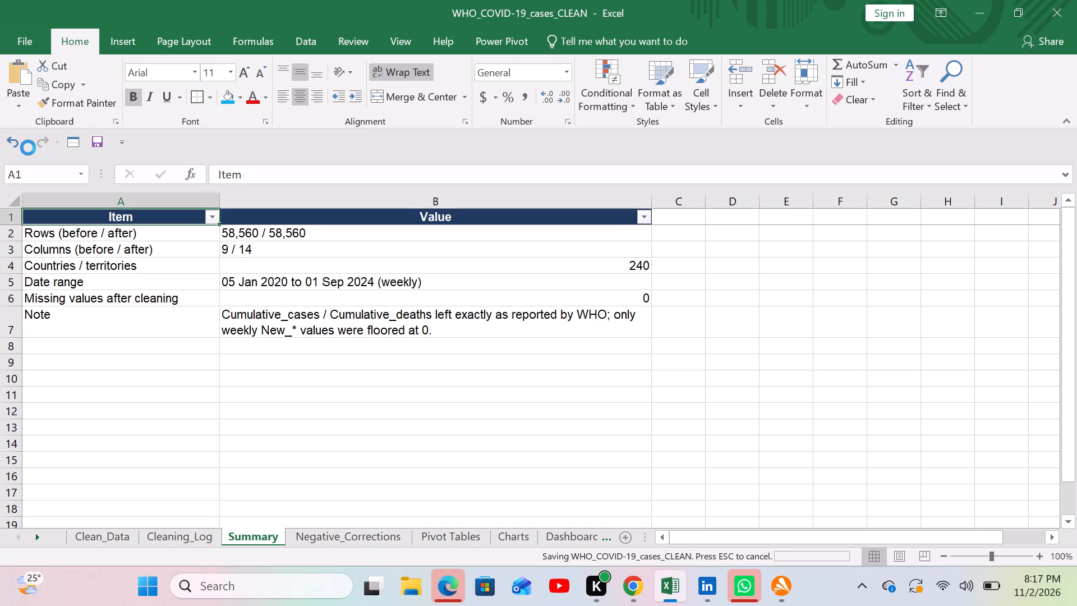
Save the workbook again from the Cleaning_Log sheet and from the Clean_Data sheet.
click(176, 536)
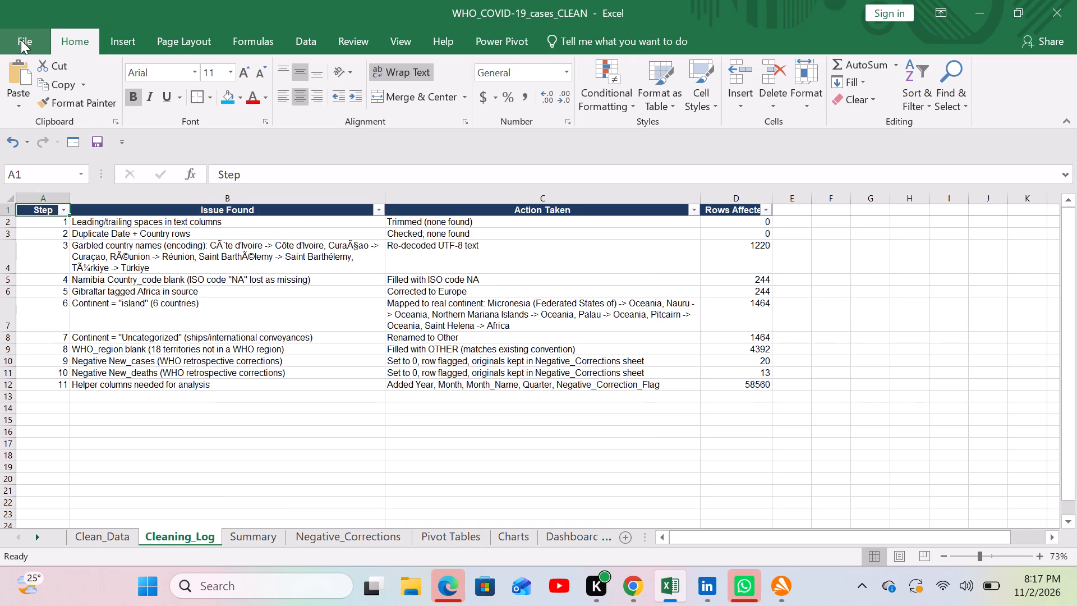
click(21, 31)
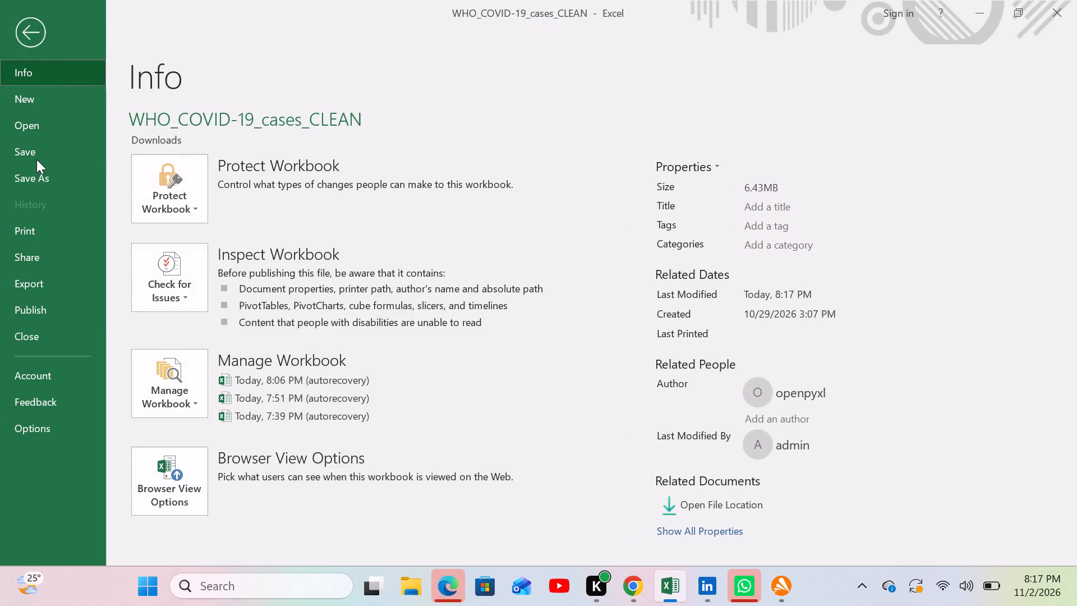
click(36, 160)
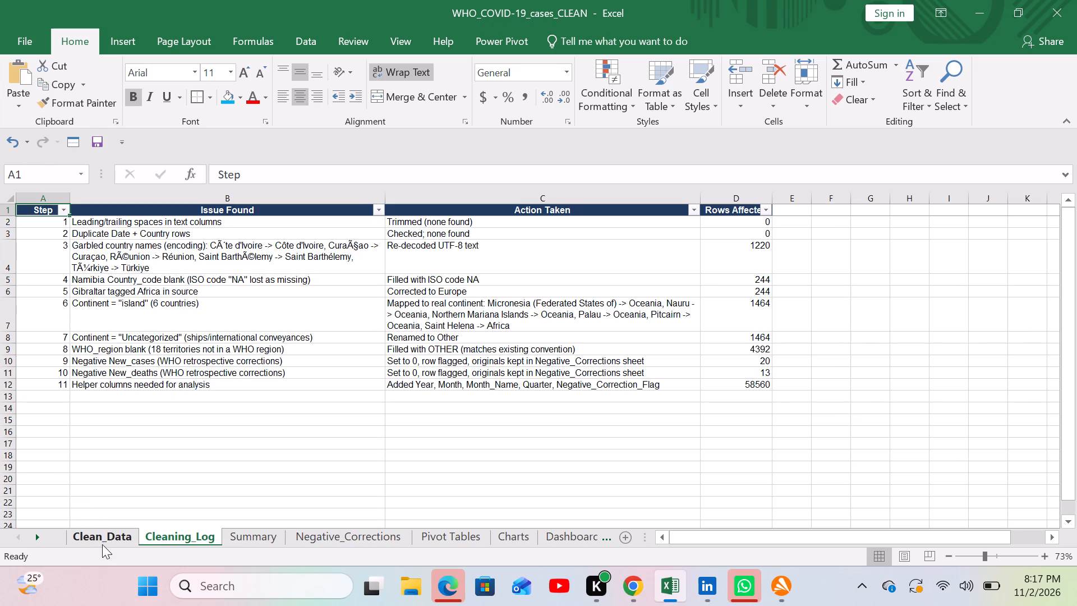
click(112, 541)
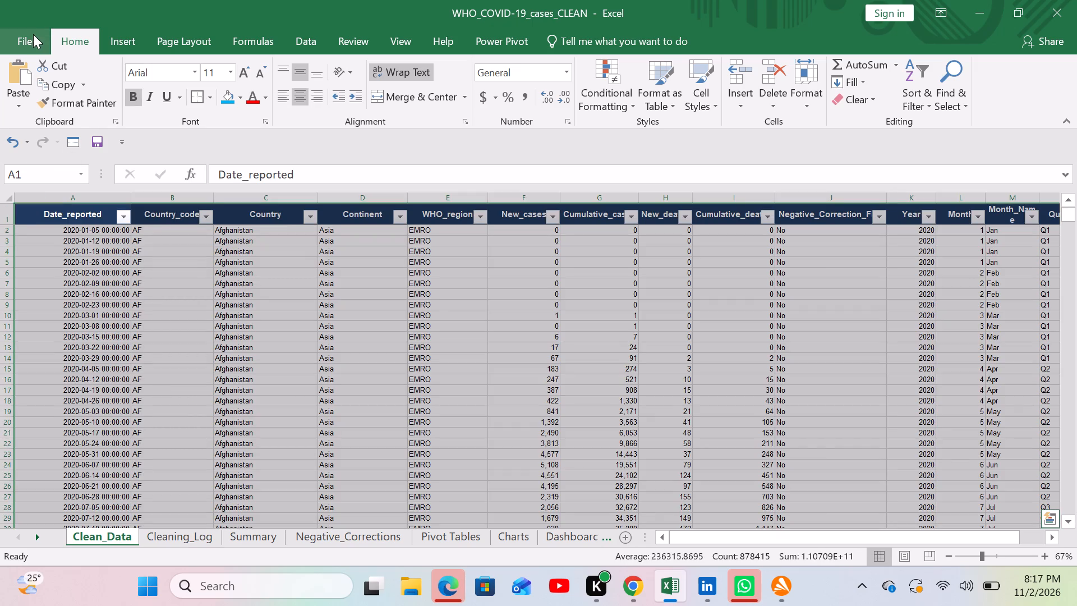
click(29, 33)
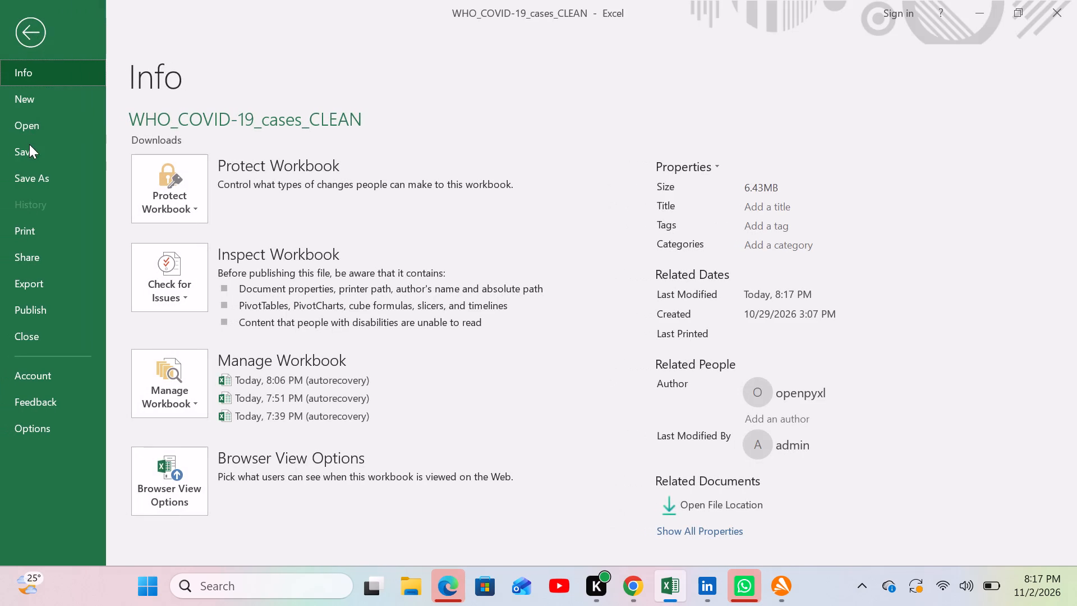
click(29, 146)
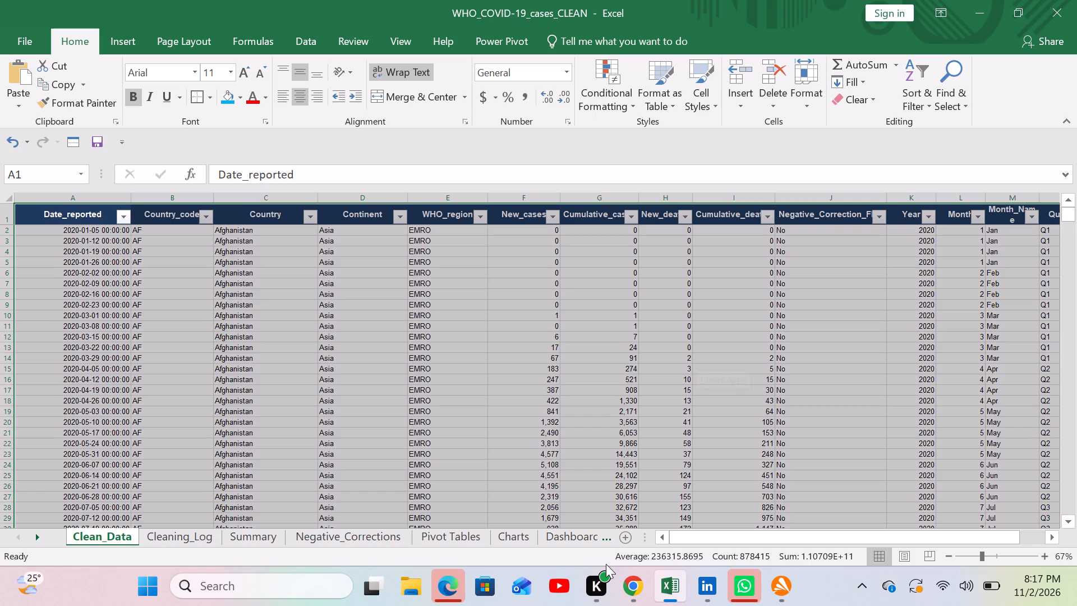
Return to the Dashboard sheet and capture a rectangular screenshot of the whole dashboard, from the Filters header to the pie chart.
click(593, 536)
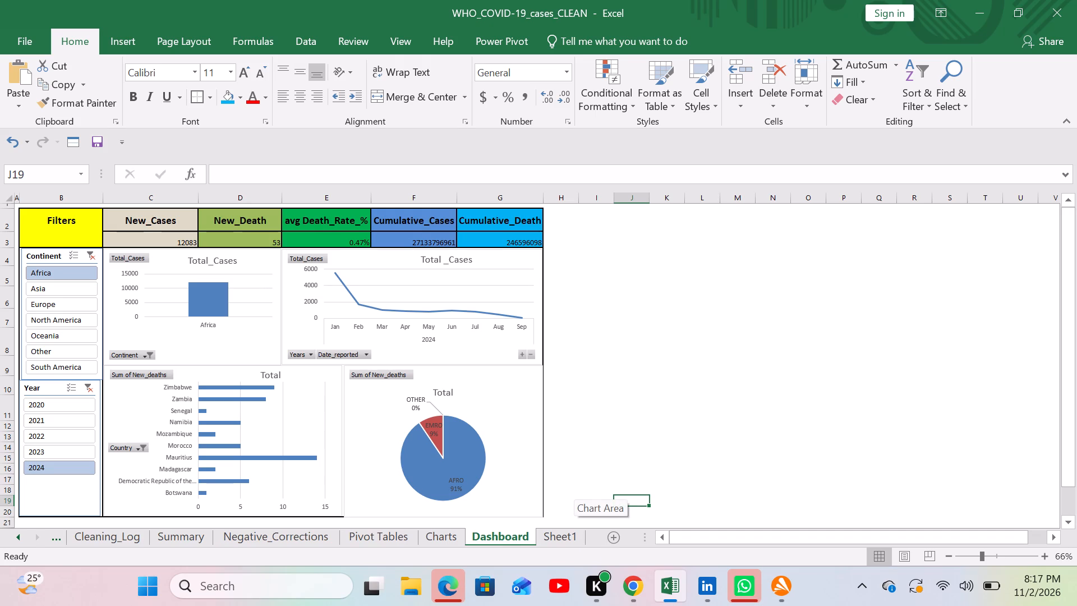
click(589, 484)
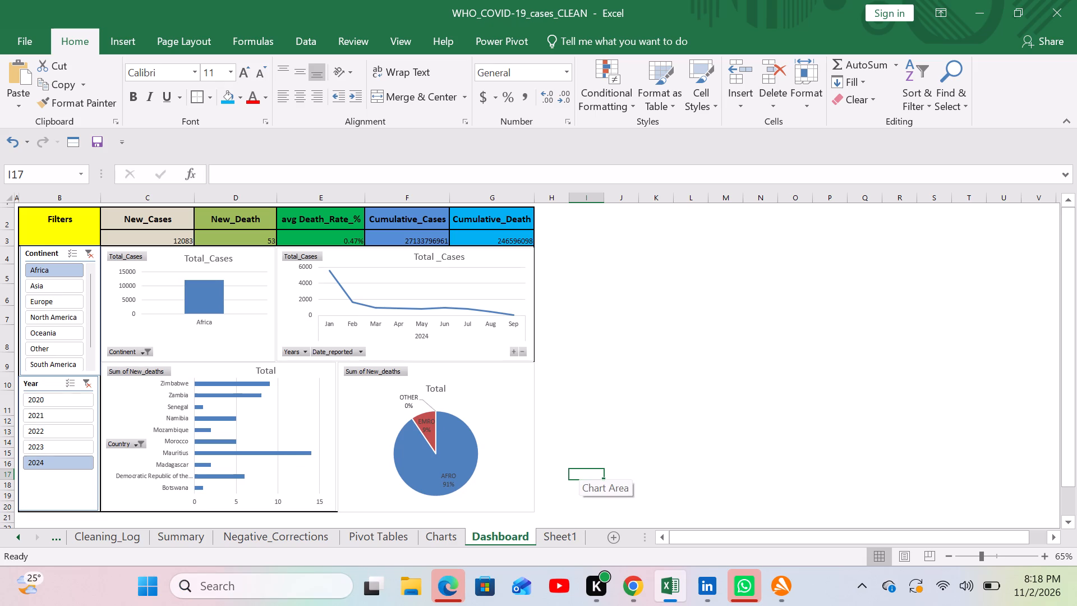
key(shift+super+s)
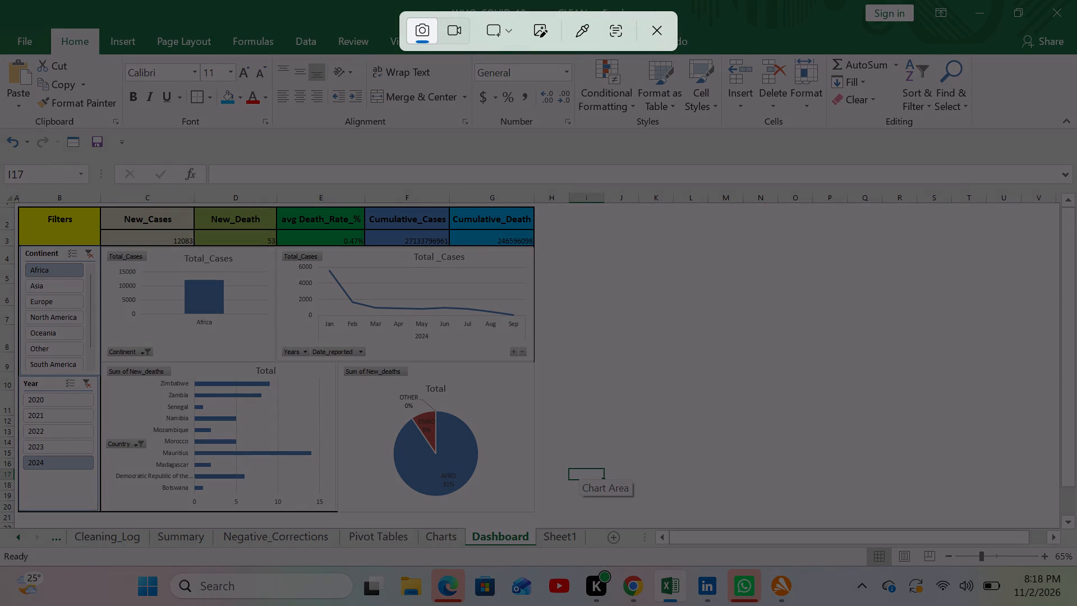
drag(15, 199, 494, 485)
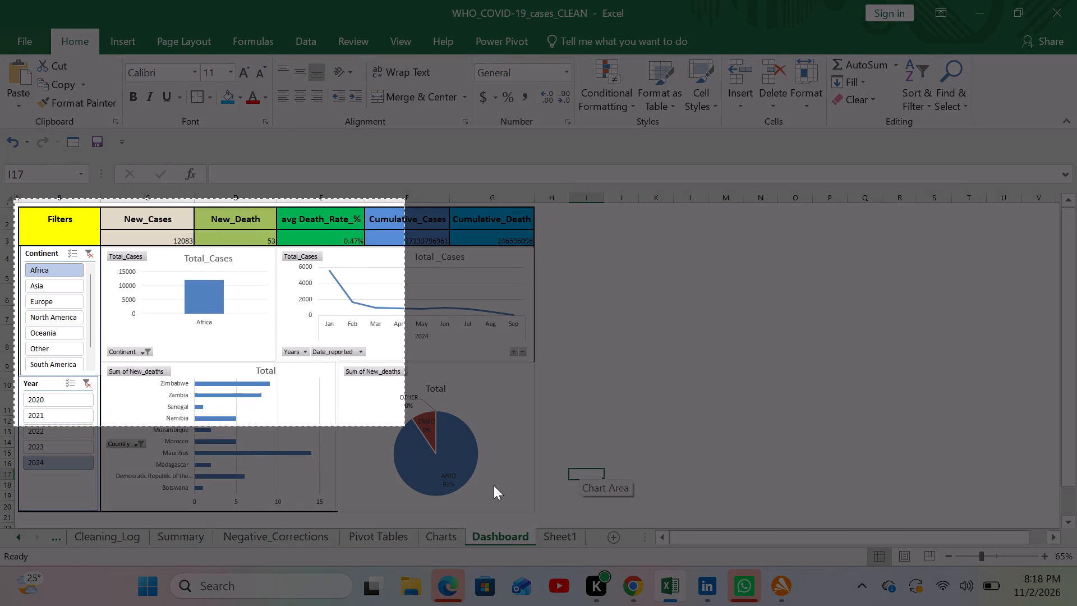
drag(494, 485, 557, 525)
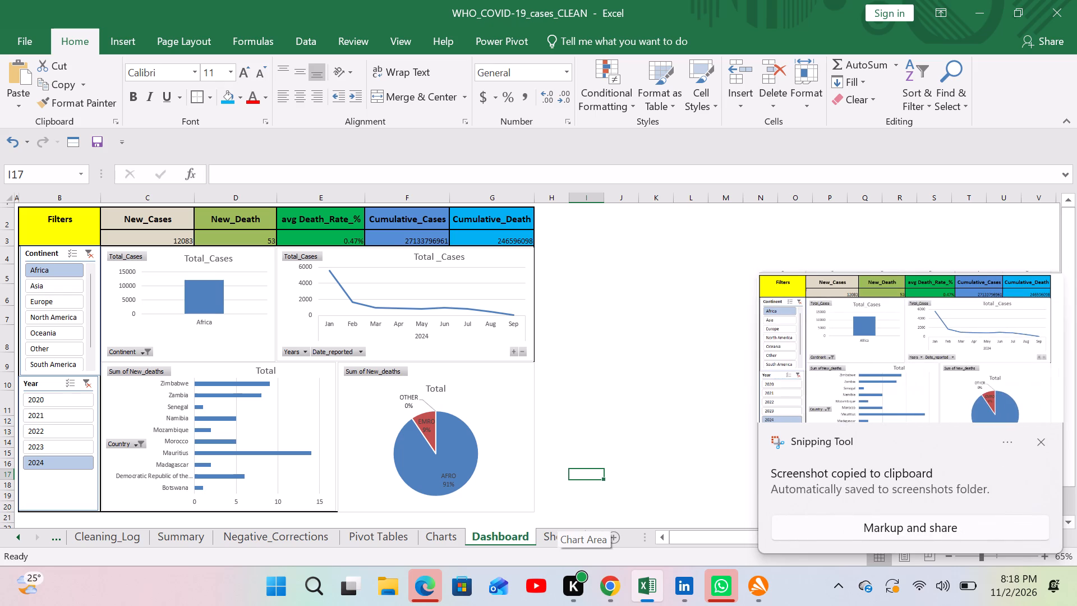
click(913, 387)
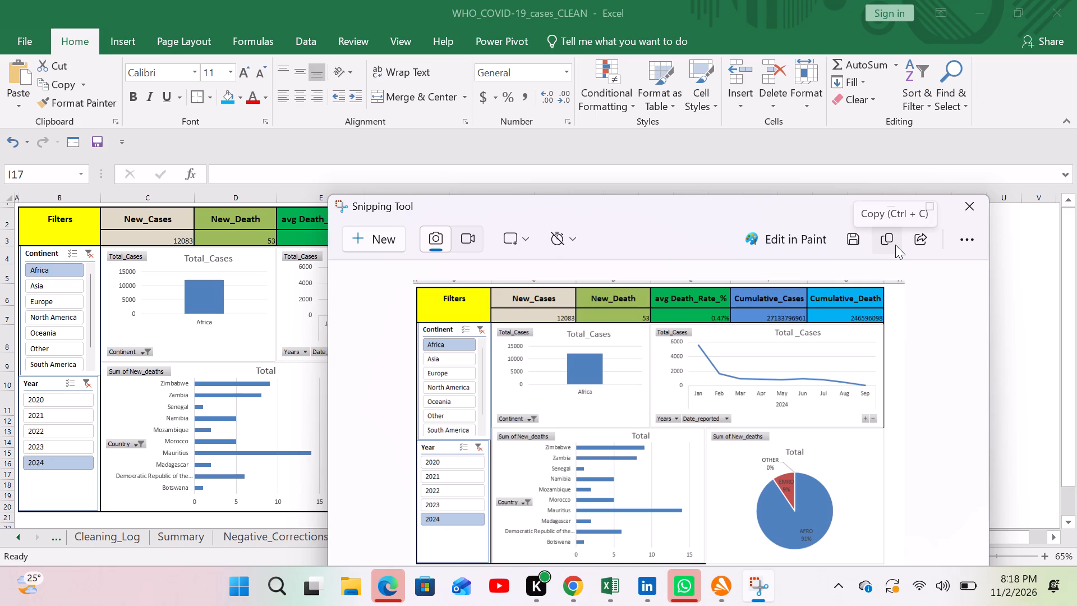